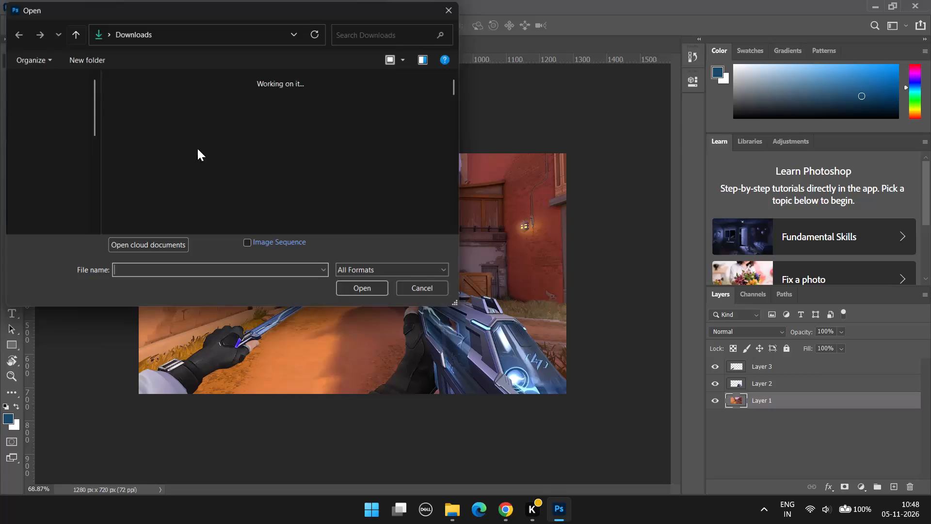
# Open the image 1029(6) from New folder on the New Volume (D:) drive.
pyautogui.scroll(6, 282, 200)
pyautogui.scroll(-5, 280, 195)
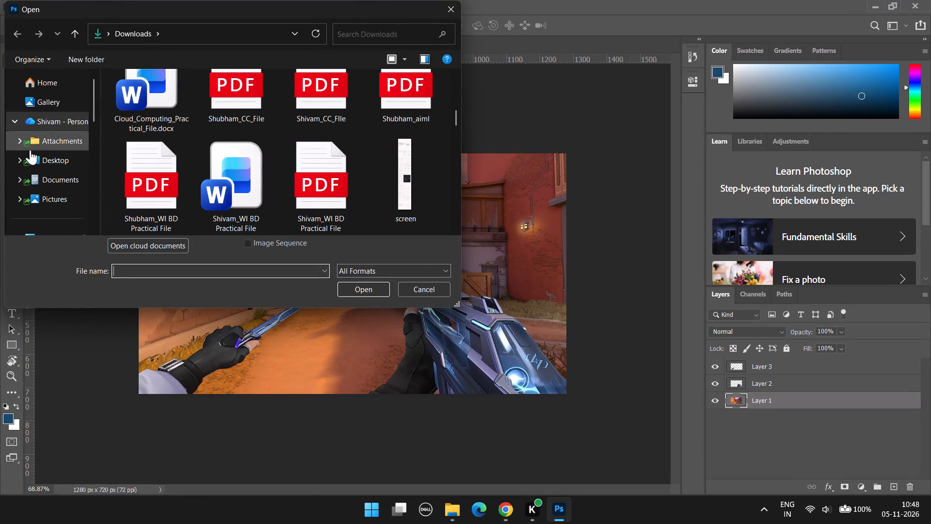
pyautogui.scroll(-9, 51, 201)
pyautogui.click(65, 172)
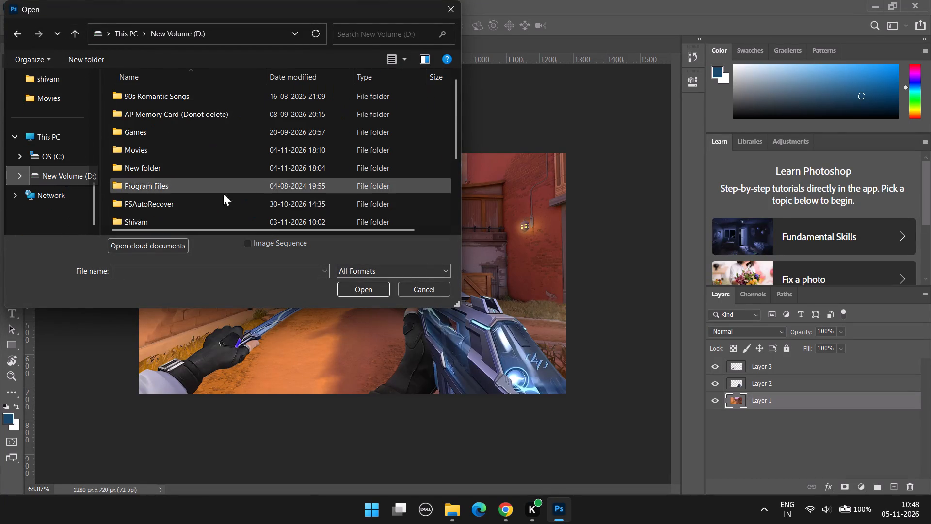
pyautogui.scroll(1, 254, 163)
pyautogui.scroll(-1, 185, 184)
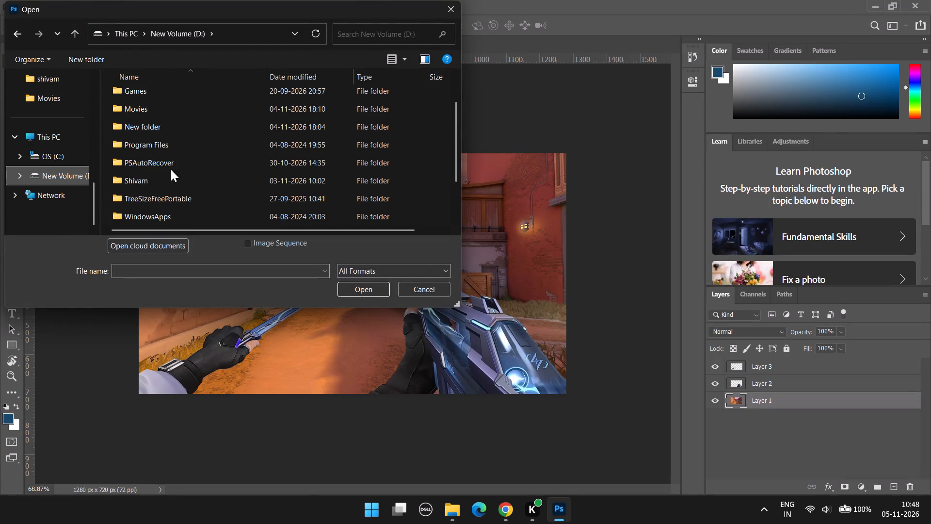
pyautogui.scroll(1, 170, 186)
pyautogui.doubleClick(147, 165)
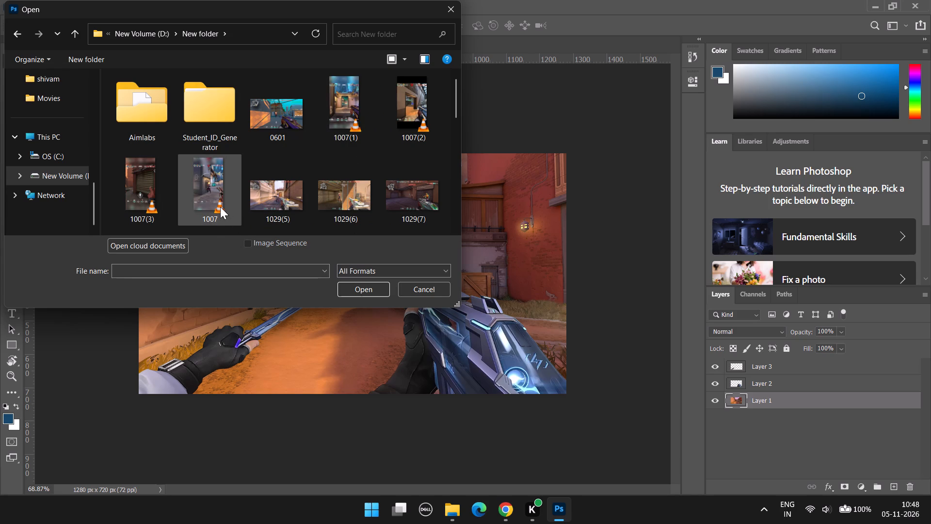
pyautogui.click(347, 199)
pyautogui.click(371, 293)
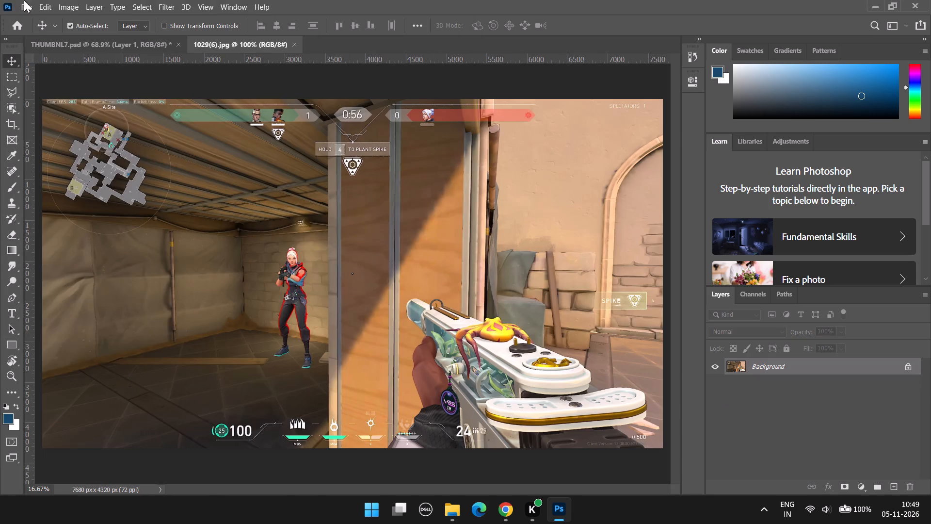
# Open the image 1029(7) from the same New folder as a second screenshot document.
pyautogui.click(19, 4)
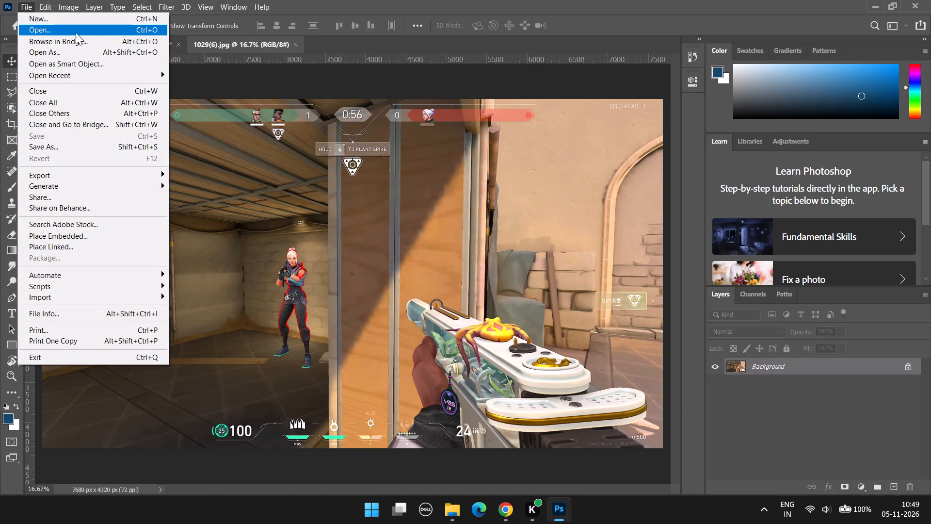
pyautogui.click(130, 33)
pyautogui.scroll(-5, 364, 162)
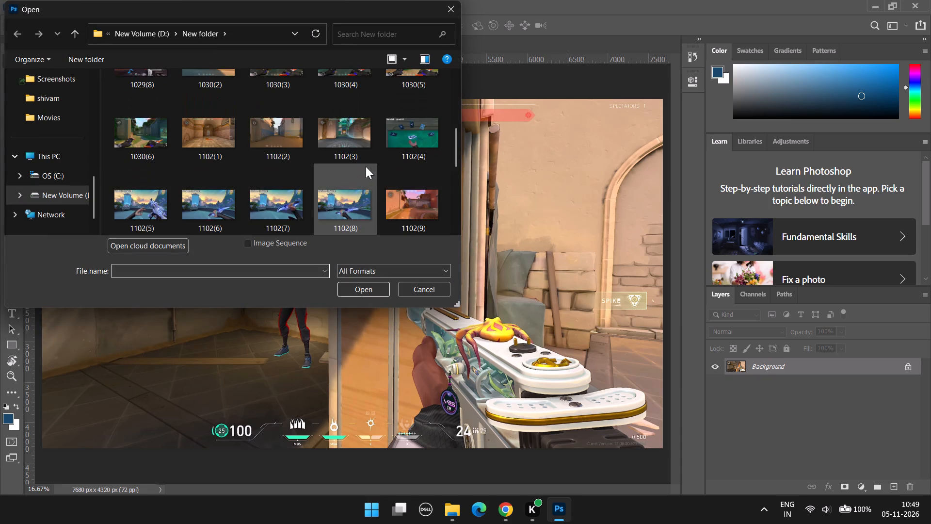
pyautogui.scroll(4, 366, 165)
pyautogui.click(427, 200)
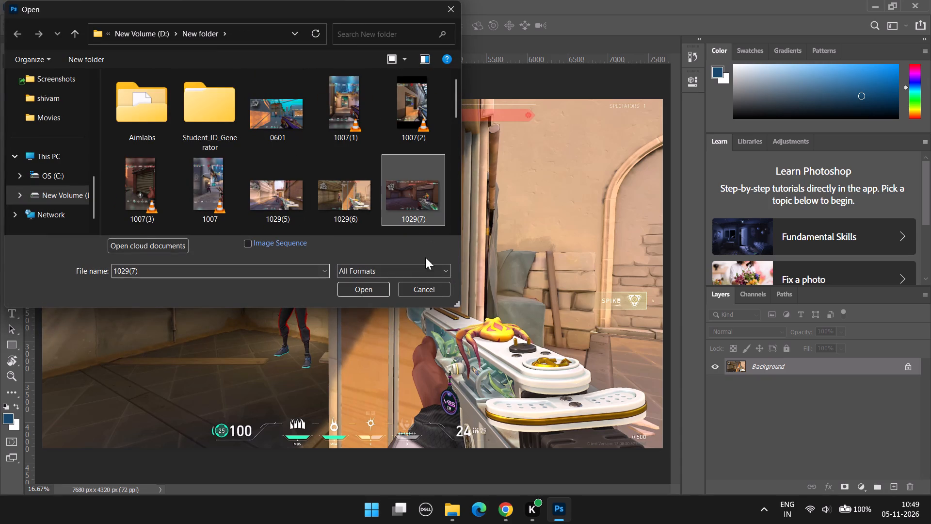
pyautogui.click(367, 291)
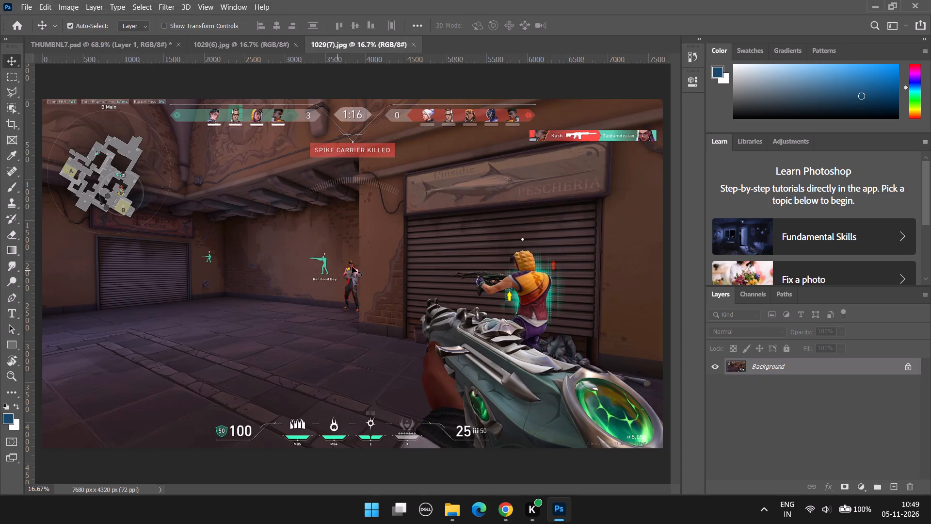
# Go back to the 1029(6).jpg document and unlock its Background layer.
pyautogui.click(226, 46)
pyautogui.scroll(10, 324, 325)
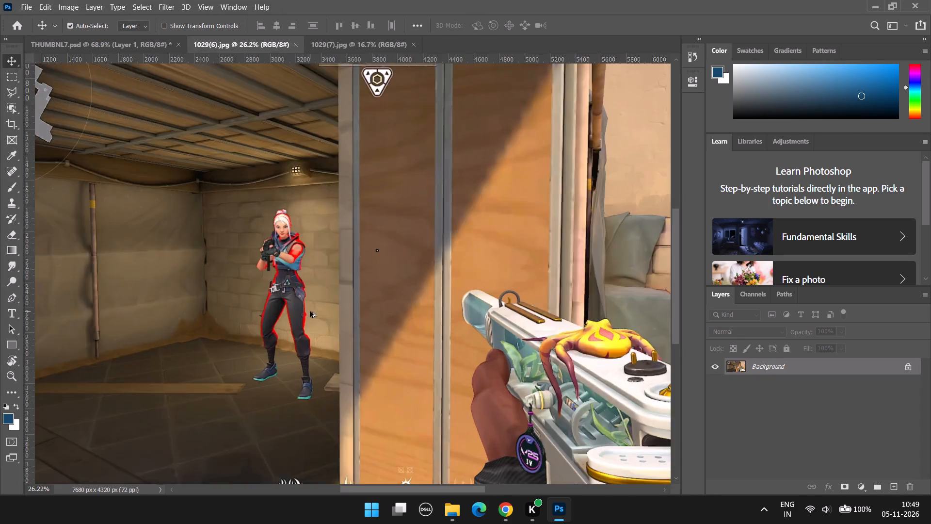
pyautogui.scroll(4, 310, 311)
pyautogui.keyDown('alt'); pyautogui.scroll(5, 305, 279); pyautogui.keyUp('alt')
pyautogui.click(912, 365)
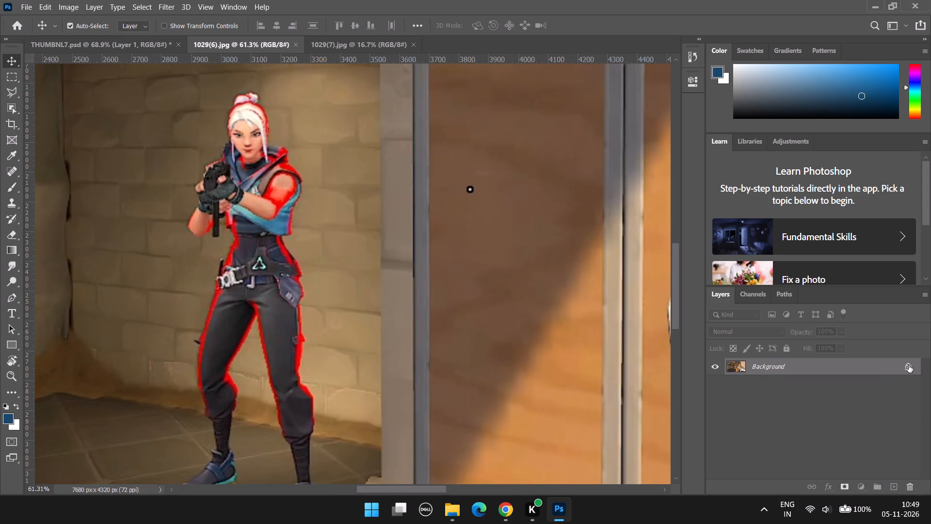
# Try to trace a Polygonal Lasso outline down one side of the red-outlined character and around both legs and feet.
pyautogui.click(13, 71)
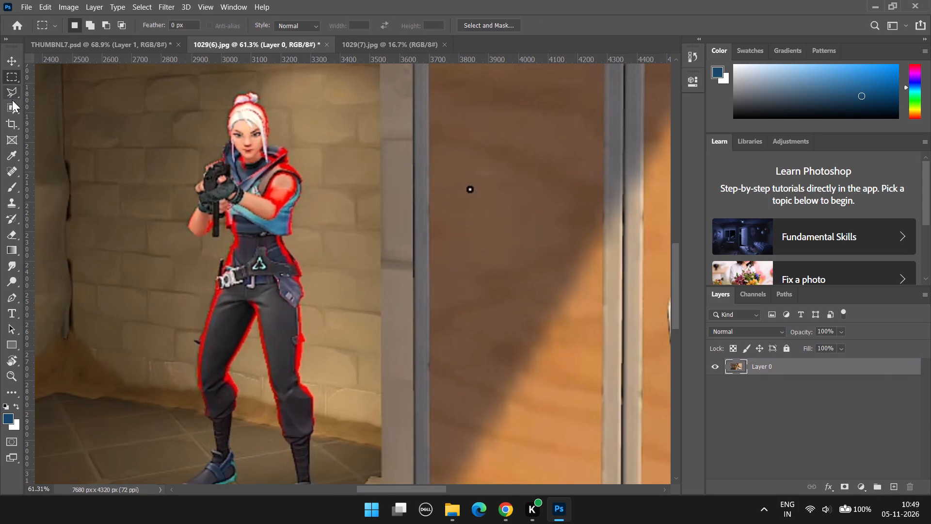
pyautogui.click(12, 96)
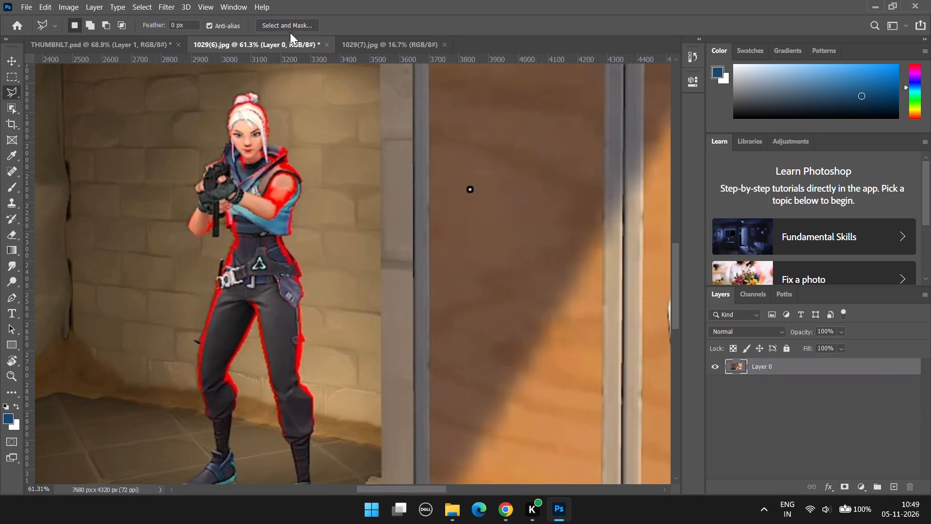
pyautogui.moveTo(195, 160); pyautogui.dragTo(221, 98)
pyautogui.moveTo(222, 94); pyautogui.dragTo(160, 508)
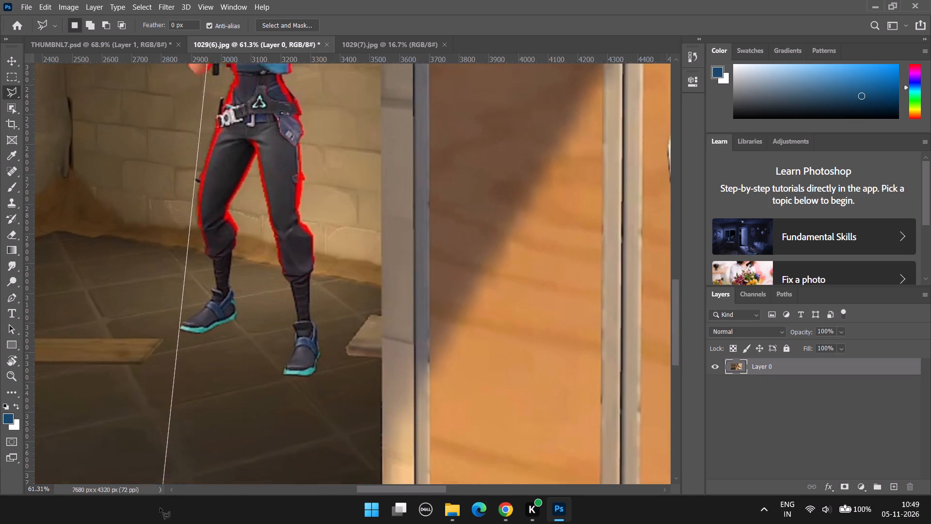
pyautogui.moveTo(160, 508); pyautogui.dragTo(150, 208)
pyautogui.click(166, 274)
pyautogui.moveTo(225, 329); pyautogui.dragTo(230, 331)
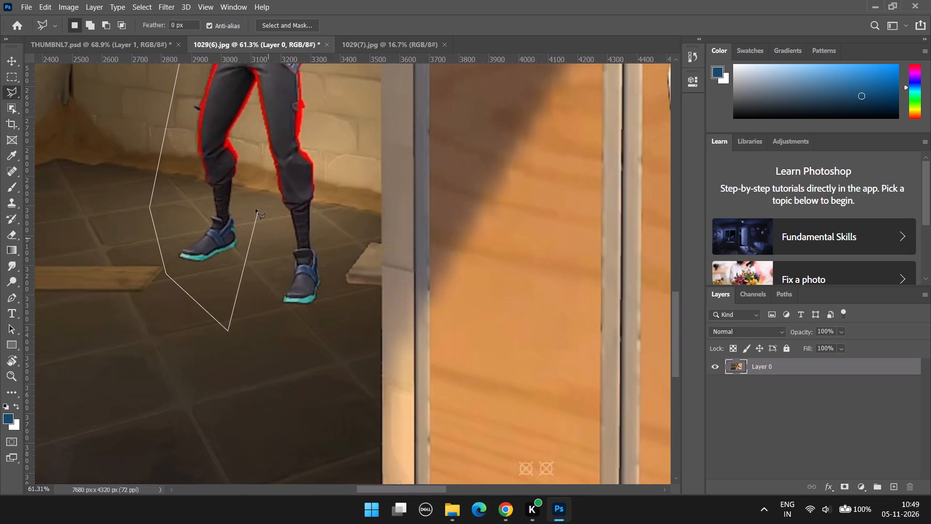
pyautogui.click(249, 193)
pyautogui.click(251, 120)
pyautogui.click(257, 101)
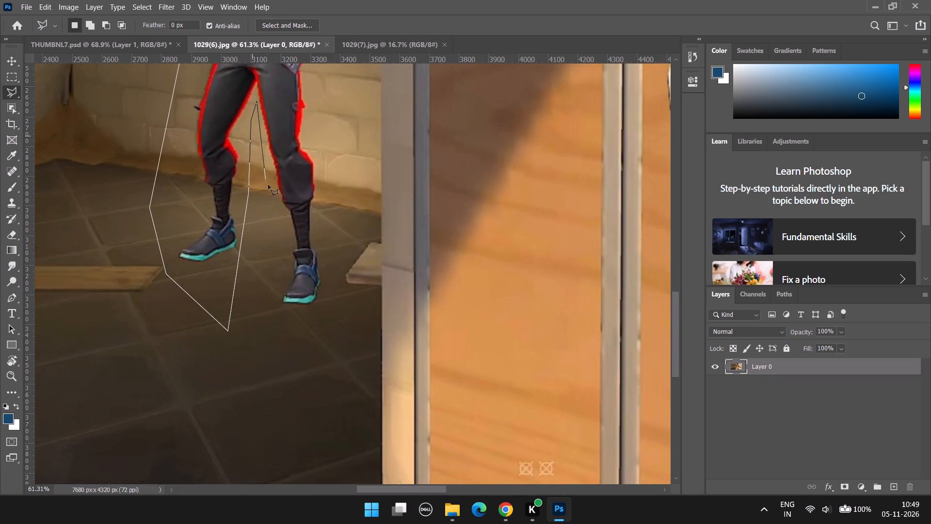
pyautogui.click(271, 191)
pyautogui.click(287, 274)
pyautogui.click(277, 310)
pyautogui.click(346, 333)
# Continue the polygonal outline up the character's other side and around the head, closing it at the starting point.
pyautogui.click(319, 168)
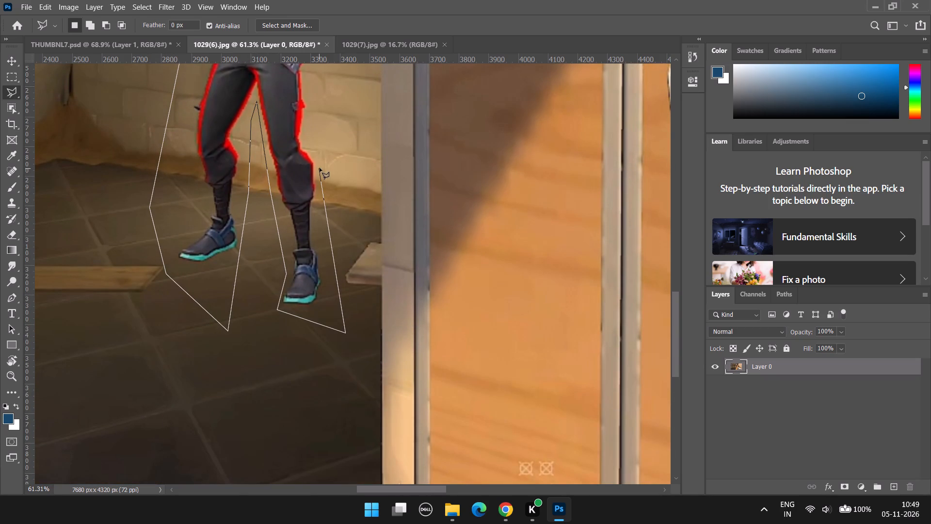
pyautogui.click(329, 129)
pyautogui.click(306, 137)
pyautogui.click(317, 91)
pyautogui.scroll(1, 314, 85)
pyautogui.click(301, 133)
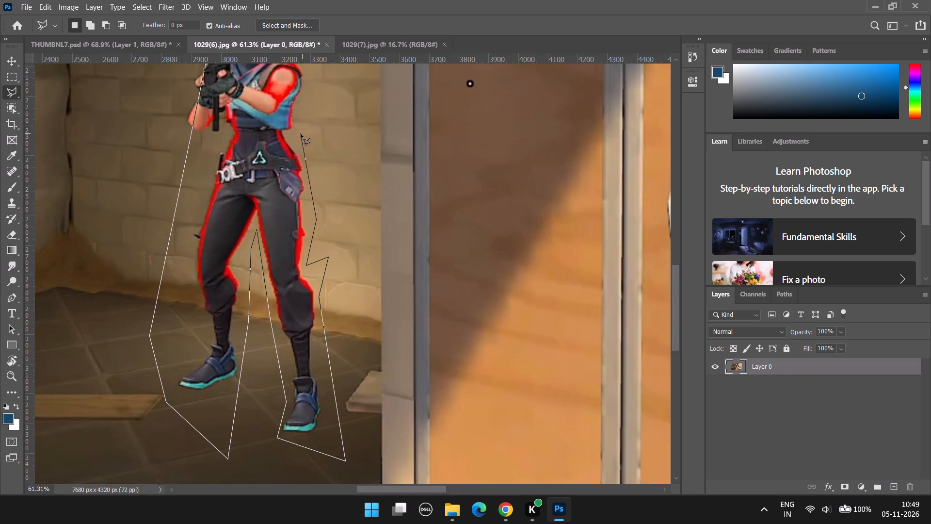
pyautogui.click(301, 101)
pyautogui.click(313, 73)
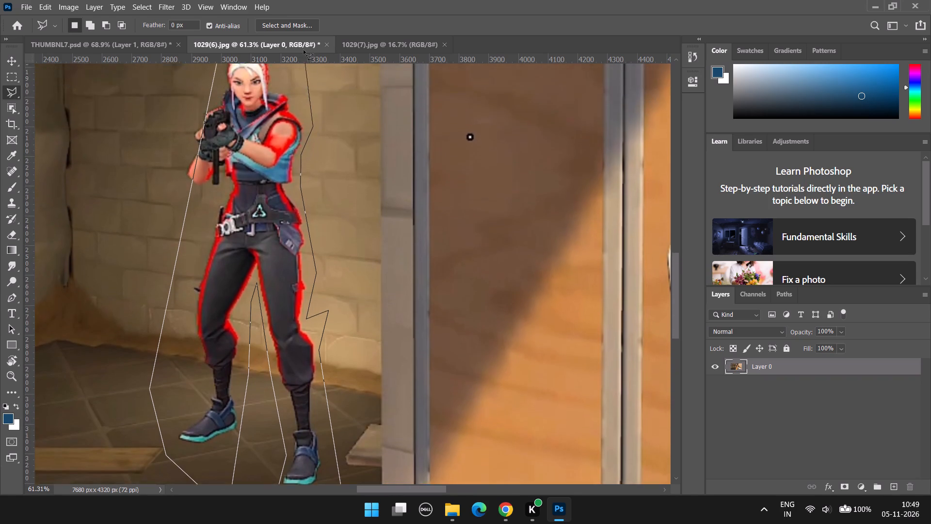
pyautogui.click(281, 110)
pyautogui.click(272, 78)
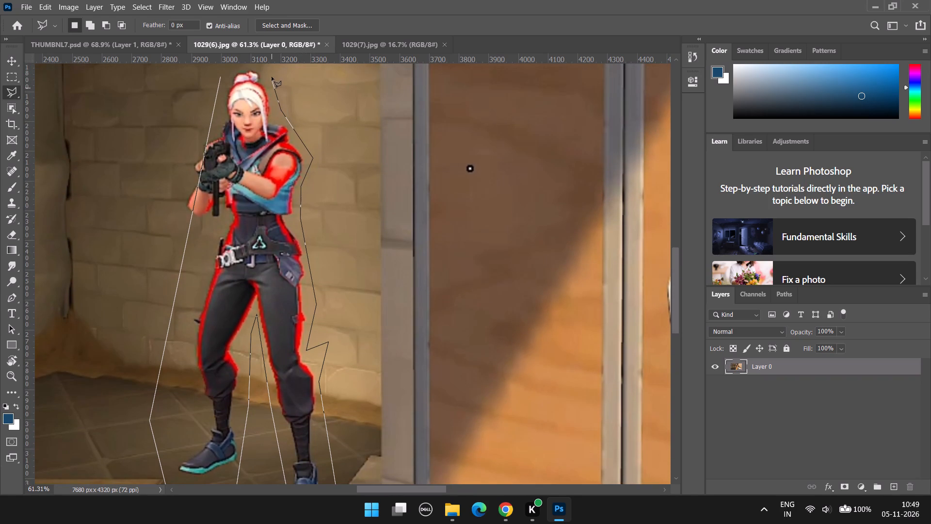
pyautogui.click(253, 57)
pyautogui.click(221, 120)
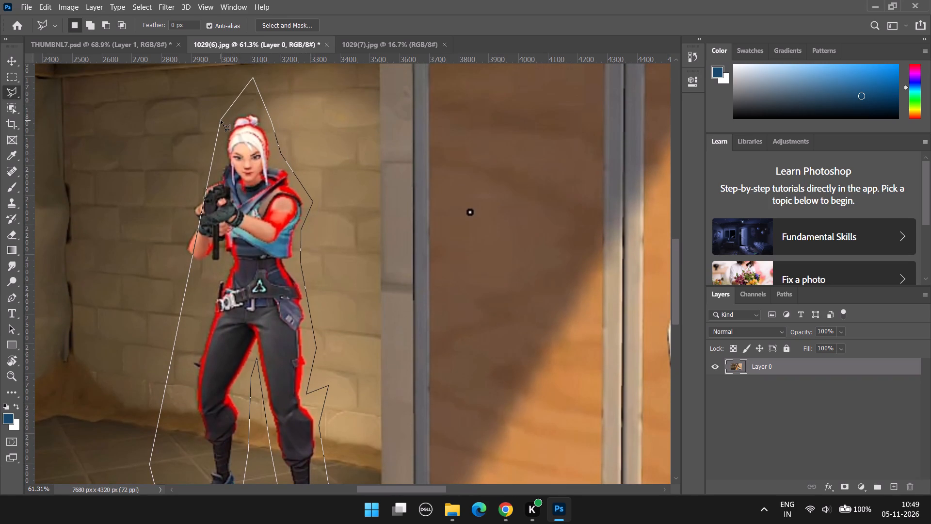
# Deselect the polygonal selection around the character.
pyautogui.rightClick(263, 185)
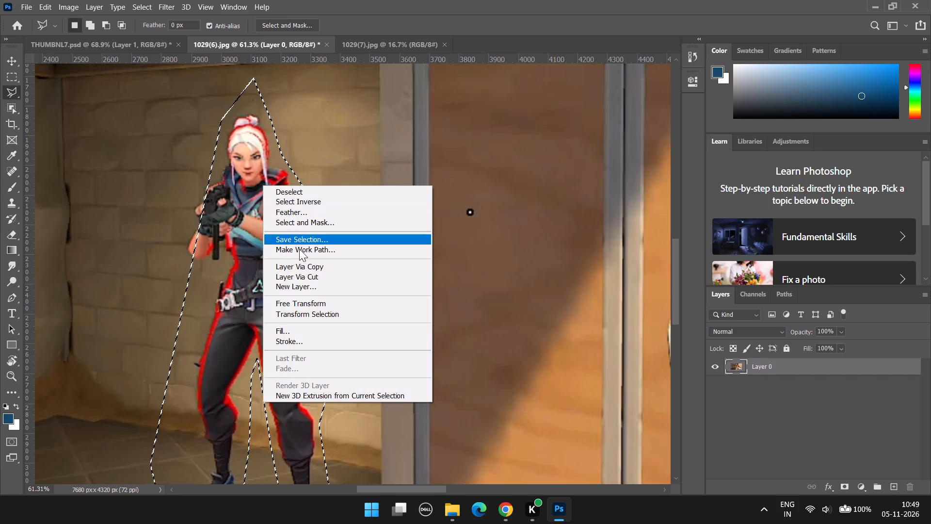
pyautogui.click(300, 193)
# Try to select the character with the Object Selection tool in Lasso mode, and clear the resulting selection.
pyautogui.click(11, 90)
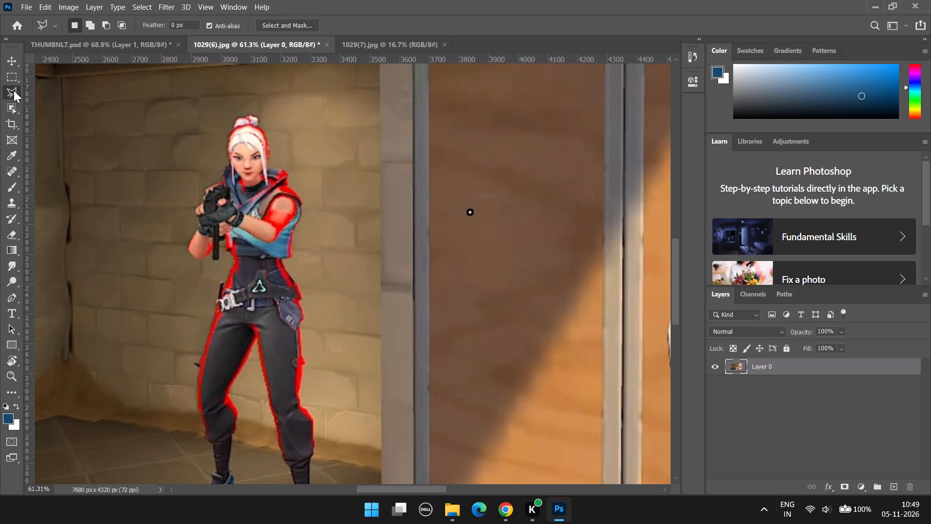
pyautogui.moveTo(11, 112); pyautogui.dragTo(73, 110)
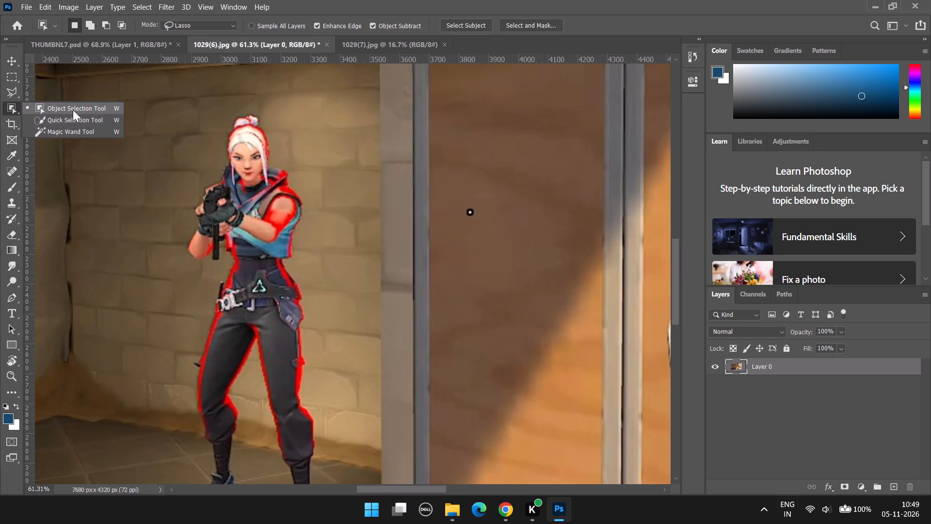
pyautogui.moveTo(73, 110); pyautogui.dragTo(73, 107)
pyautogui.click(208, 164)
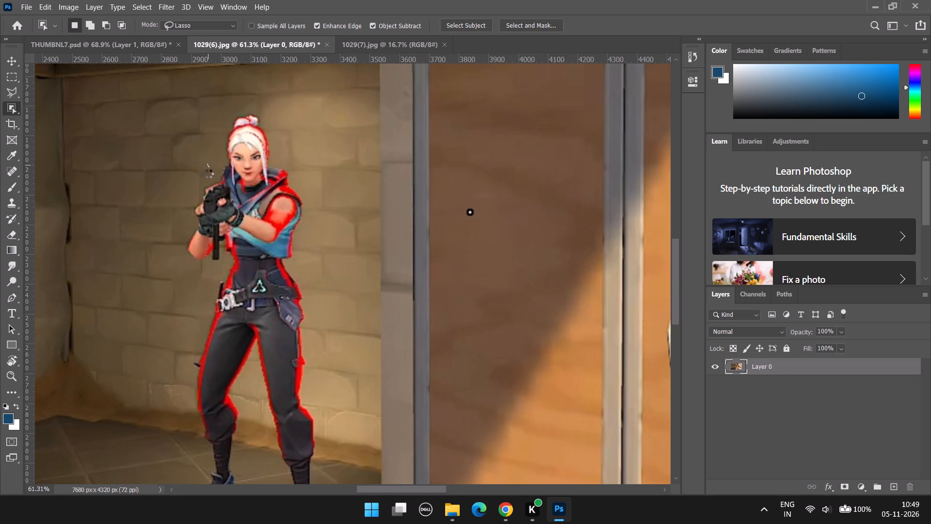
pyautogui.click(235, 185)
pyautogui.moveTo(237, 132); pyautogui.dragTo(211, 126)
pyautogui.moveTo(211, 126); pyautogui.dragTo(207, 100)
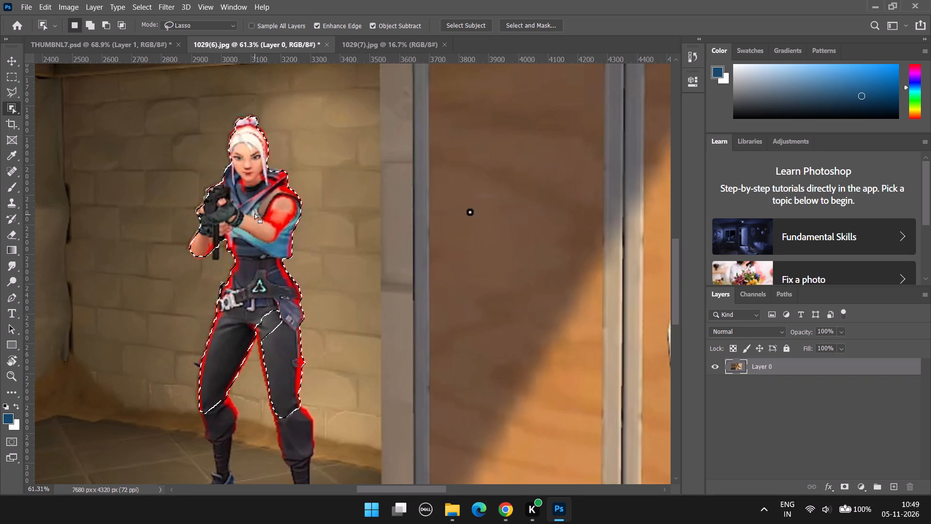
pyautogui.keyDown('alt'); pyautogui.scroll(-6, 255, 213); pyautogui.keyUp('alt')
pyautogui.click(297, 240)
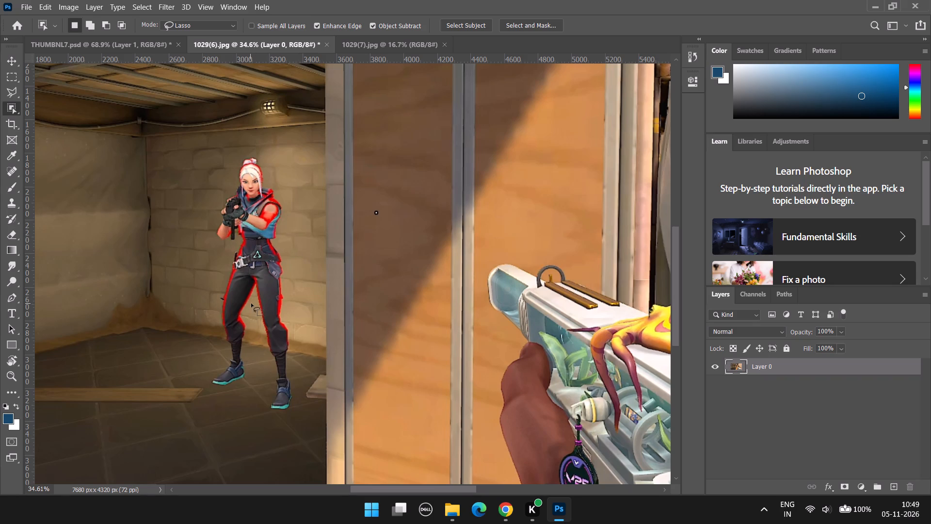
# Select the whole character, from hair to both shoes, by looping closely around it with the Object Selection tool in Lasso mode.
pyautogui.moveTo(254, 300); pyautogui.dragTo(211, 311)
pyautogui.moveTo(211, 311); pyautogui.dragTo(281, 202)
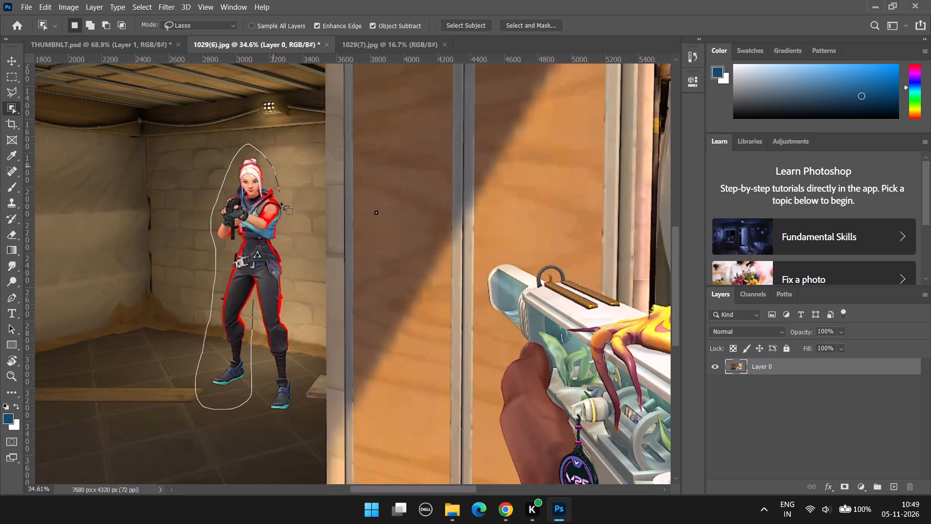
pyautogui.moveTo(281, 202); pyautogui.dragTo(297, 415)
pyautogui.moveTo(297, 415); pyautogui.dragTo(252, 303)
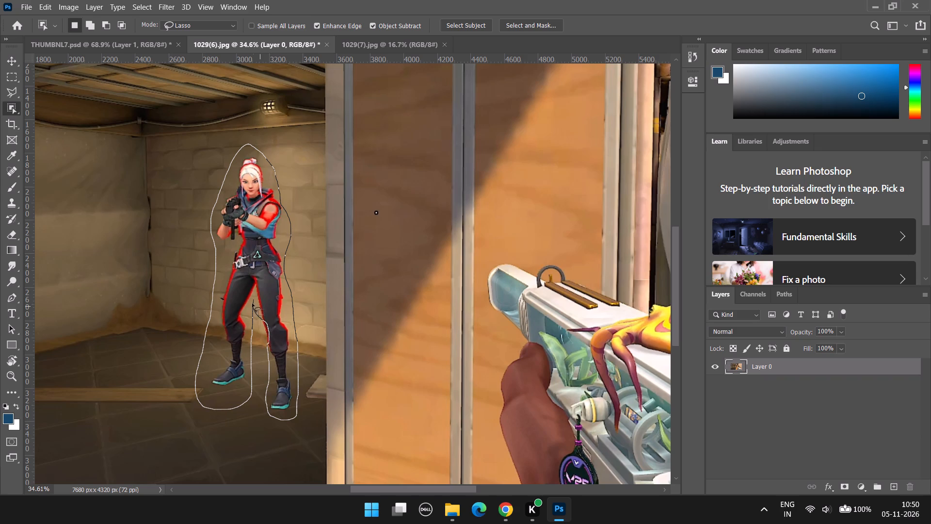
pyautogui.moveTo(252, 303); pyautogui.dragTo(251, 294)
pyautogui.keyDown('alt'); pyautogui.scroll(4, 292, 220); pyautogui.keyUp('alt')
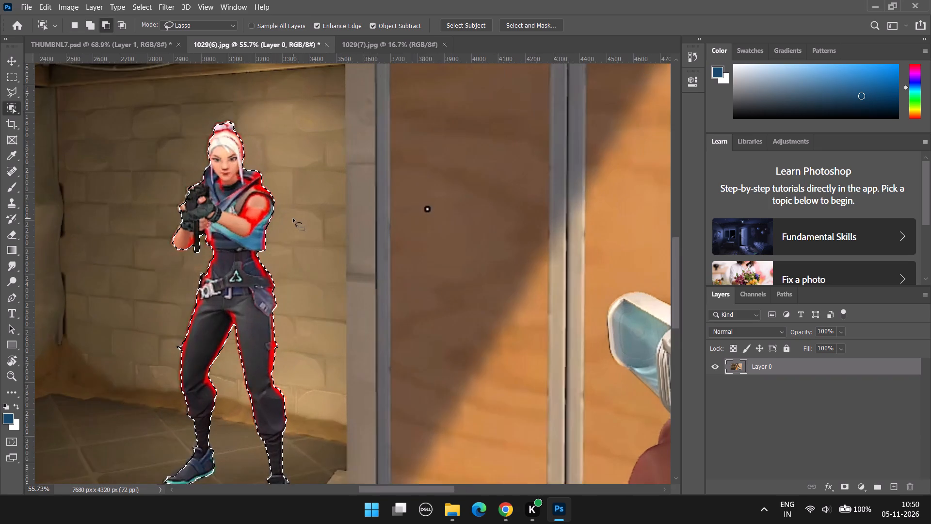
# Copy the selected character onto its own new layer in 1029(6).
pyautogui.keyDown('alt'); pyautogui.scroll(8, 293, 218); pyautogui.keyUp('alt')
pyautogui.keyDown('alt'); pyautogui.scroll(-6, 227, 260); pyautogui.keyUp('alt')
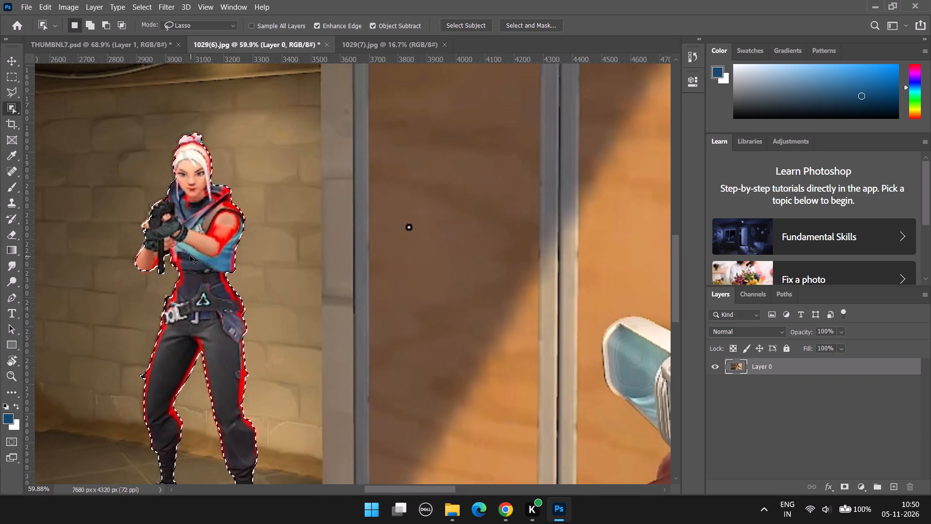
pyautogui.hotkey('ctrl', 'j')
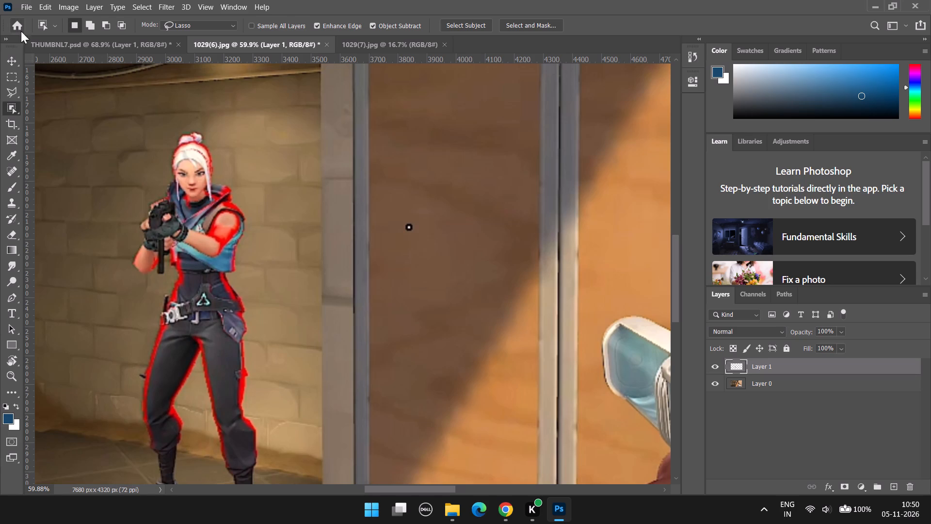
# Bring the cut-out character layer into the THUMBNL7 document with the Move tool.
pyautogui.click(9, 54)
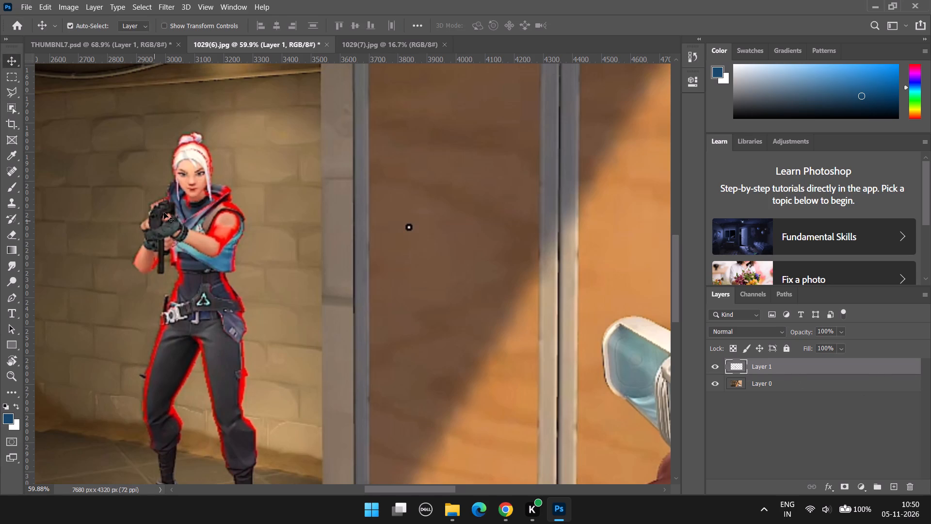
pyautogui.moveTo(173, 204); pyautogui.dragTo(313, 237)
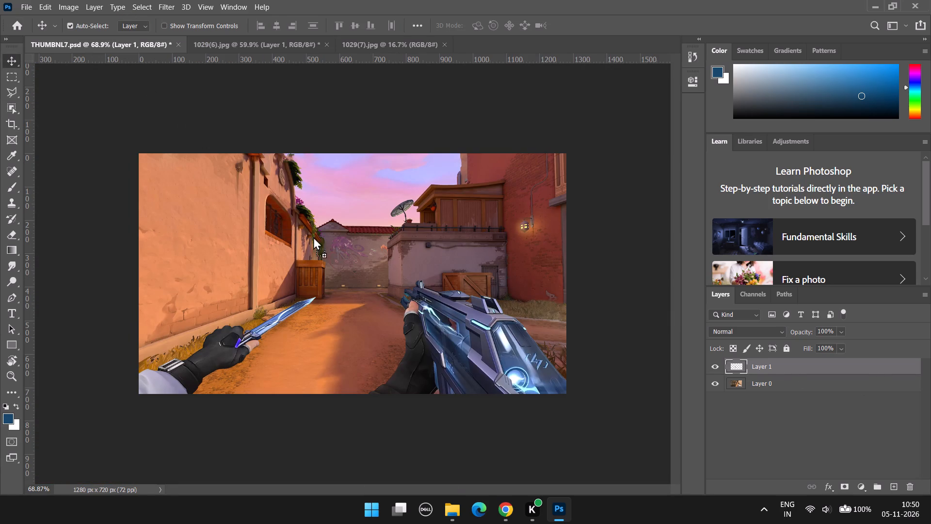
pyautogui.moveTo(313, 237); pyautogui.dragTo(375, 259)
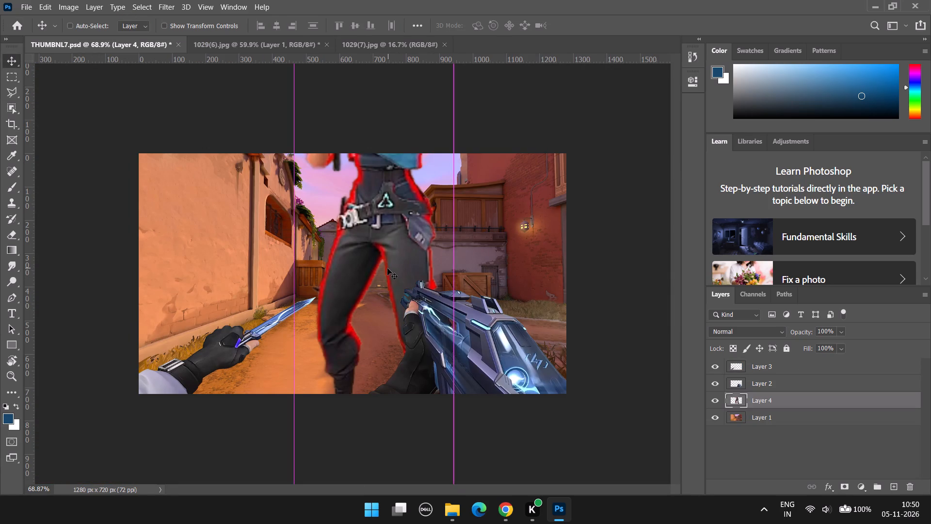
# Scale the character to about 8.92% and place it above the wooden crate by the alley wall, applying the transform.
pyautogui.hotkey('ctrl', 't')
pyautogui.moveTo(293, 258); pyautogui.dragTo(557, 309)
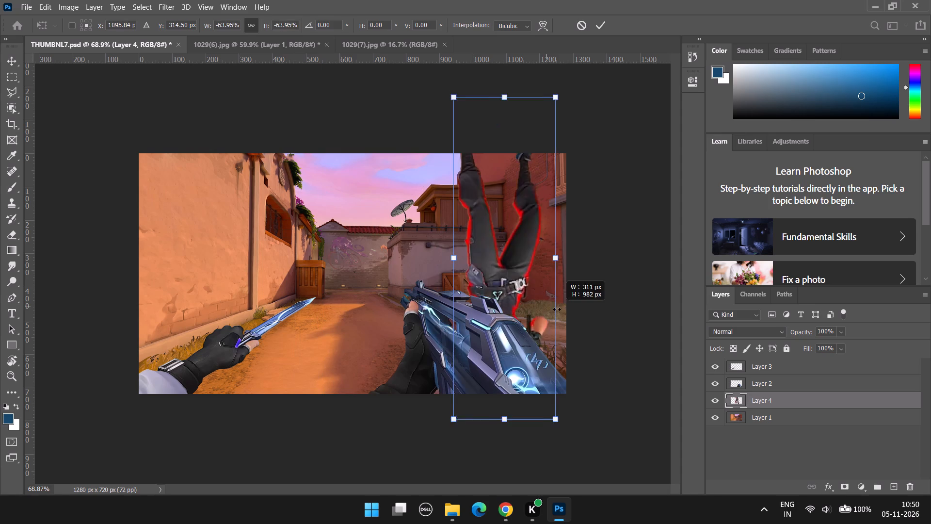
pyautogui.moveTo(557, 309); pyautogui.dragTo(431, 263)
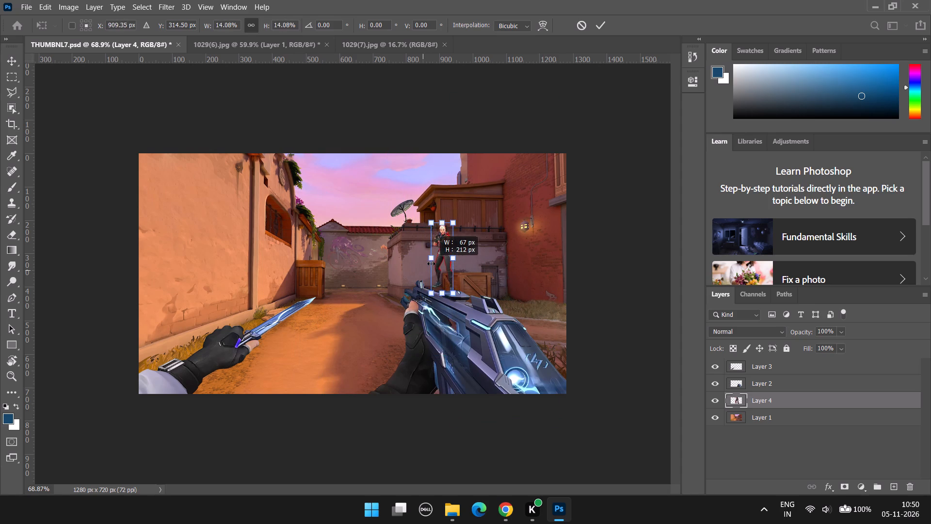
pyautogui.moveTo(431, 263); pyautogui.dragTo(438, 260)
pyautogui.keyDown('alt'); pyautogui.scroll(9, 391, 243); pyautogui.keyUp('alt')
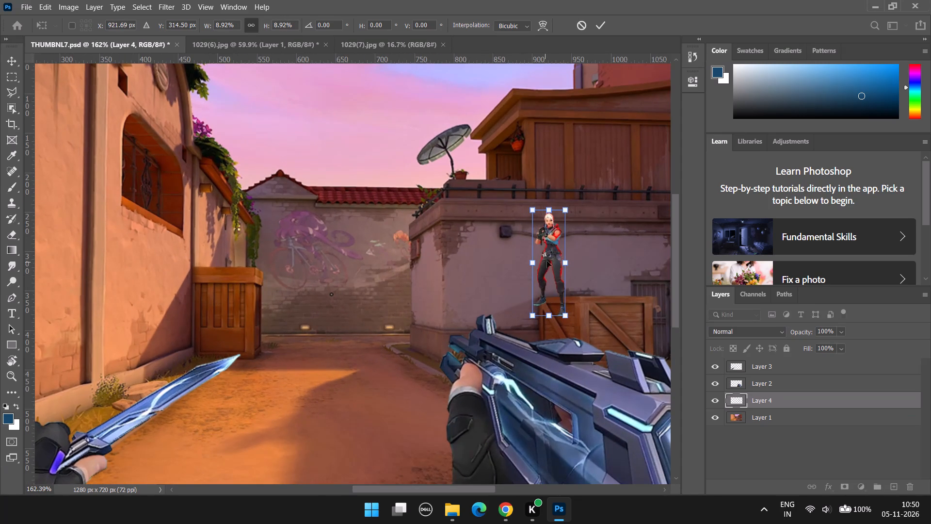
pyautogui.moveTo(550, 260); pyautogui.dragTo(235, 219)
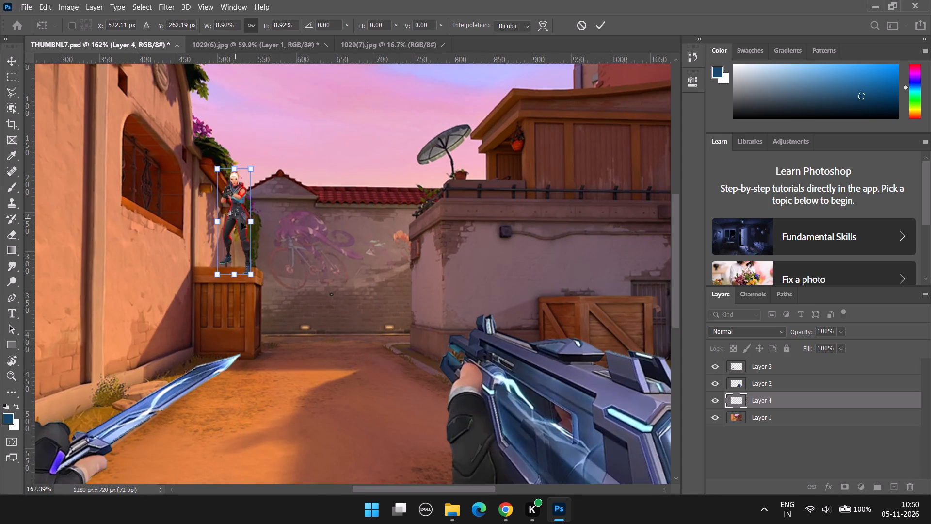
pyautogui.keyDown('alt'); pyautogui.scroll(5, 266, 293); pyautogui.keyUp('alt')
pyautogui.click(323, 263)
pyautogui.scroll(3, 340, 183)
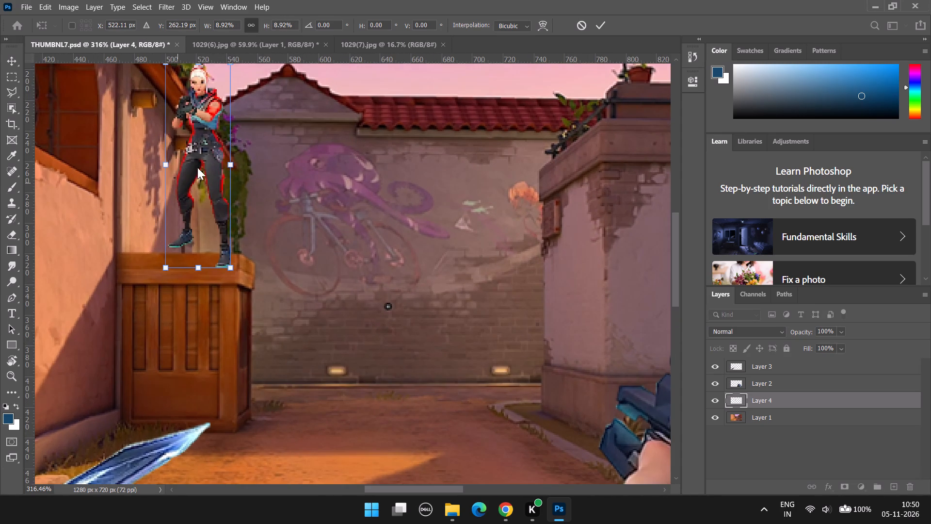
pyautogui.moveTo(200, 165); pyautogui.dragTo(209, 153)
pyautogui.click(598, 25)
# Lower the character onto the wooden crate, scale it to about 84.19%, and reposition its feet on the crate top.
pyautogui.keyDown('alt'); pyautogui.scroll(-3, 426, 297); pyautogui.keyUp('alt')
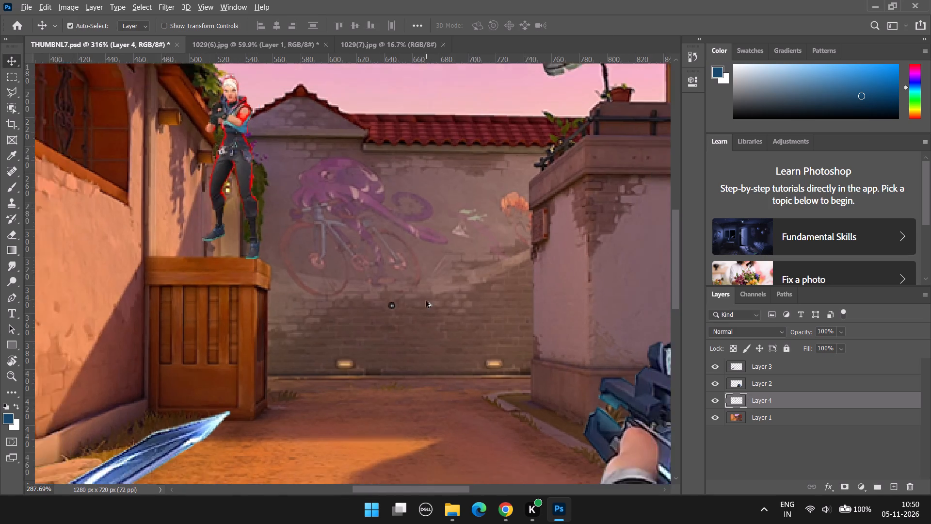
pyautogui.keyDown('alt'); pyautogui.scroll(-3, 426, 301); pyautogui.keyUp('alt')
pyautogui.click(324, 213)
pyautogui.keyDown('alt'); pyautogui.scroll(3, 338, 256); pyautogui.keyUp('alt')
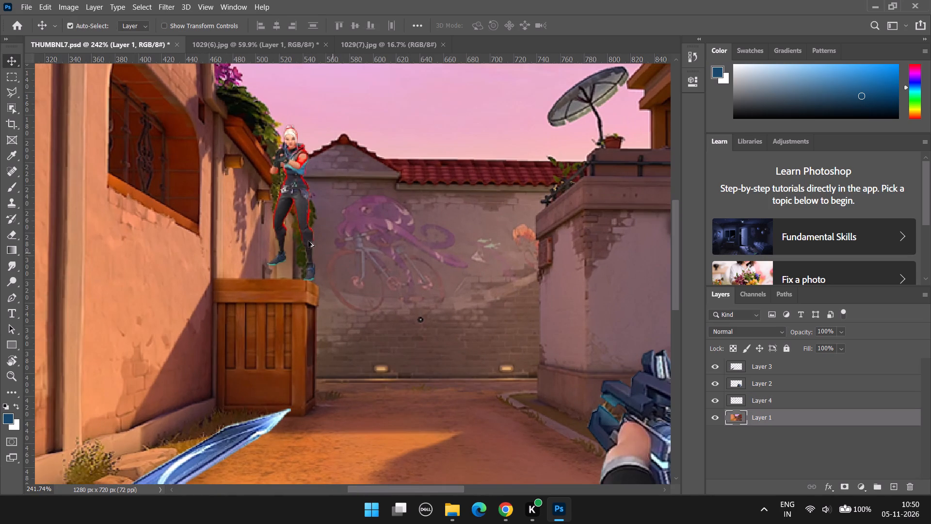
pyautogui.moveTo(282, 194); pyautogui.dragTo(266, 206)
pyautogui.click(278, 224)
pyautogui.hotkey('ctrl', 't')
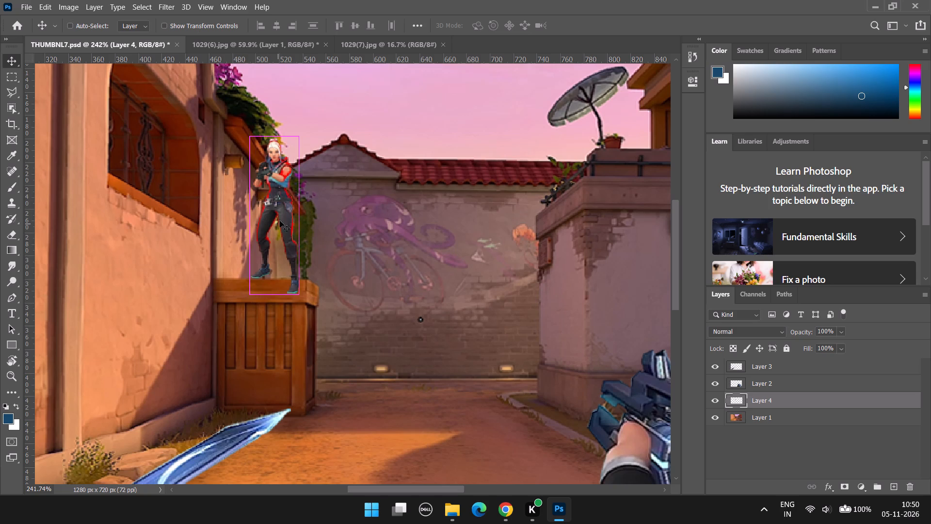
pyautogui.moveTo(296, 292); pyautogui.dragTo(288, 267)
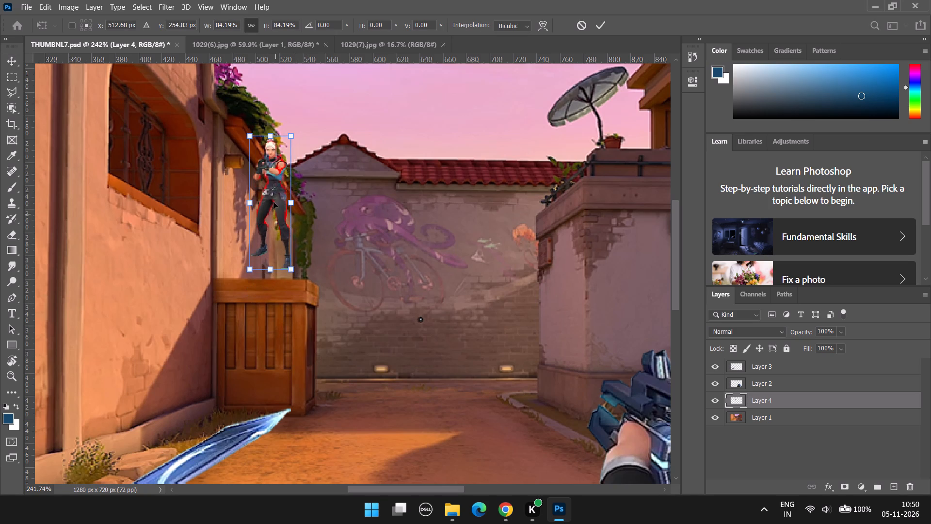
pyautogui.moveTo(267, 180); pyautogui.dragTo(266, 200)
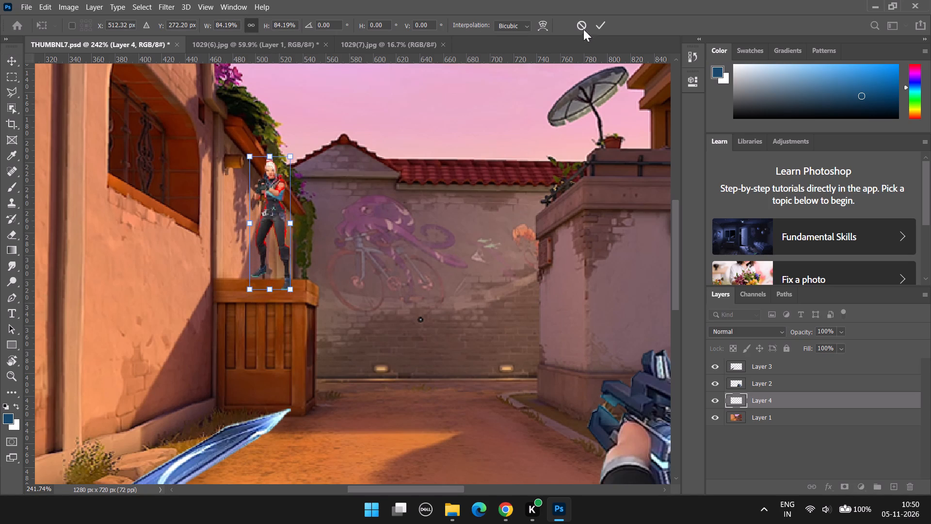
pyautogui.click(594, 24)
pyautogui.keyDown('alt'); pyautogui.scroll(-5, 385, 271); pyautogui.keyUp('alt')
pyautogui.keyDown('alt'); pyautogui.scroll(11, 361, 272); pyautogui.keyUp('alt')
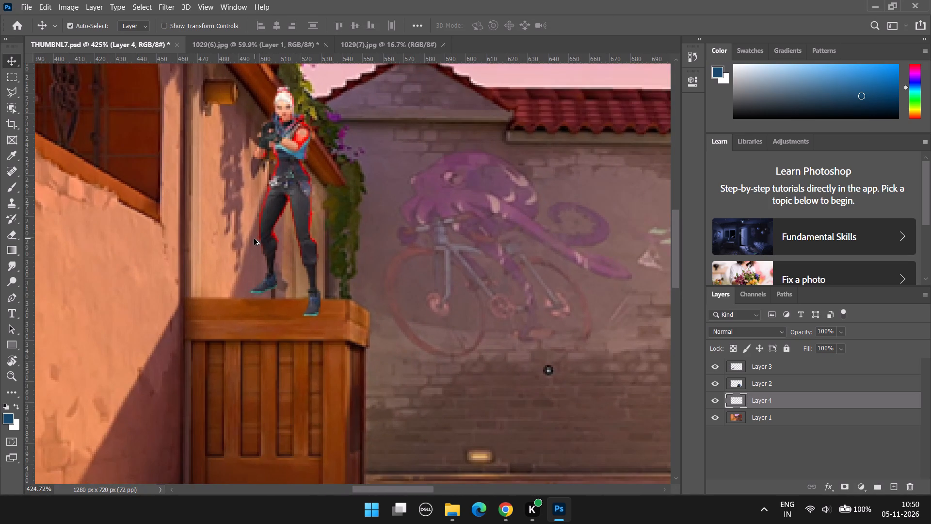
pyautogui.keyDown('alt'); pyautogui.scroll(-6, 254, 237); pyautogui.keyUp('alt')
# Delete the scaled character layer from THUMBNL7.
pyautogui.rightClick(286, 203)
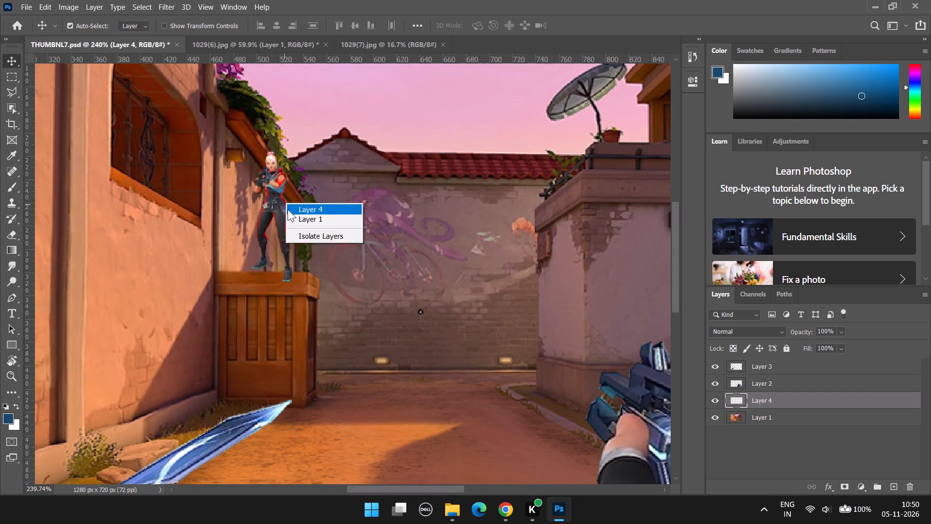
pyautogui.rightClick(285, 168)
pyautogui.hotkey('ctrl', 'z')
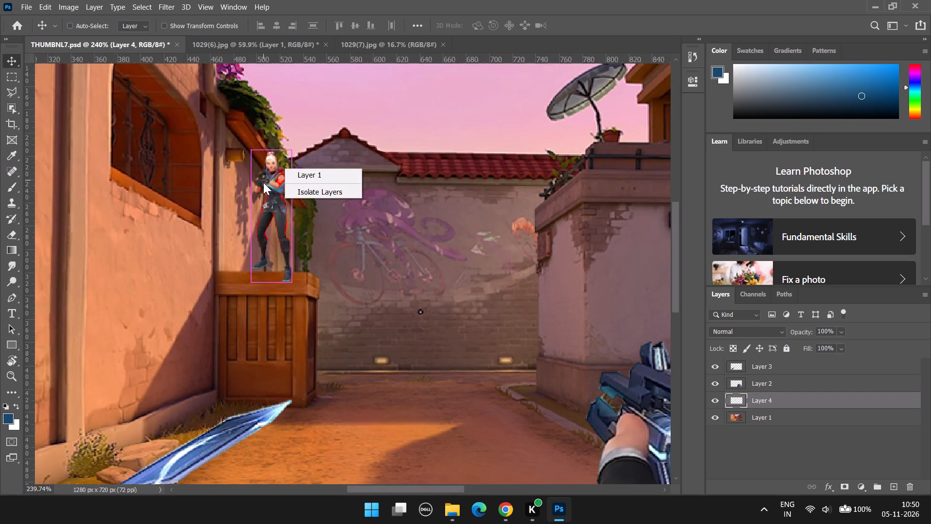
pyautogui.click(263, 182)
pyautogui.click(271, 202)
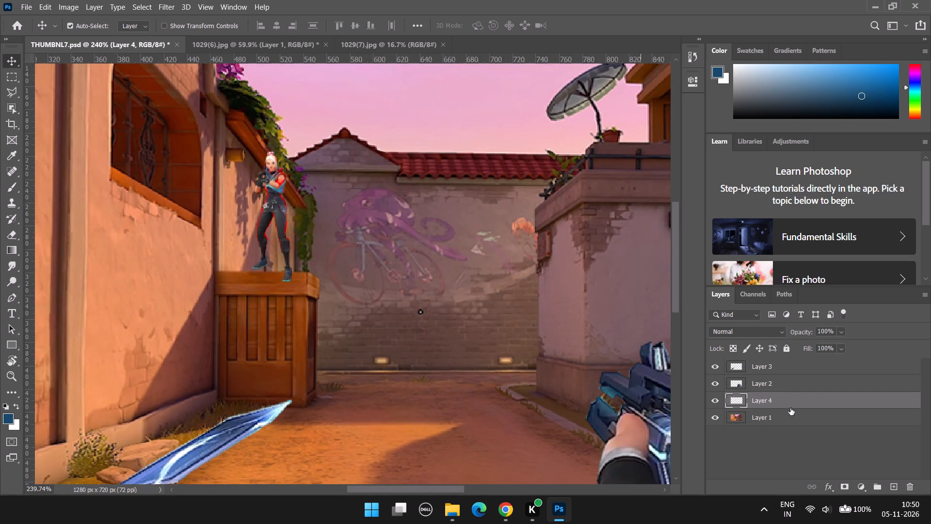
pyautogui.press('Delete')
# Convert the cut-out character layer in 1029(6) to a smart object.
pyautogui.click(279, 38)
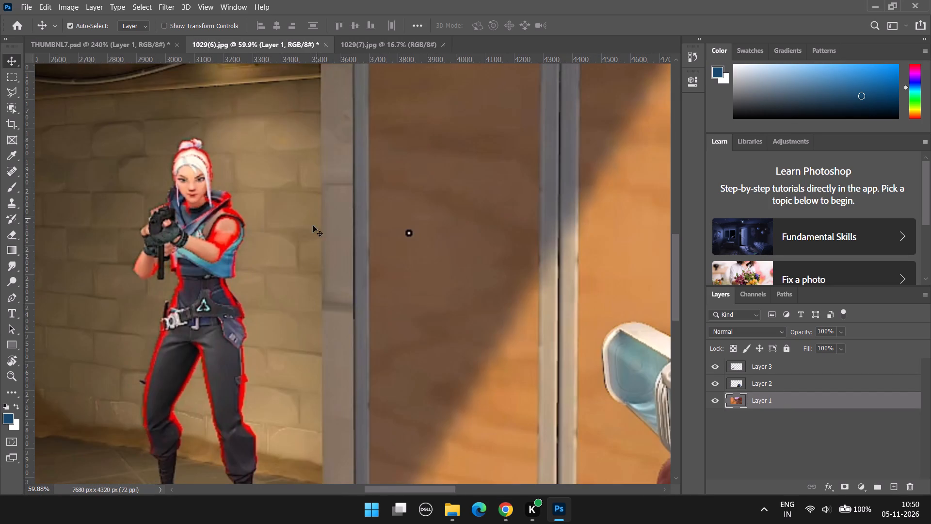
pyautogui.rightClick(784, 372)
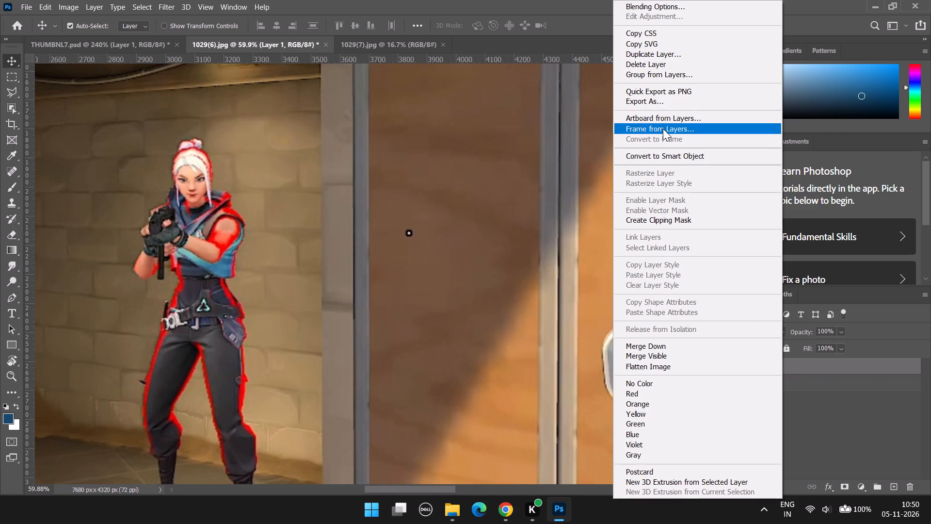
pyautogui.click(672, 153)
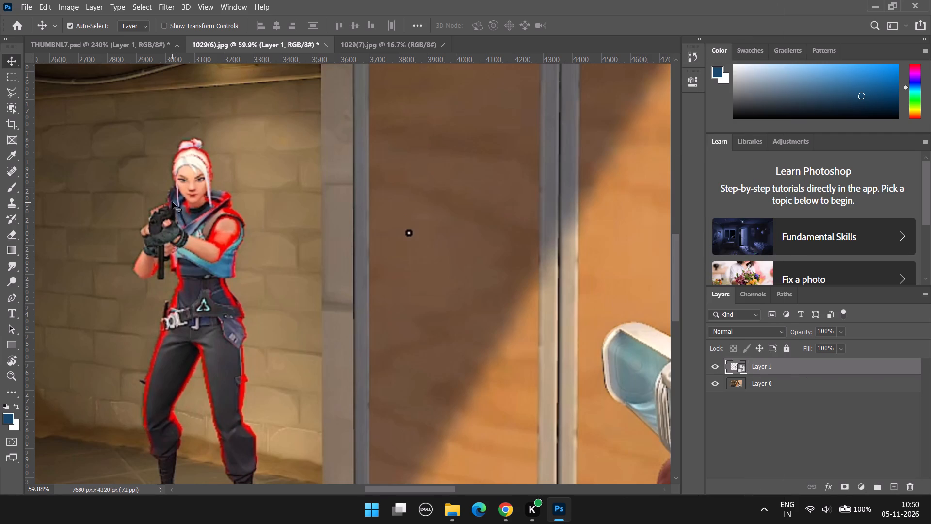
# Bring the character smart object from 1029(6) into the THUMBNL7 document.
pyautogui.scroll(-6, 172, 201)
pyautogui.scroll(-5, 306, 249)
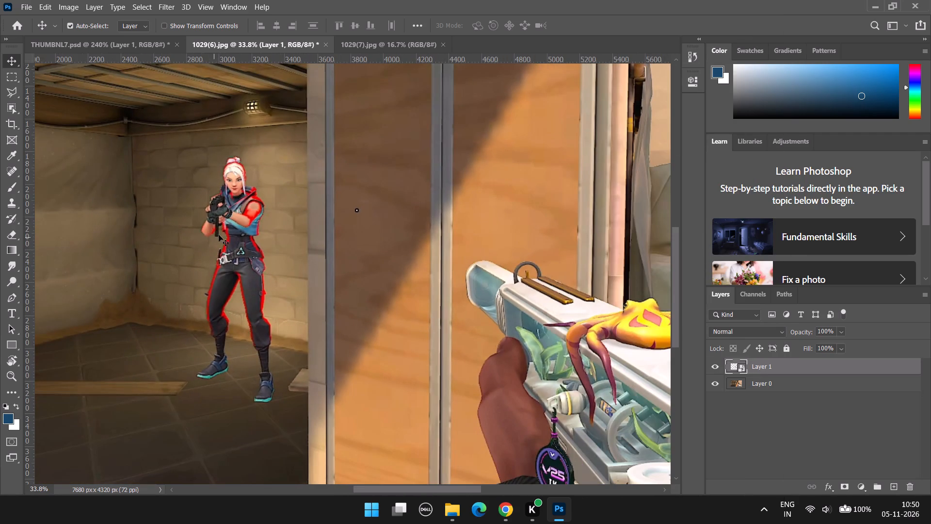
pyautogui.moveTo(231, 222); pyautogui.dragTo(102, 82)
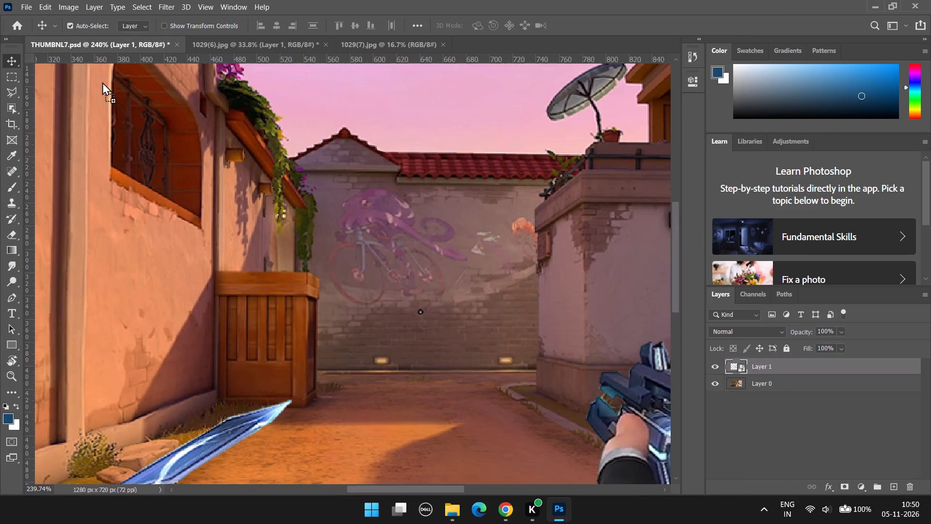
pyautogui.moveTo(102, 82); pyautogui.dragTo(300, 299)
pyautogui.keyDown('alt'); pyautogui.scroll(-12, 330, 217); pyautogui.keyUp('alt')
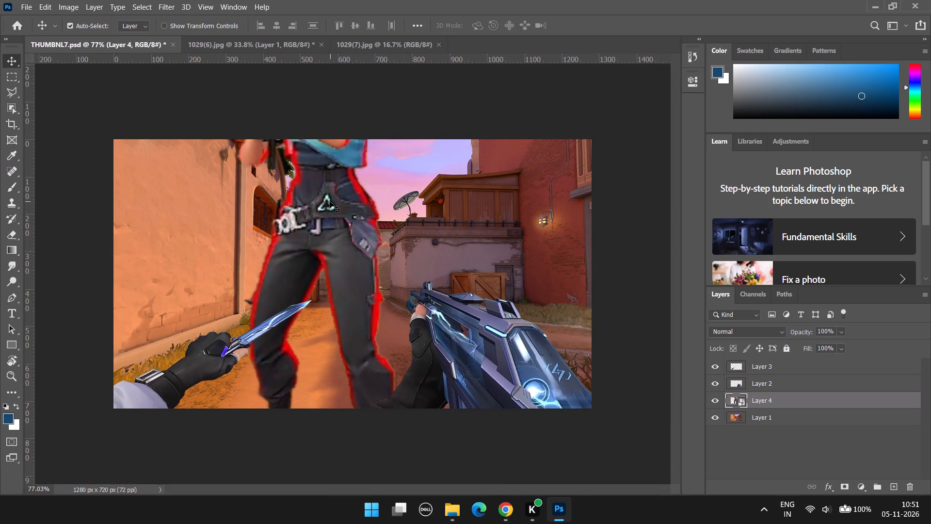
# Scale the character smart object down proportionally to about 7.91%, moving it near the wooden crate.
pyautogui.hotkey('ctrl', 't')
pyautogui.scroll(-4, 375, 335)
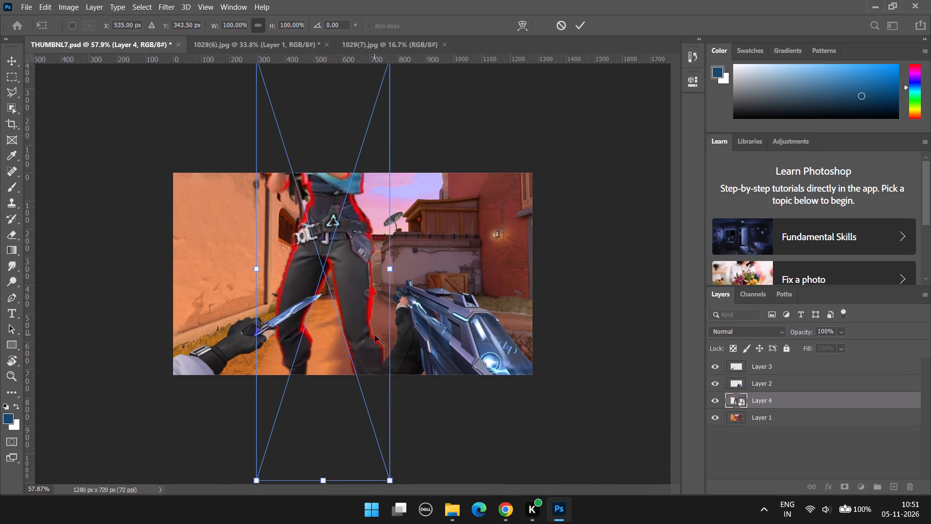
pyautogui.click(397, 476)
pyautogui.moveTo(391, 478); pyautogui.dragTo(275, 250)
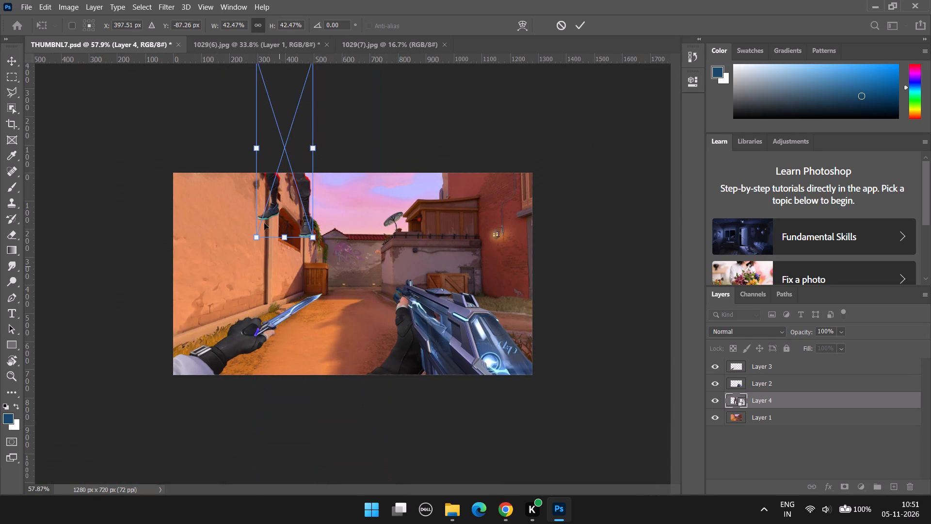
pyautogui.moveTo(288, 192); pyautogui.dragTo(313, 289)
pyautogui.keyDown('alt'); pyautogui.scroll(4, 330, 258); pyautogui.keyUp('alt')
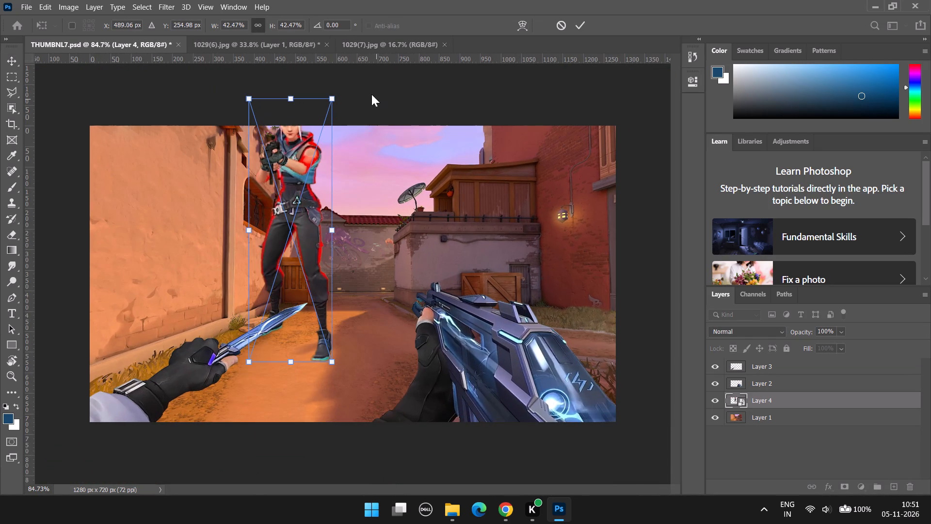
pyautogui.click(333, 97)
pyautogui.moveTo(331, 98); pyautogui.dragTo(258, 233)
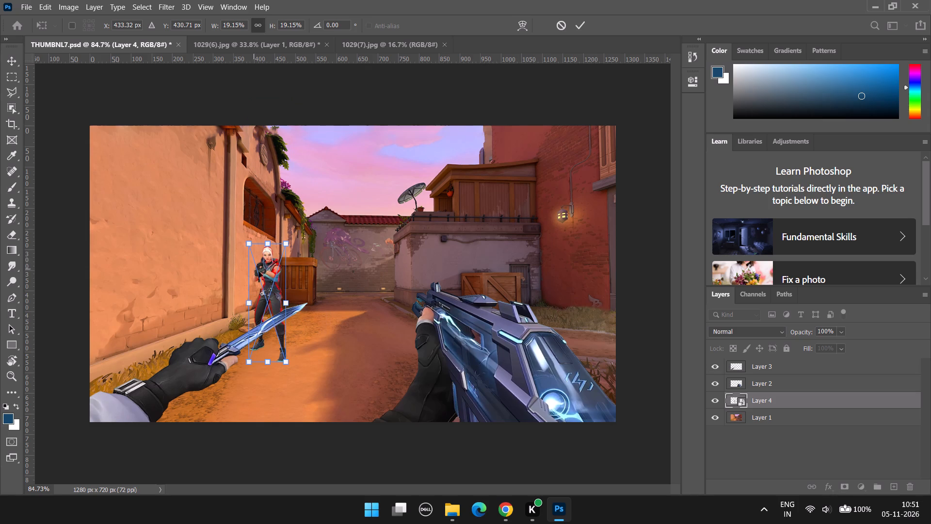
pyautogui.moveTo(279, 284); pyautogui.dragTo(309, 184)
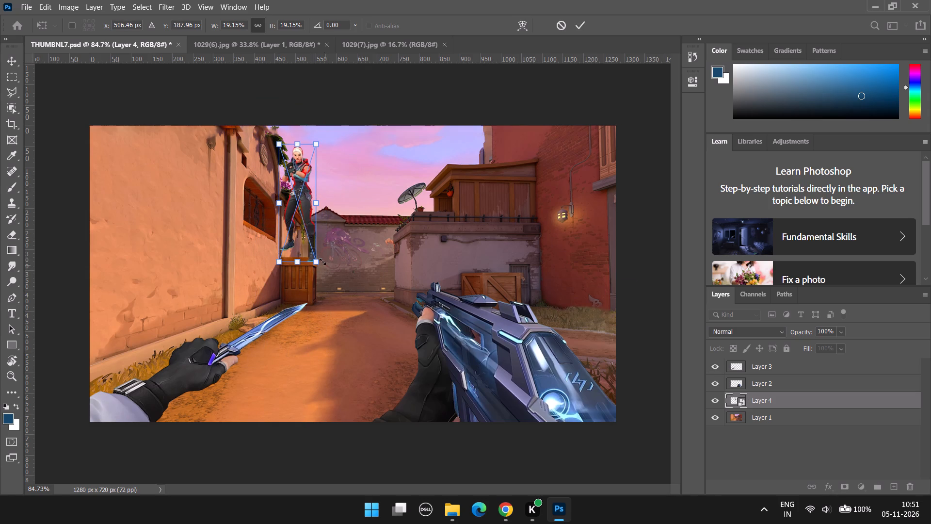
pyautogui.moveTo(318, 265); pyautogui.dragTo(292, 197)
# Position the scaled character so it stands on top of the wooden crate, and apply the transform.
pyautogui.moveTo(287, 173); pyautogui.dragTo(301, 242)
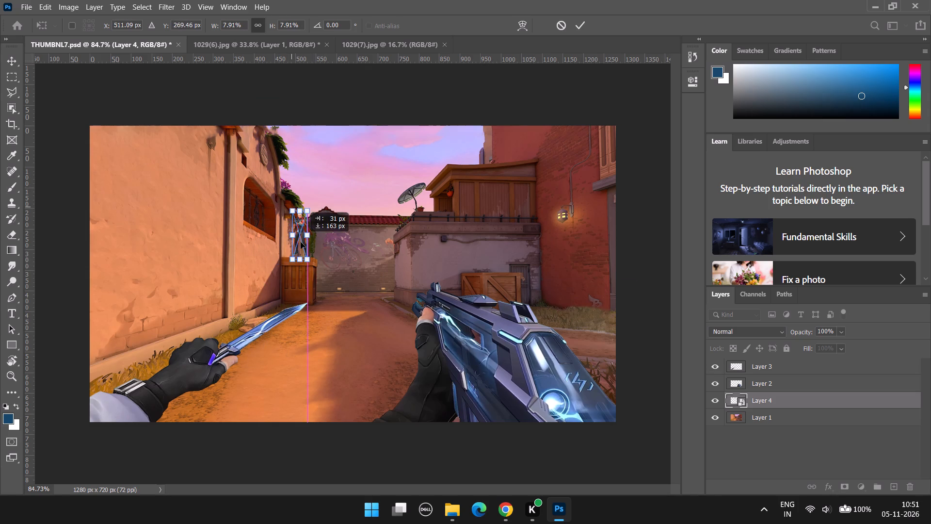
pyautogui.moveTo(301, 242); pyautogui.dragTo(301, 244)
pyautogui.keyDown('alt'); pyautogui.scroll(15, 335, 264); pyautogui.keyUp('alt')
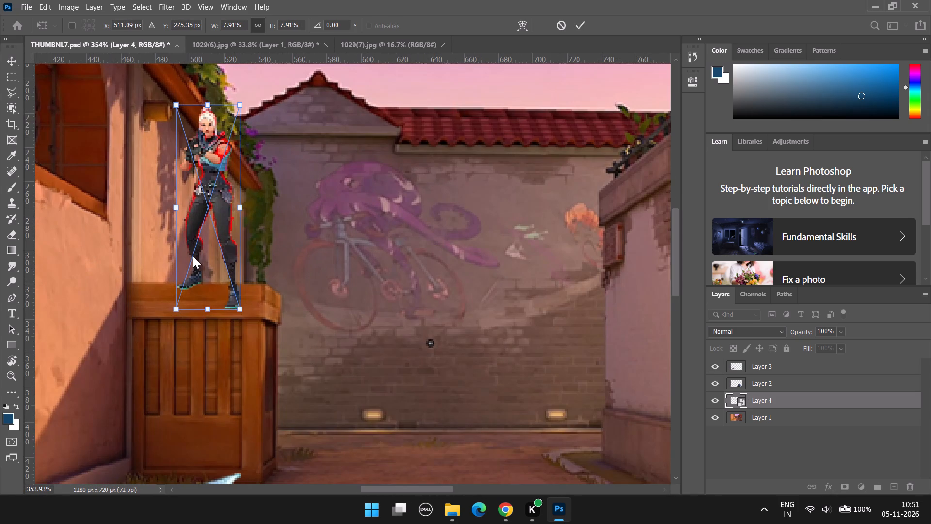
pyautogui.moveTo(208, 238); pyautogui.dragTo(200, 232)
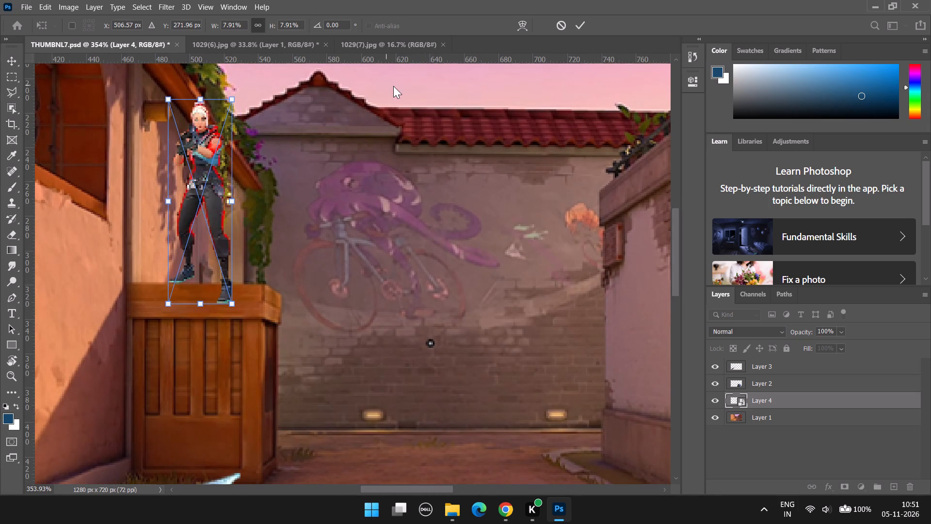
pyautogui.click(572, 25)
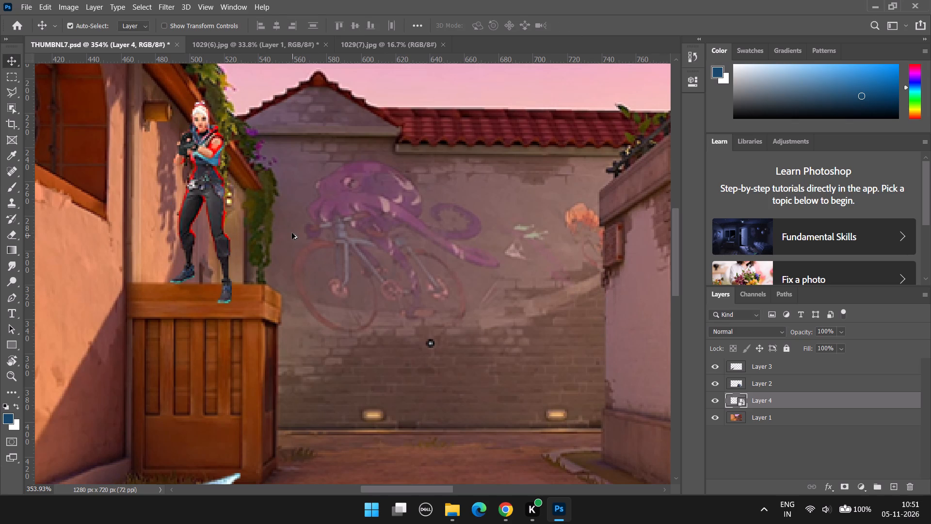
pyautogui.keyDown('alt'); pyautogui.scroll(-7, 291, 233); pyautogui.keyUp('alt')
pyautogui.click(241, 204)
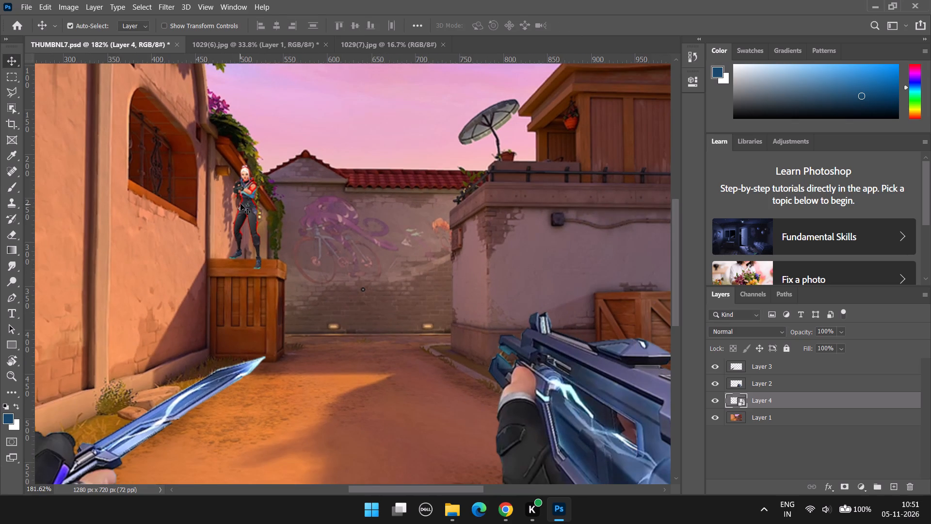
# Scale the character on the crate down to about 5.92%, keeping its proportions, and apply the transform.
pyautogui.hotkey('ctrl', 't')
pyautogui.keyDown('alt'); pyautogui.scroll(-5, 256, 223); pyautogui.keyUp('alt')
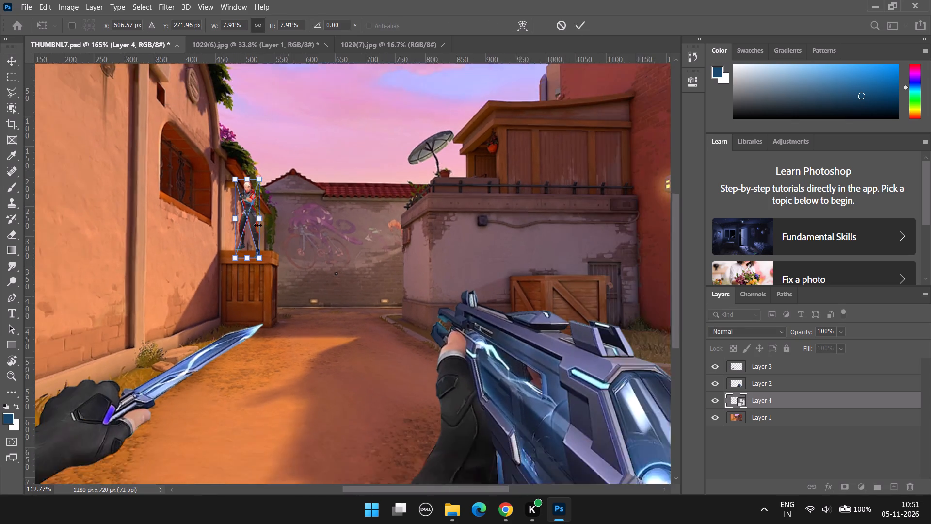
pyautogui.click(258, 184)
pyautogui.moveTo(261, 186); pyautogui.dragTo(256, 210)
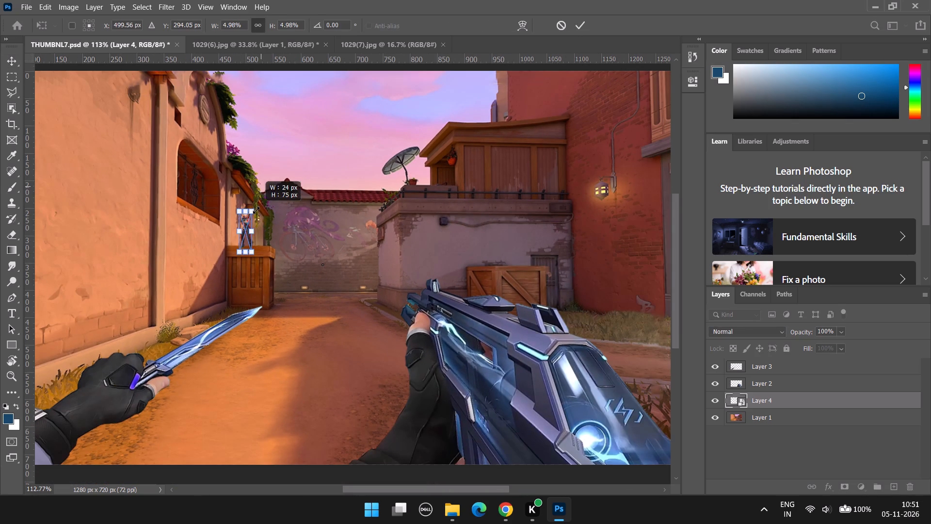
pyautogui.moveTo(256, 210); pyautogui.dragTo(260, 203)
pyautogui.click(576, 19)
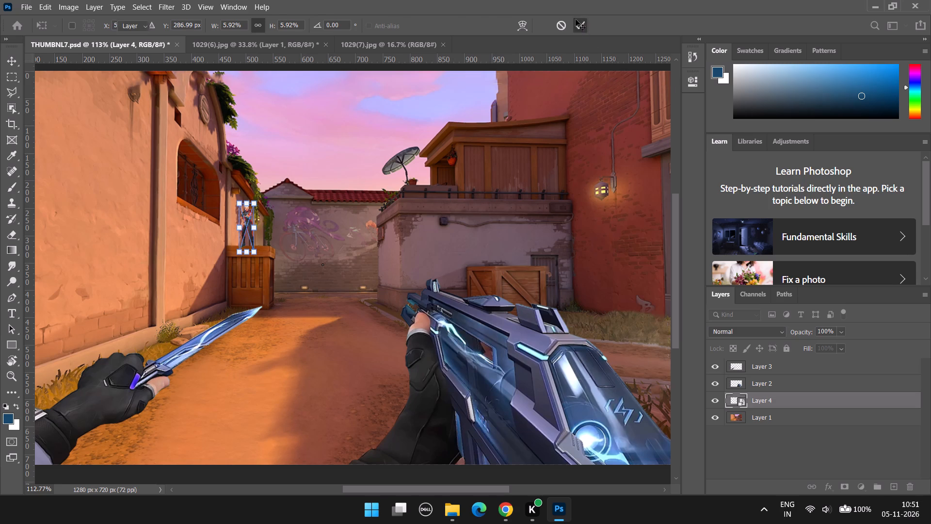
# Move the character off the crate to the ground by the back wall, standing against the building's corner.
pyautogui.keyDown('alt'); pyautogui.scroll(9, 284, 273); pyautogui.keyUp('alt')
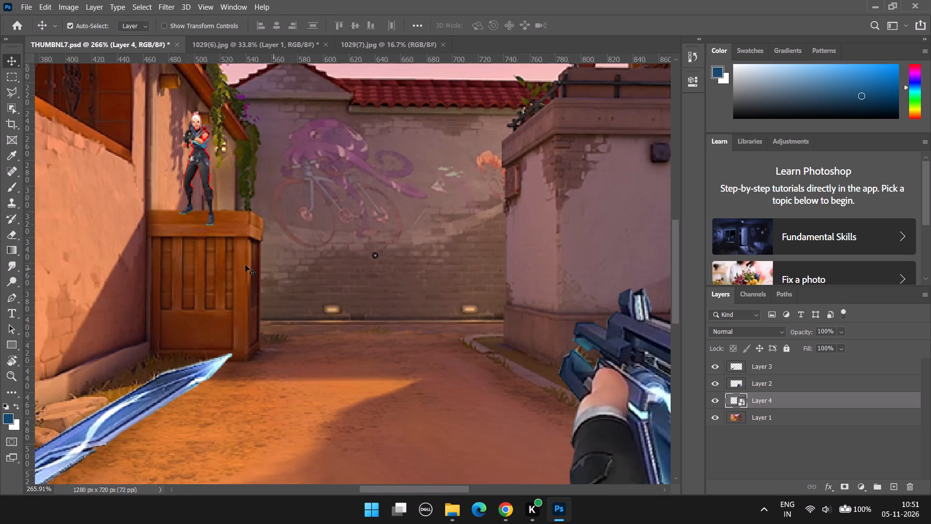
pyautogui.keyDown('alt'); pyautogui.scroll(9, 142, 141); pyautogui.keyUp('alt')
pyautogui.keyDown('alt'); pyautogui.scroll(-10, 301, 169); pyautogui.keyUp('alt')
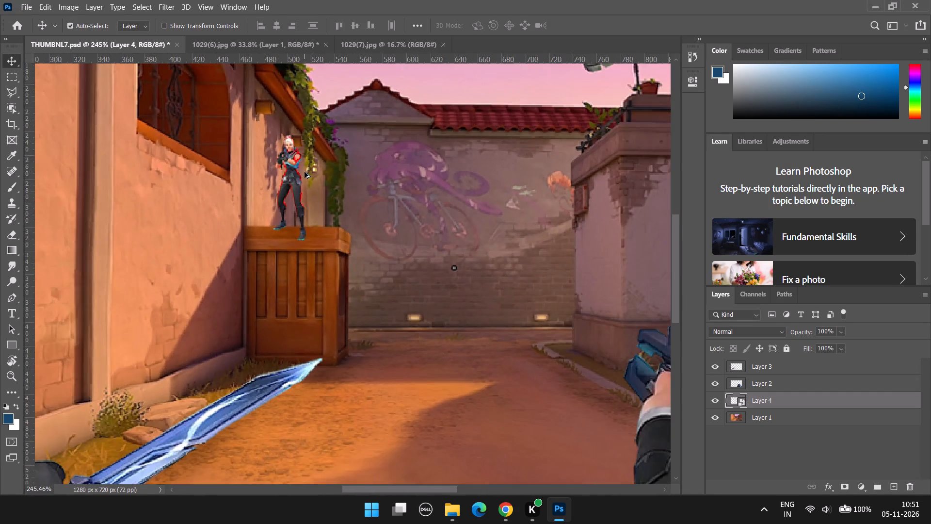
pyautogui.keyDown('alt'); pyautogui.scroll(-3, 306, 176); pyautogui.keyUp('alt')
pyautogui.moveTo(290, 180); pyautogui.dragTo(495, 252)
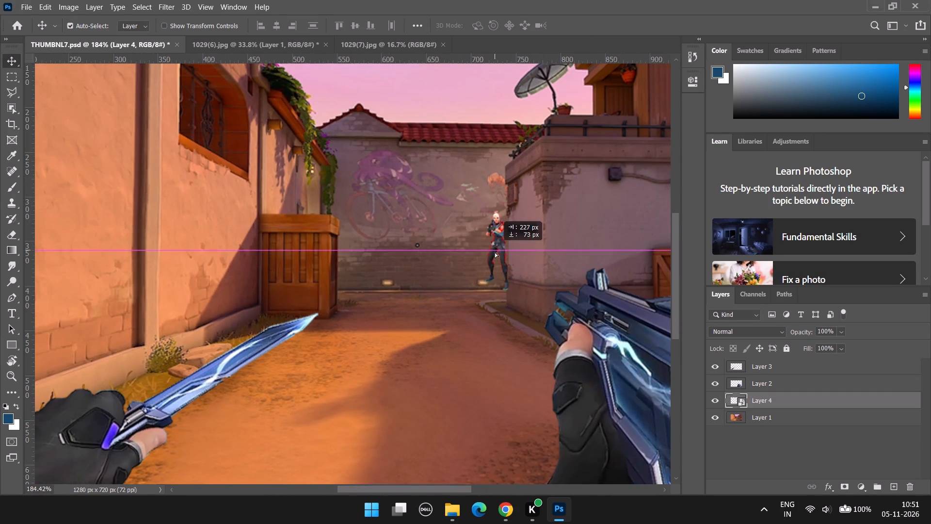
pyautogui.moveTo(495, 252); pyautogui.dragTo(495, 257)
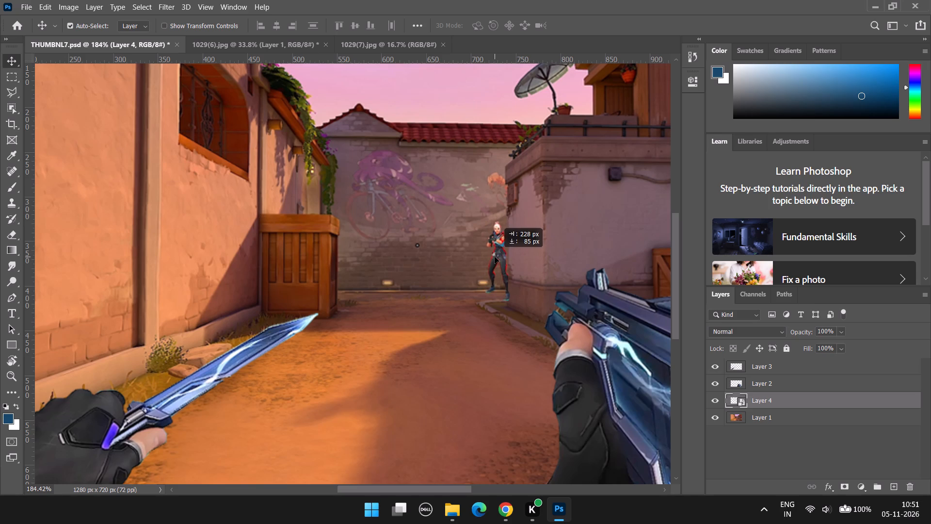
pyautogui.moveTo(495, 257); pyautogui.dragTo(495, 256)
pyautogui.keyDown('alt'); pyautogui.scroll(-11, 516, 277); pyautogui.keyUp('alt')
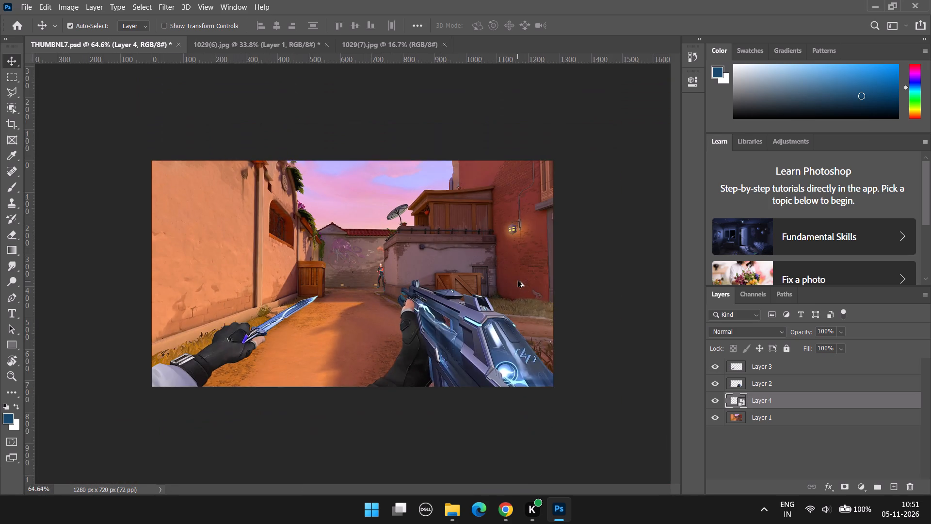
pyautogui.keyDown('alt'); pyautogui.scroll(5, 444, 257); pyautogui.keyUp('alt')
pyautogui.click(391, 275)
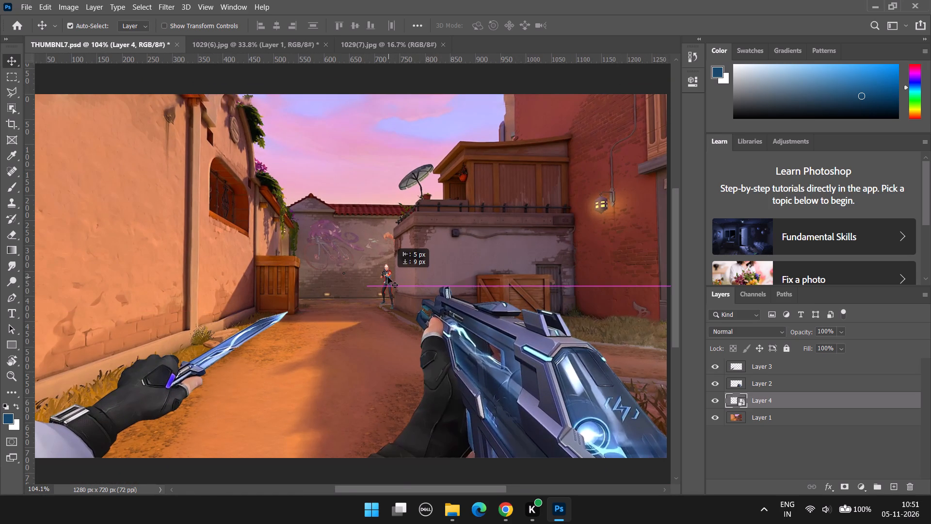
pyautogui.keyDown('alt'); pyautogui.scroll(12, 388, 277); pyautogui.keyUp('alt')
pyautogui.moveTo(395, 318); pyautogui.dragTo(400, 319)
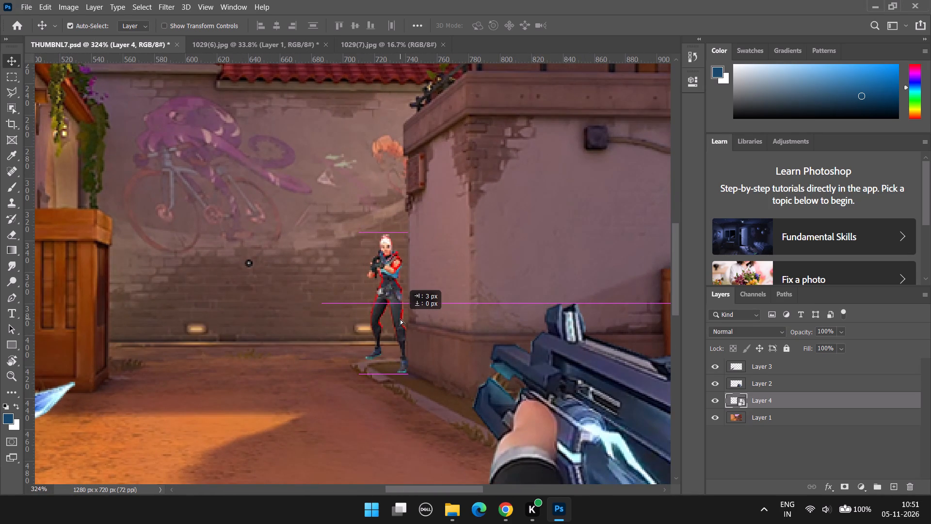
pyautogui.moveTo(400, 319); pyautogui.dragTo(402, 311)
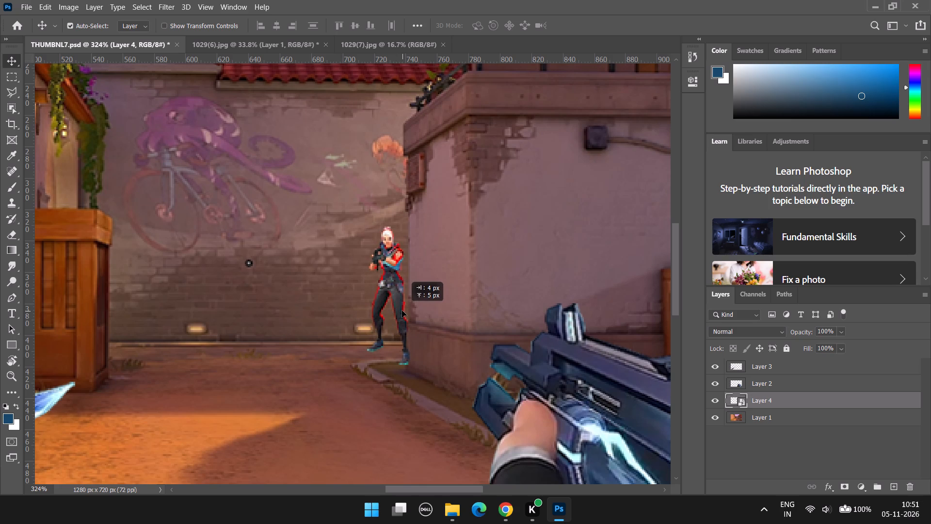
pyautogui.moveTo(402, 311); pyautogui.dragTo(402, 311)
# Rasterize the character's smart object layer so it can be edited with the Eraser.
pyautogui.keyDown('alt'); pyautogui.scroll(5, 458, 356); pyautogui.keyUp('alt')
pyautogui.press('e')
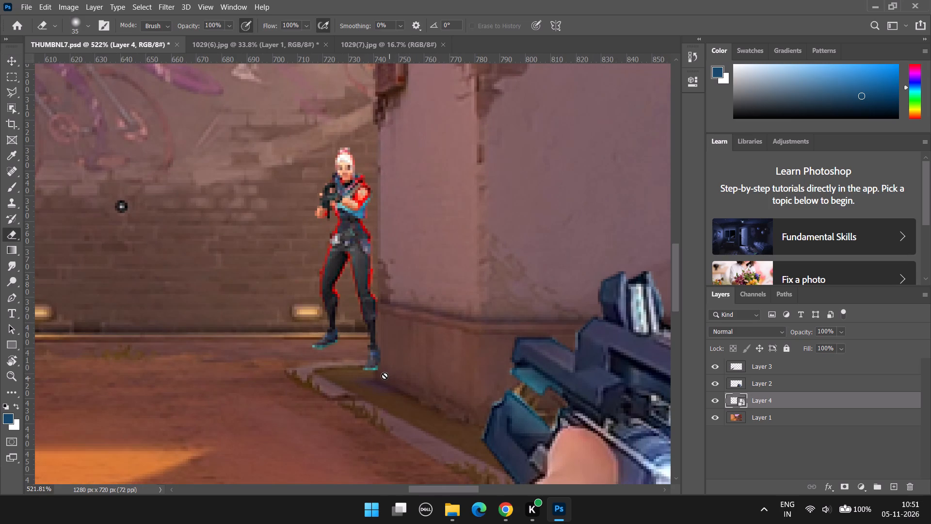
pyautogui.click(384, 374)
pyautogui.click(465, 200)
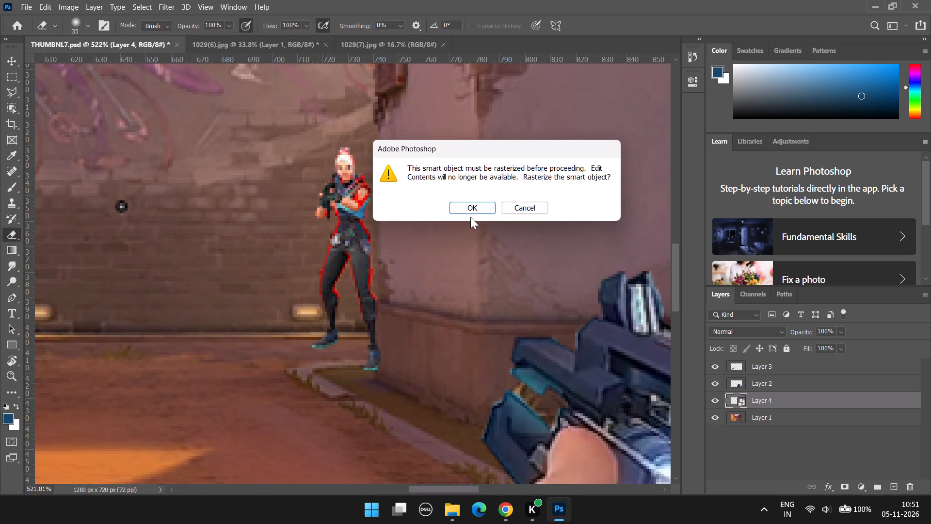
pyautogui.tripleClick(470, 217)
pyautogui.click(470, 211)
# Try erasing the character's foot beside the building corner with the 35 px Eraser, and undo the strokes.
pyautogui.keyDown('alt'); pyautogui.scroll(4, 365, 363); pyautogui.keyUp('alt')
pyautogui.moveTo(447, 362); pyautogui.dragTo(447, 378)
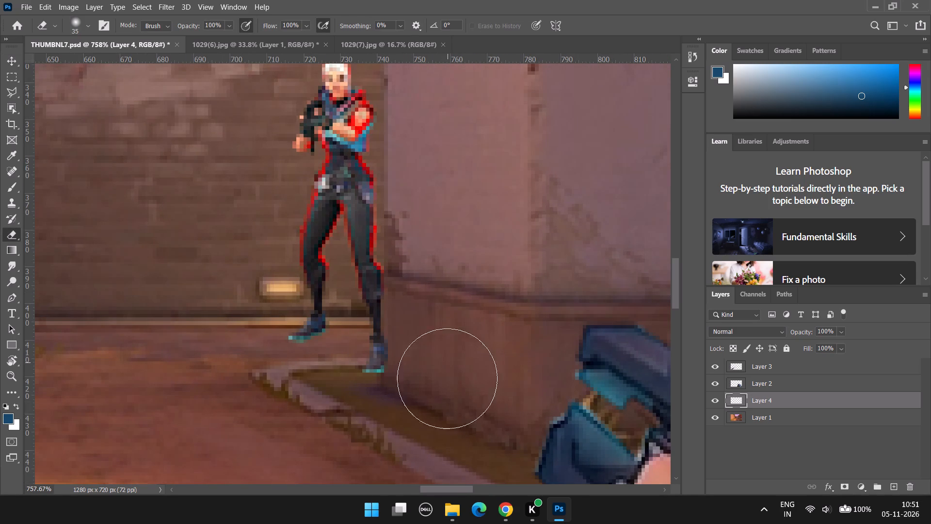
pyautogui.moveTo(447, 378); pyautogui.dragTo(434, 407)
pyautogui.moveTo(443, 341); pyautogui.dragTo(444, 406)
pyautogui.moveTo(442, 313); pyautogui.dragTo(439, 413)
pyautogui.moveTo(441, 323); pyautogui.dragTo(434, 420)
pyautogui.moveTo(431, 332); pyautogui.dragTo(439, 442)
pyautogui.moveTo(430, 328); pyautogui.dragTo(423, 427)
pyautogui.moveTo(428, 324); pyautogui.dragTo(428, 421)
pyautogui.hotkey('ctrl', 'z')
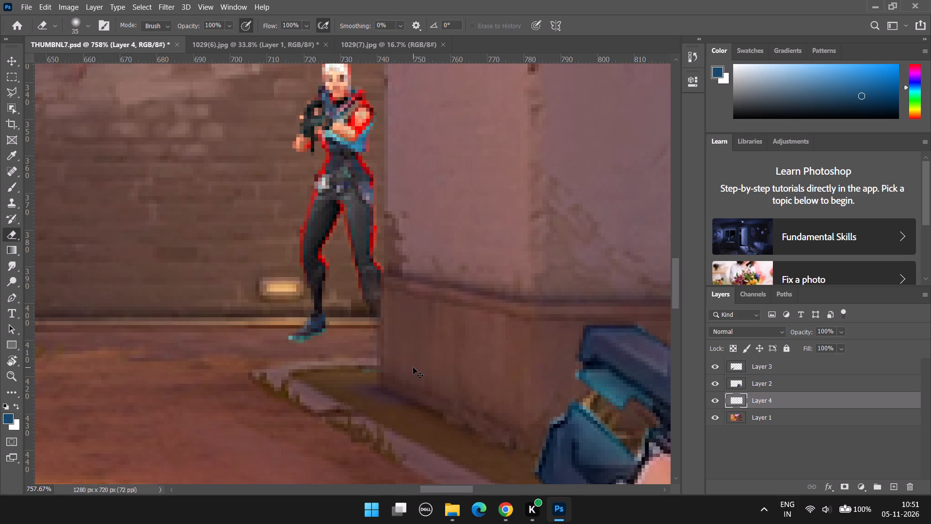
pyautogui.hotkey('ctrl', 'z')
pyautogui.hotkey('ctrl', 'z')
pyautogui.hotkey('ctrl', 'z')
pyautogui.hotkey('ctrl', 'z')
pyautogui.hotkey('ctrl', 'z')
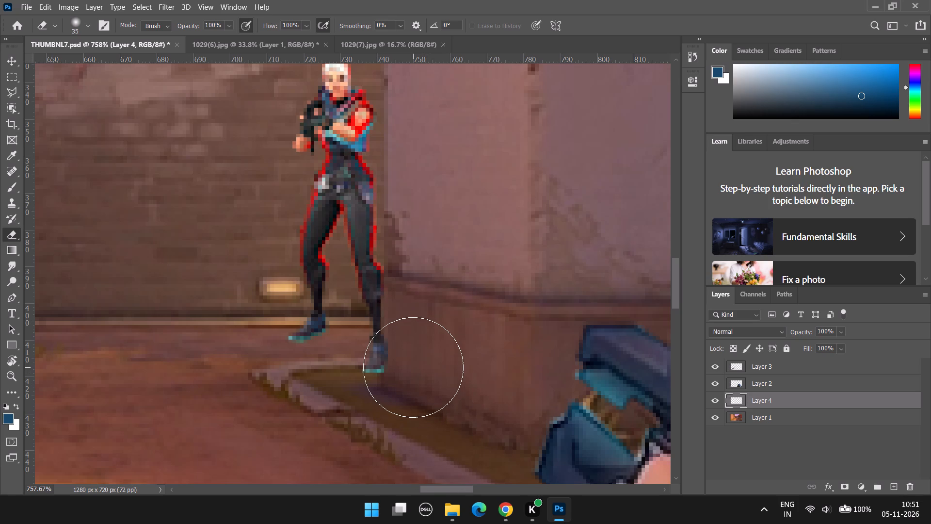
# Reduce the Eraser to 5 px and erase the character's foot nearest the building corner.
pyautogui.press('[')
pyautogui.press('[')
pyautogui.press('[')
pyautogui.press('[')
pyautogui.press('[')
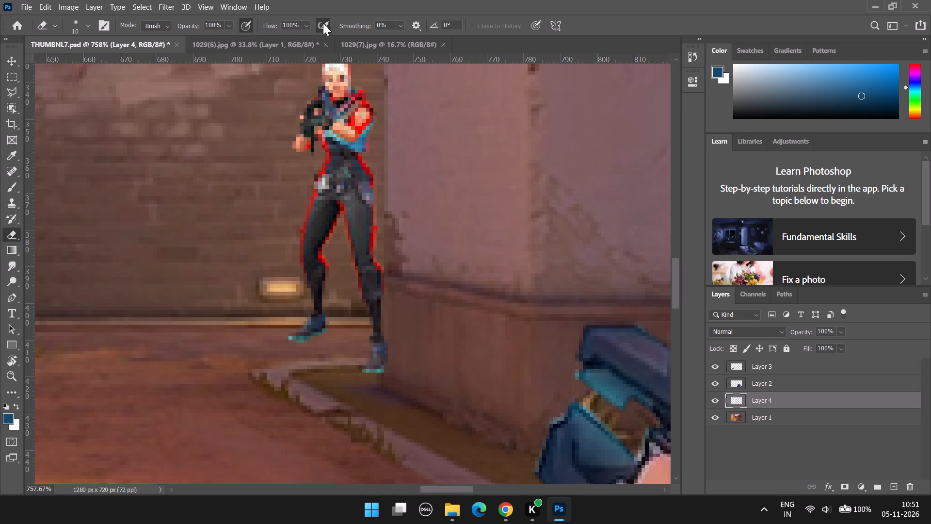
pyautogui.press('[')
pyautogui.press('[')
pyautogui.press('[')
pyautogui.press('[')
pyautogui.press('[')
pyautogui.moveTo(350, 372); pyautogui.dragTo(402, 368)
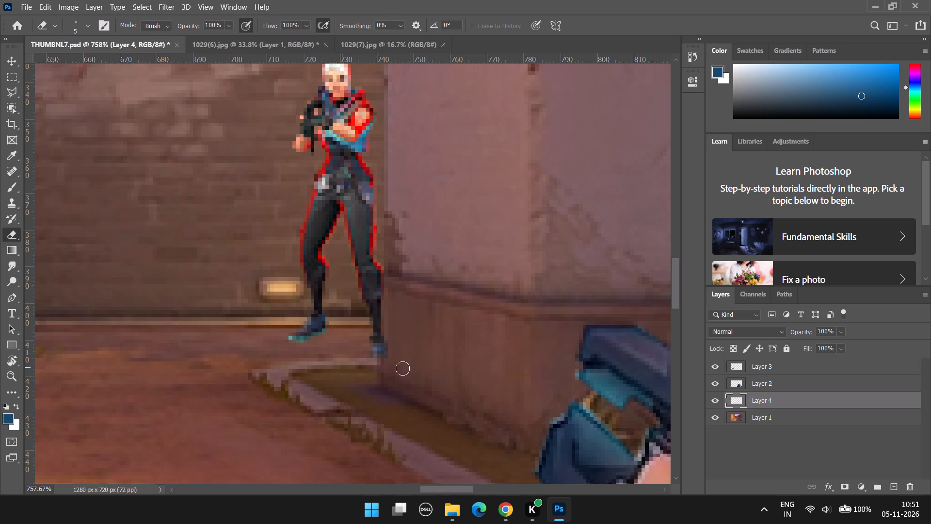
pyautogui.moveTo(402, 368); pyautogui.dragTo(390, 339)
pyautogui.moveTo(392, 356); pyautogui.dragTo(376, 347)
pyautogui.moveTo(376, 347); pyautogui.dragTo(439, 337)
# Scale the erased character down slightly in proportion, and apply the transform.
pyautogui.scroll(-17, 451, 321)
pyautogui.keyDown('alt'); pyautogui.scroll(-4, 447, 325); pyautogui.keyUp('alt')
pyautogui.keyDown('alt'); pyautogui.scroll(2, 468, 260); pyautogui.keyUp('alt')
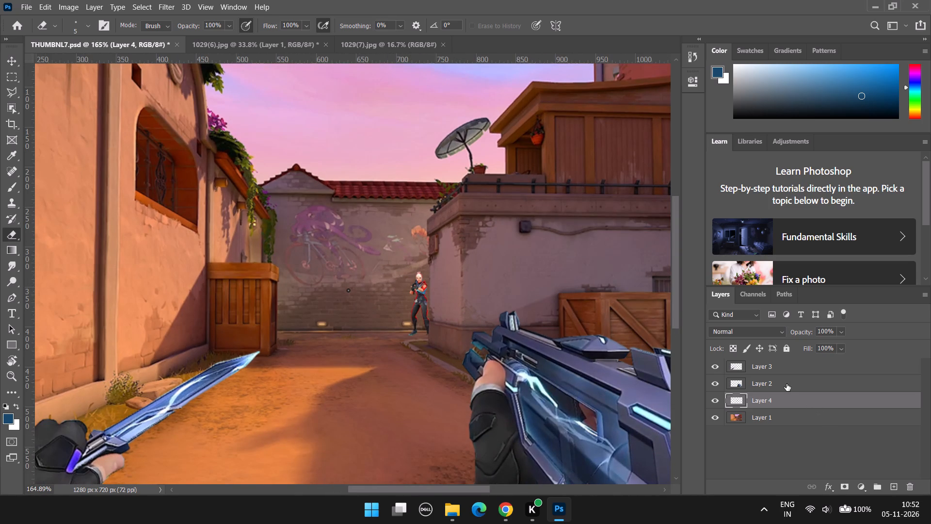
pyautogui.hotkey('ctrl', 't')
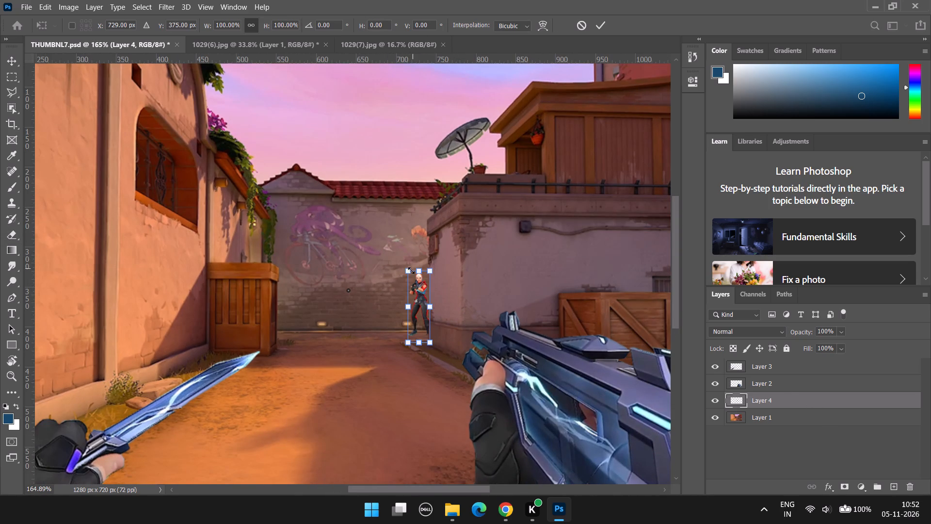
pyautogui.click(408, 271)
pyautogui.moveTo(409, 270); pyautogui.dragTo(412, 276)
pyautogui.click(598, 24)
# Scale the character down again to about 90.6%, roughly 23 by 73 px, and apply the transform.
pyautogui.keyDown('alt'); pyautogui.scroll(-4, 447, 269); pyautogui.keyUp('alt')
pyautogui.keyDown('alt'); pyautogui.scroll(2, 449, 281); pyautogui.keyUp('alt')
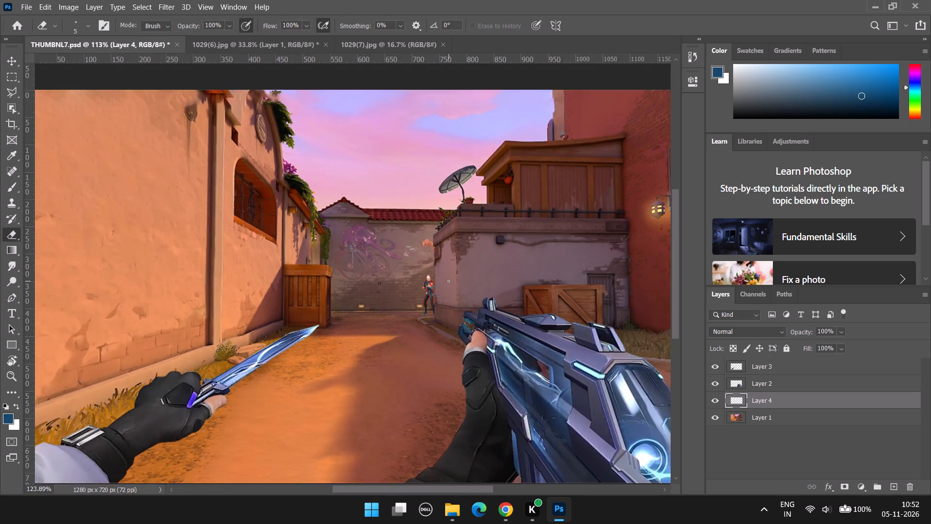
pyautogui.keyDown('alt'); pyautogui.scroll(7, 449, 281); pyautogui.keyUp('alt')
pyautogui.keyDown('alt'); pyautogui.scroll(-12, 450, 278); pyautogui.keyUp('alt')
pyautogui.keyDown('alt'); pyautogui.scroll(3, 451, 281); pyautogui.keyUp('alt')
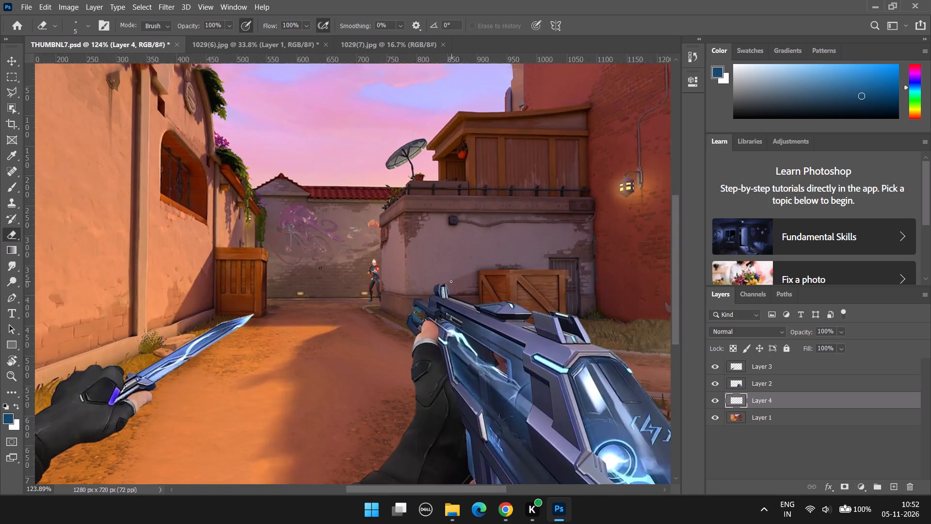
pyautogui.keyDown('alt'); pyautogui.scroll(12, 451, 281); pyautogui.keyUp('alt')
pyautogui.hotkey('ctrl', 't')
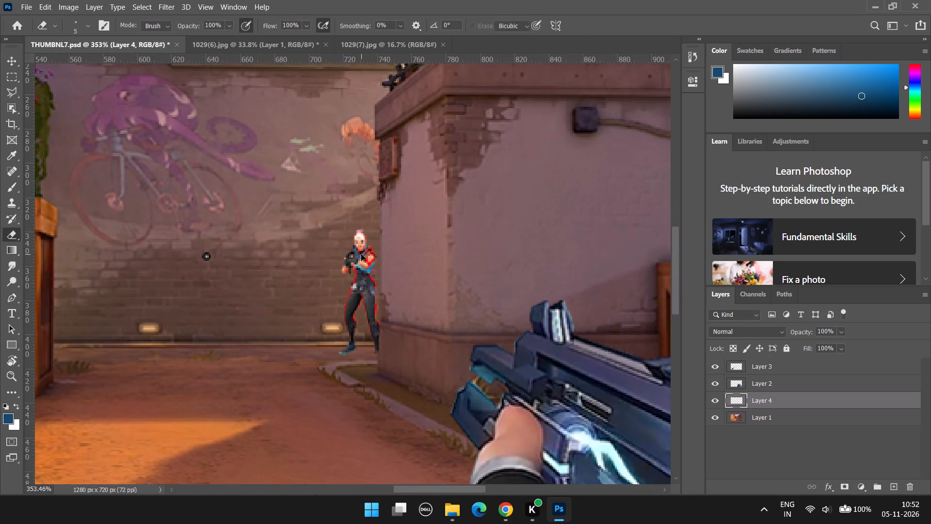
pyautogui.moveTo(338, 228); pyautogui.dragTo(341, 244)
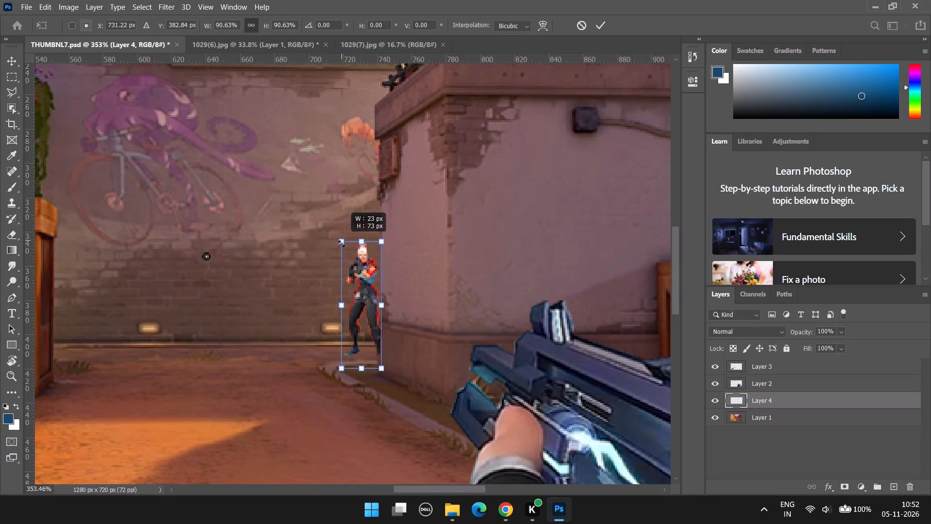
pyautogui.moveTo(341, 244); pyautogui.dragTo(341, 244)
pyautogui.click(602, 25)
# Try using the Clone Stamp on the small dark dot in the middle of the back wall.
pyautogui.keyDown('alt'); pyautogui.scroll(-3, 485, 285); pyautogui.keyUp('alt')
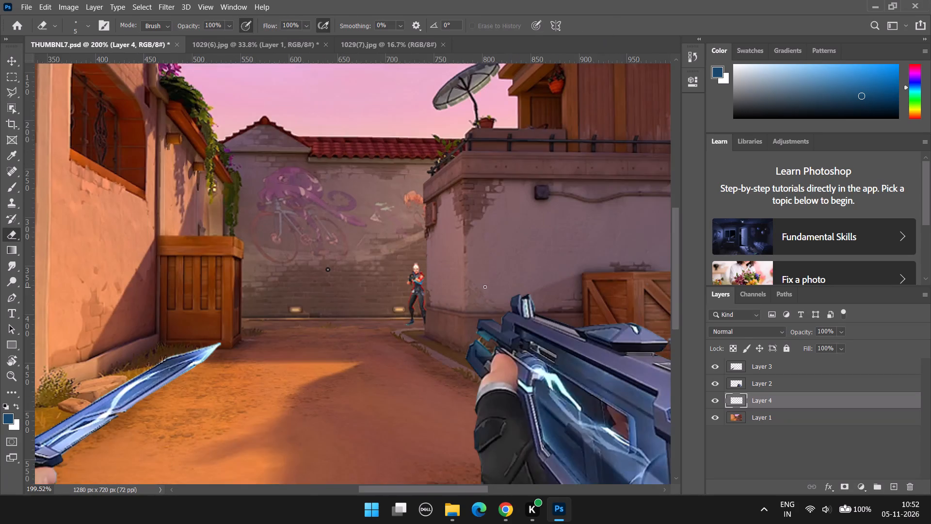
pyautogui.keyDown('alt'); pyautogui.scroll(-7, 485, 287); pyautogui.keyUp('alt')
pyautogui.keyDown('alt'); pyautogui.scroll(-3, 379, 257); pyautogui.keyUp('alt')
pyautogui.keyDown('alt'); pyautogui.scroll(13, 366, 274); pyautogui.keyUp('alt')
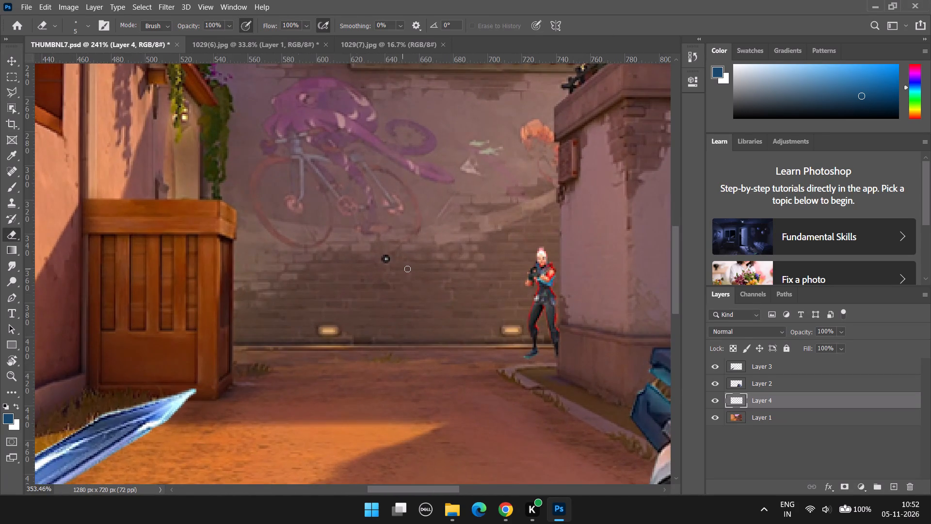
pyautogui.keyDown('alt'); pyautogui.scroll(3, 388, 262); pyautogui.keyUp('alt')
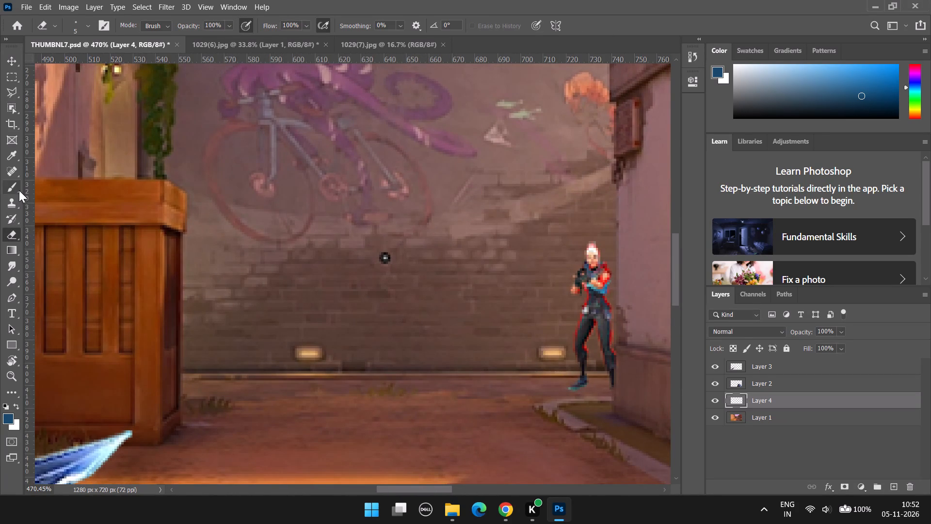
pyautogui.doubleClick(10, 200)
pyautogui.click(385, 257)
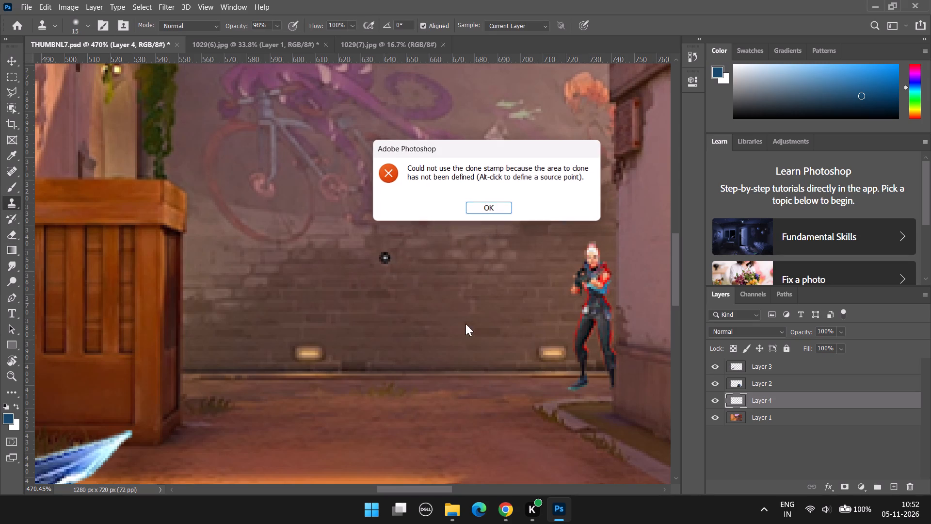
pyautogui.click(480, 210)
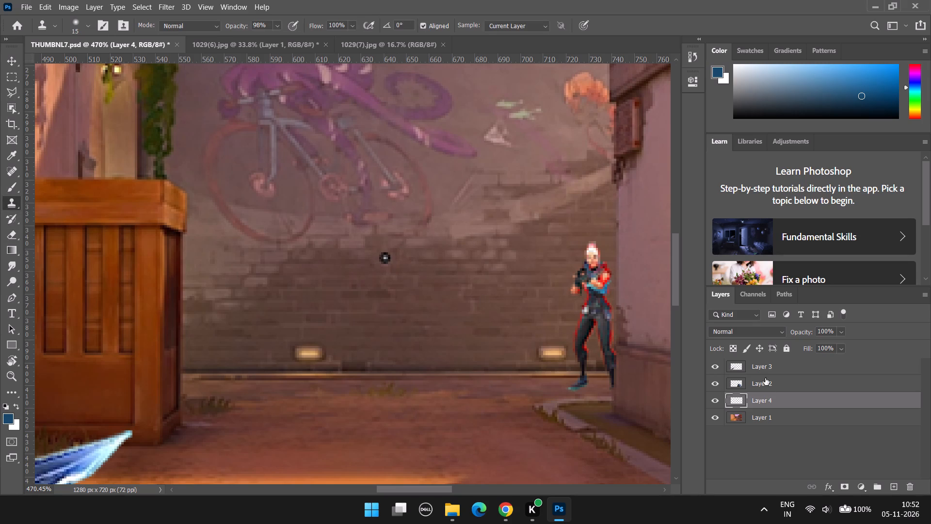
# Select the background scene on Layer 1 and try the Clone Stamp on the wall's dark dot.
pyautogui.click(765, 378)
pyautogui.doubleClick(775, 417)
pyautogui.click(384, 257)
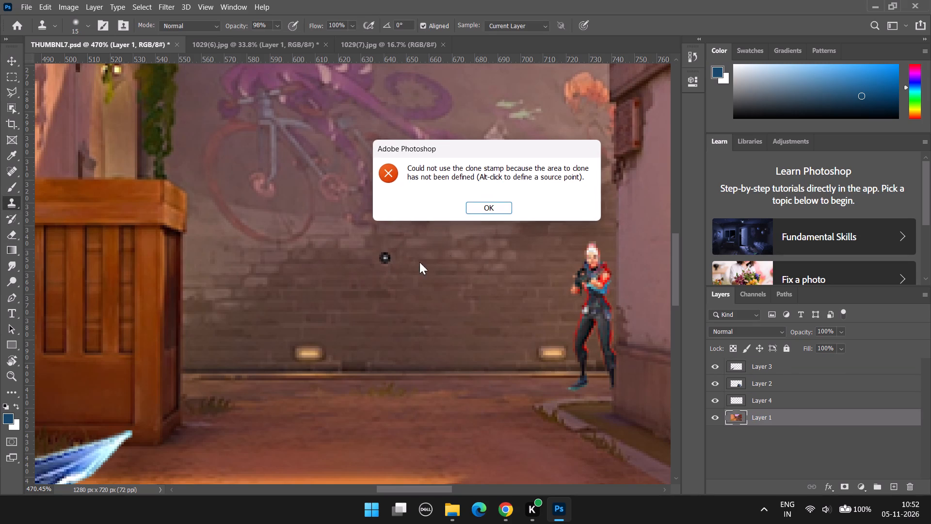
pyautogui.click(495, 212)
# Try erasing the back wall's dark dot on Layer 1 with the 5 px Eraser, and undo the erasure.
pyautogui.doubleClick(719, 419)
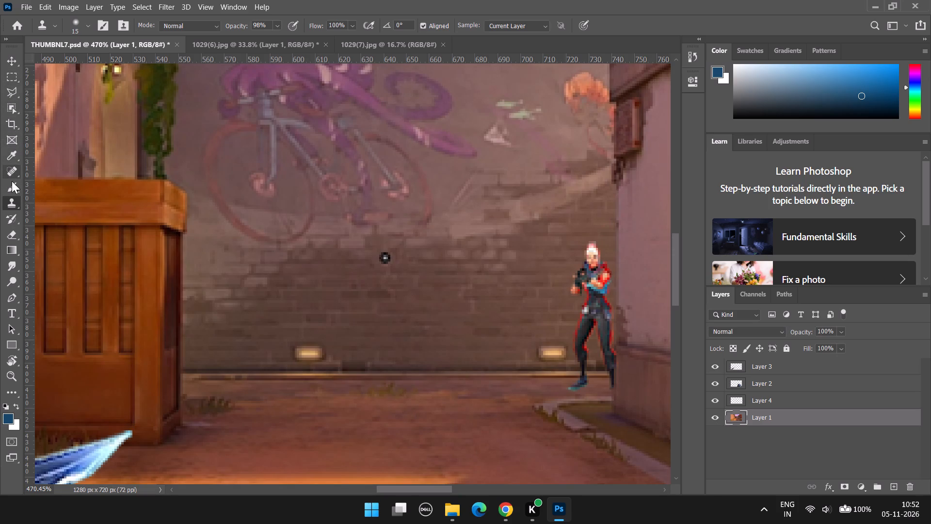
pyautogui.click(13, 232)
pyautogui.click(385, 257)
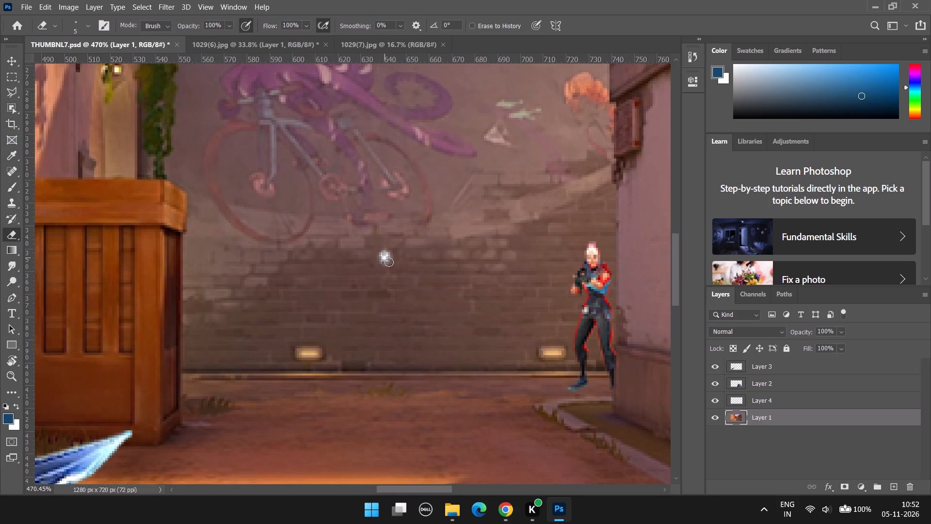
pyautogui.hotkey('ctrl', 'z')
# Remove the dark dot from the back wall on Layer 1 with the Spot Healing Brush at size 25.
pyautogui.click(14, 174)
pyautogui.press('[')
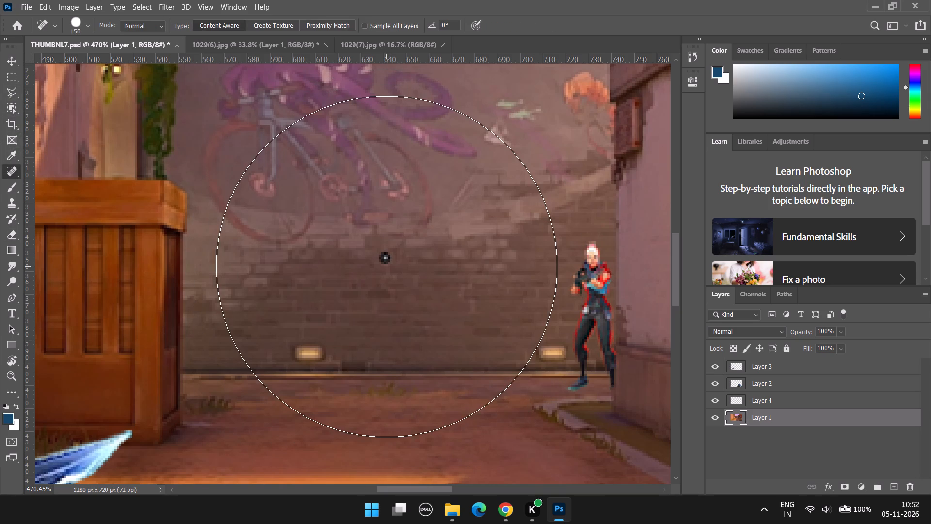
pyautogui.write('[[[[[')
pyautogui.write('[[')
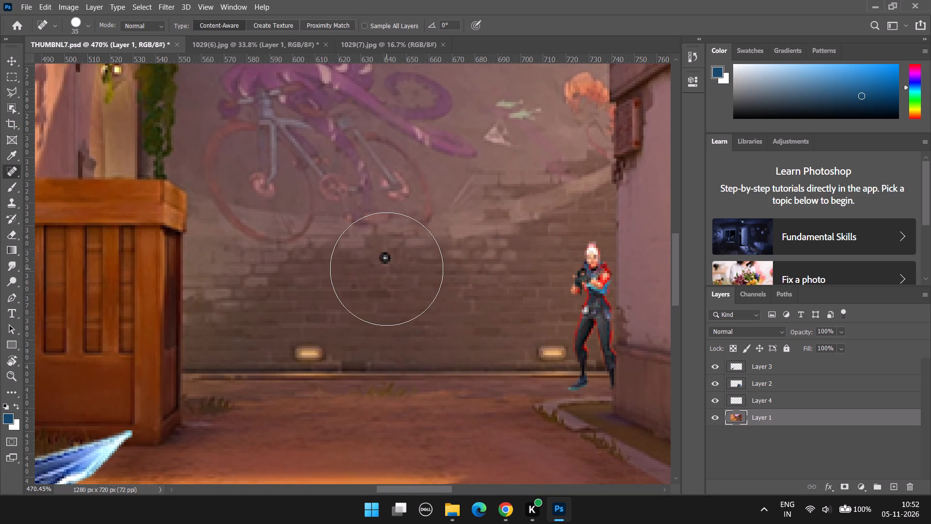
pyautogui.write('[[')
pyautogui.doubleClick(385, 267)
pyautogui.keyDown('alt'); pyautogui.scroll(-6, 487, 301); pyautogui.keyUp('alt')
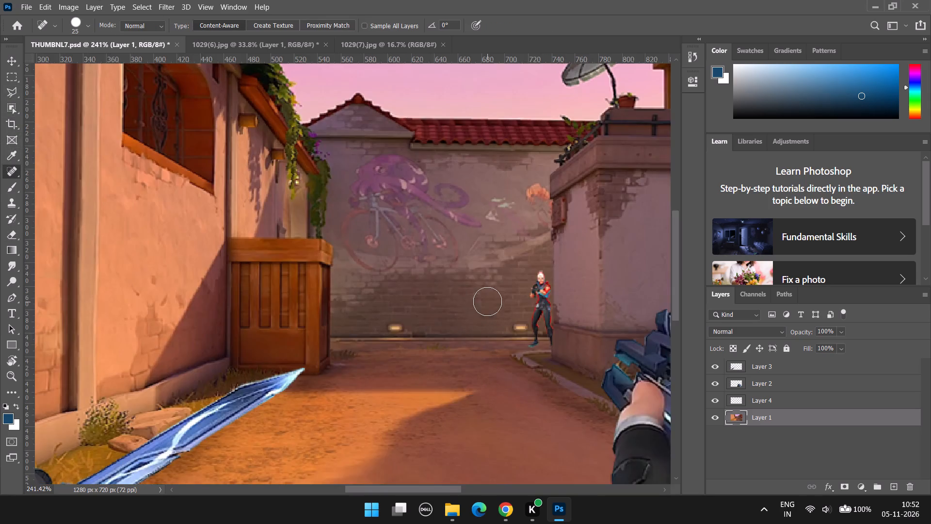
pyautogui.keyDown('alt'); pyautogui.scroll(-12, 487, 301); pyautogui.keyUp('alt')
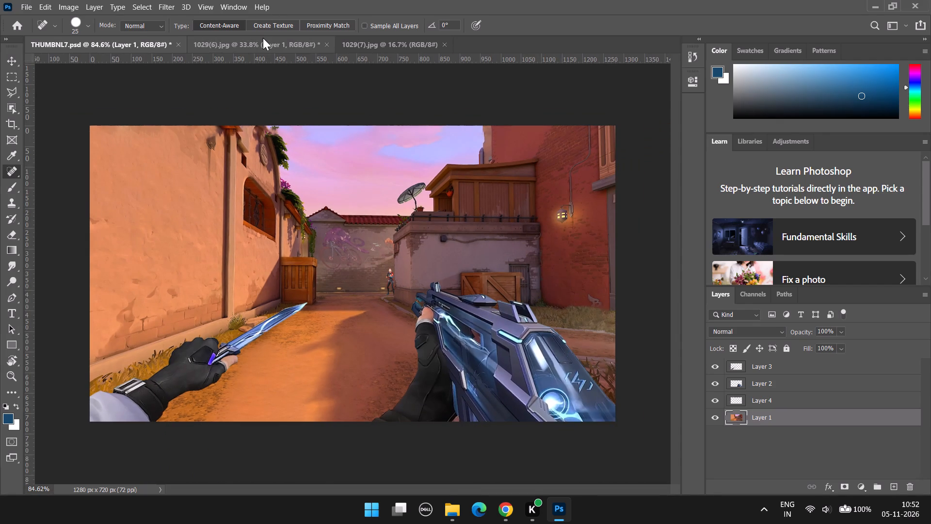
# Switch to the 1029(7) image and unlock its Background layer.
pyautogui.click(262, 39)
pyautogui.click(420, 47)
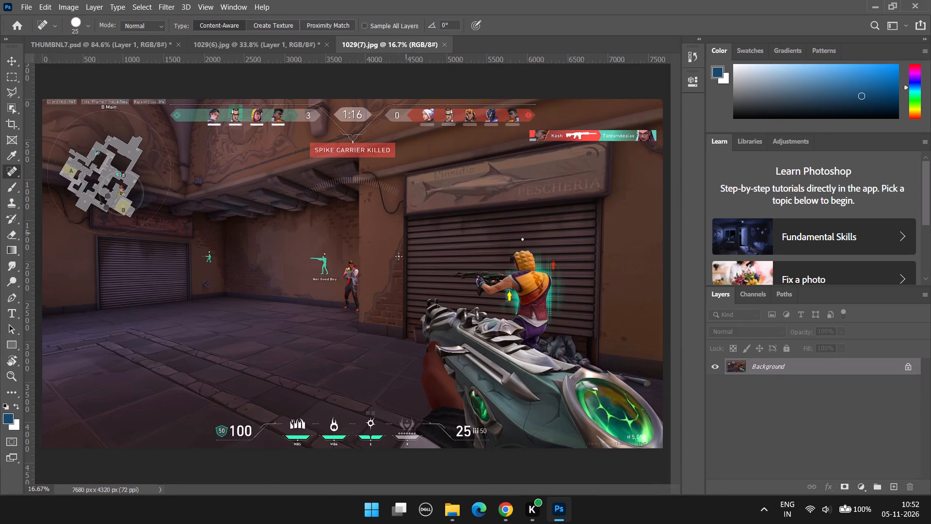
pyautogui.keyDown('alt'); pyautogui.scroll(16, 372, 277); pyautogui.keyUp('alt')
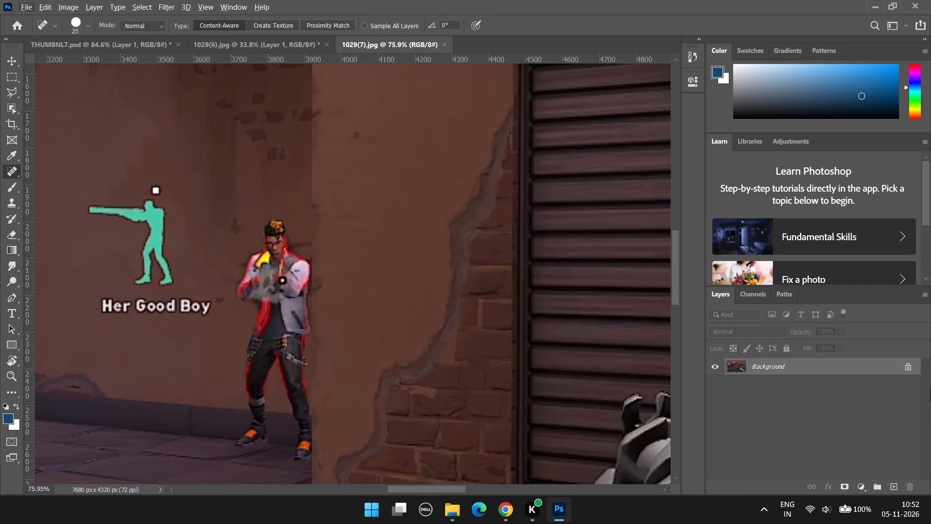
pyautogui.click(907, 367)
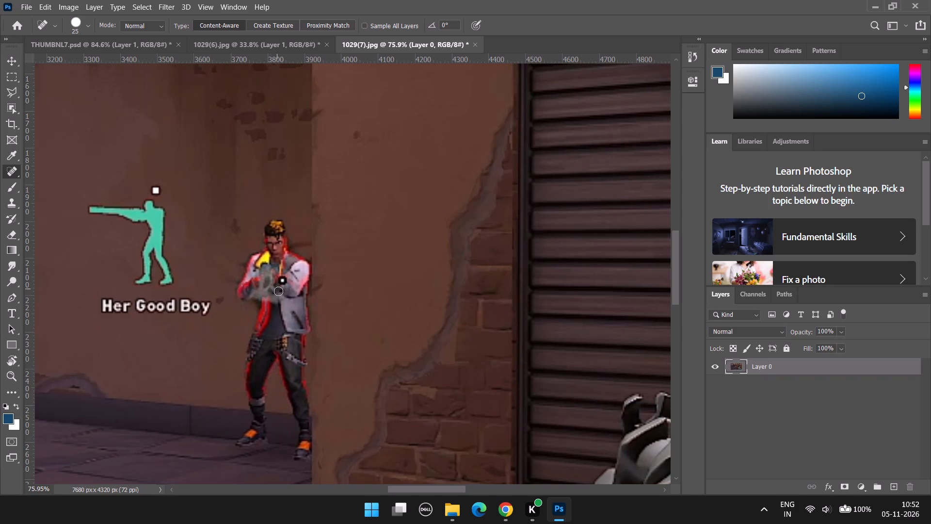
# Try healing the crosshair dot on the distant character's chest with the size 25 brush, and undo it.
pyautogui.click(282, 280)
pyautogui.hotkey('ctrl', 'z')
# Remove the crosshair dot from the distant character's chest with the Spot Healing Brush at size 35, redoing the retouch once.
pyautogui.keyDown('alt'); pyautogui.scroll(8, 296, 303); pyautogui.keyUp('alt')
pyautogui.press(']')
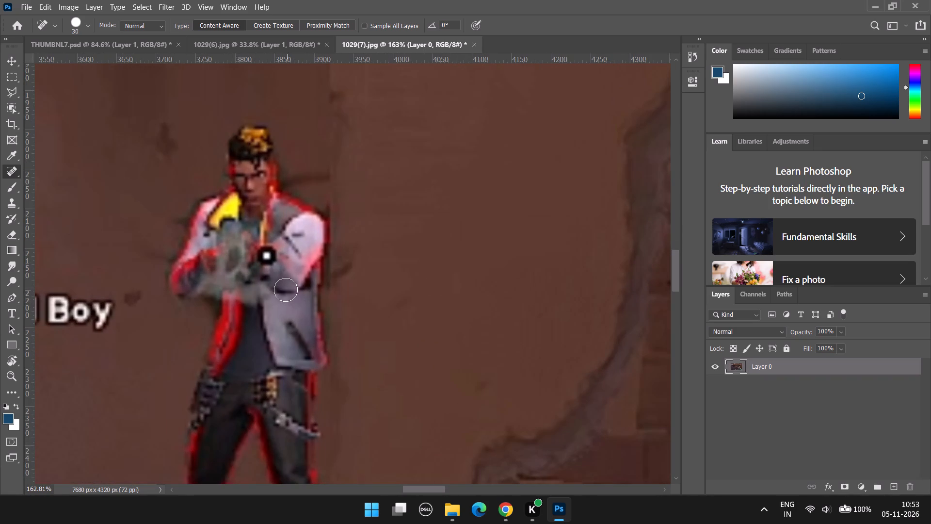
pyautogui.press(']')
pyautogui.click(266, 255)
pyautogui.keyDown('alt'); pyautogui.scroll(-10, 425, 339); pyautogui.keyUp('alt')
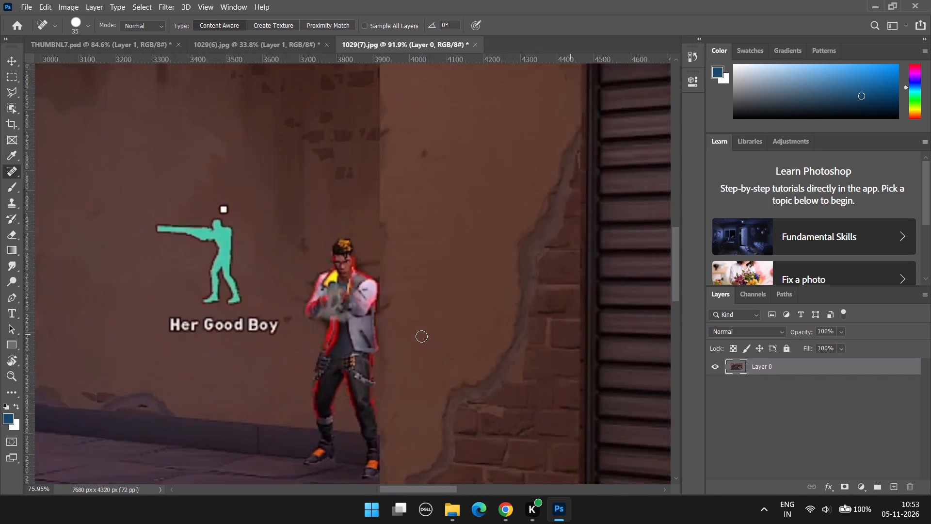
pyautogui.keyDown('alt'); pyautogui.scroll(-6, 421, 336); pyautogui.keyUp('alt')
pyautogui.keyDown('alt'); pyautogui.scroll(11, 417, 329); pyautogui.keyUp('alt')
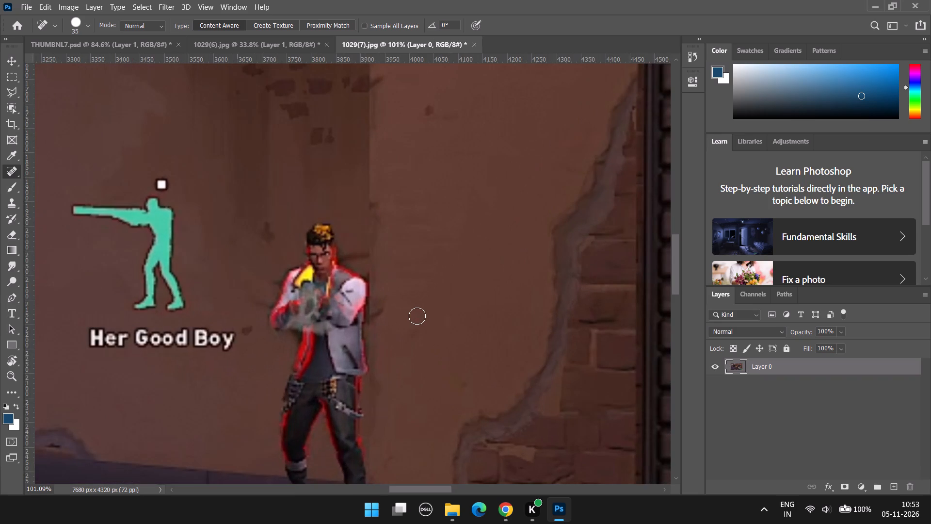
pyautogui.hotkey('ctrl', 'z')
pyautogui.click(329, 303)
pyautogui.keyDown('alt'); pyautogui.scroll(-9, 357, 357); pyautogui.keyUp('alt')
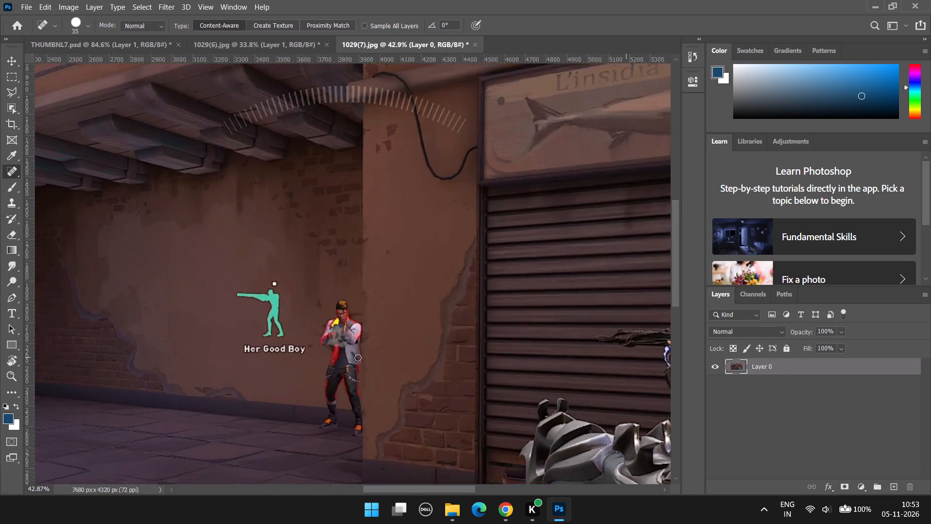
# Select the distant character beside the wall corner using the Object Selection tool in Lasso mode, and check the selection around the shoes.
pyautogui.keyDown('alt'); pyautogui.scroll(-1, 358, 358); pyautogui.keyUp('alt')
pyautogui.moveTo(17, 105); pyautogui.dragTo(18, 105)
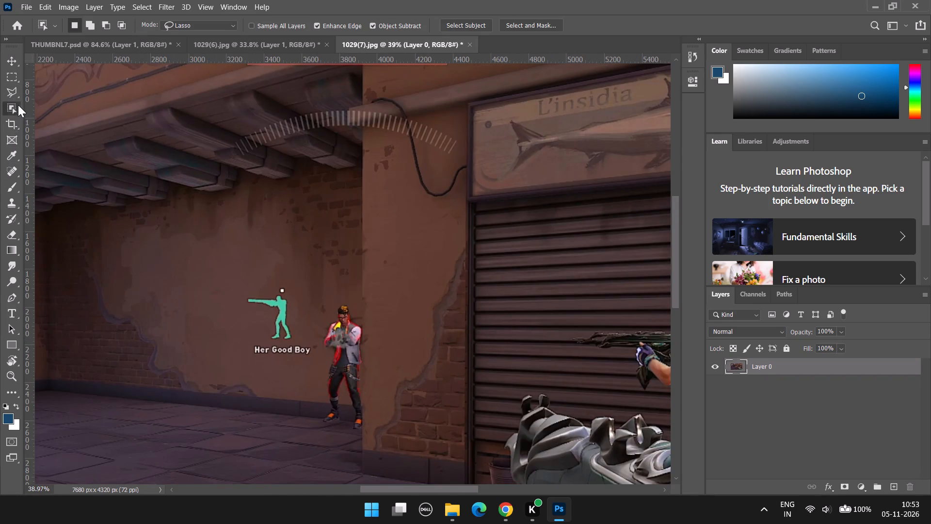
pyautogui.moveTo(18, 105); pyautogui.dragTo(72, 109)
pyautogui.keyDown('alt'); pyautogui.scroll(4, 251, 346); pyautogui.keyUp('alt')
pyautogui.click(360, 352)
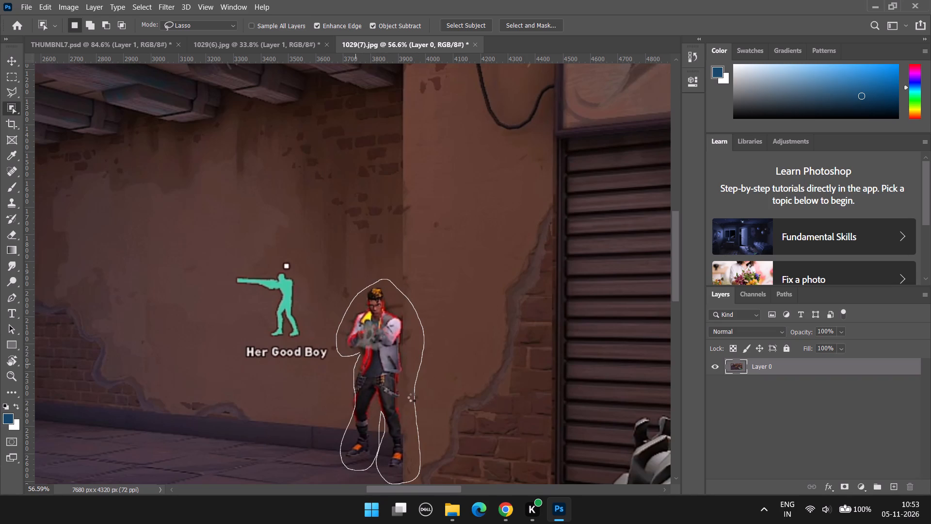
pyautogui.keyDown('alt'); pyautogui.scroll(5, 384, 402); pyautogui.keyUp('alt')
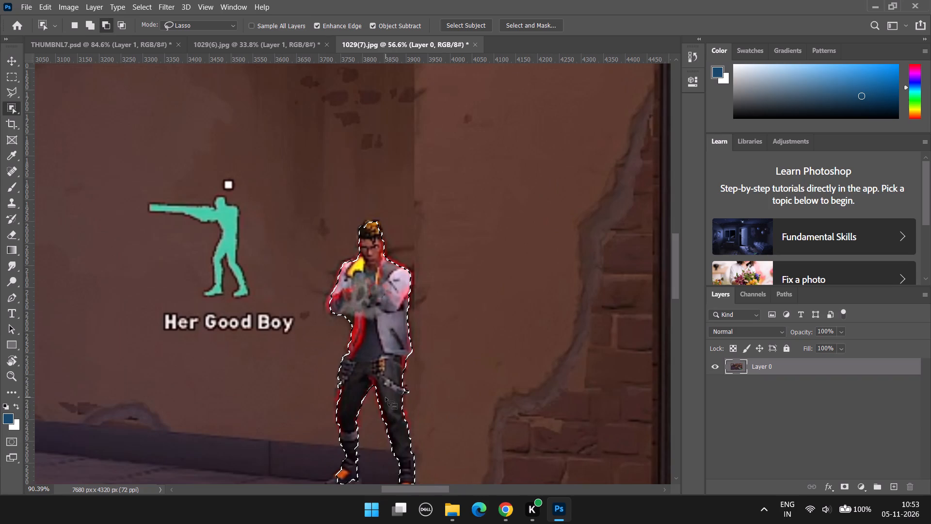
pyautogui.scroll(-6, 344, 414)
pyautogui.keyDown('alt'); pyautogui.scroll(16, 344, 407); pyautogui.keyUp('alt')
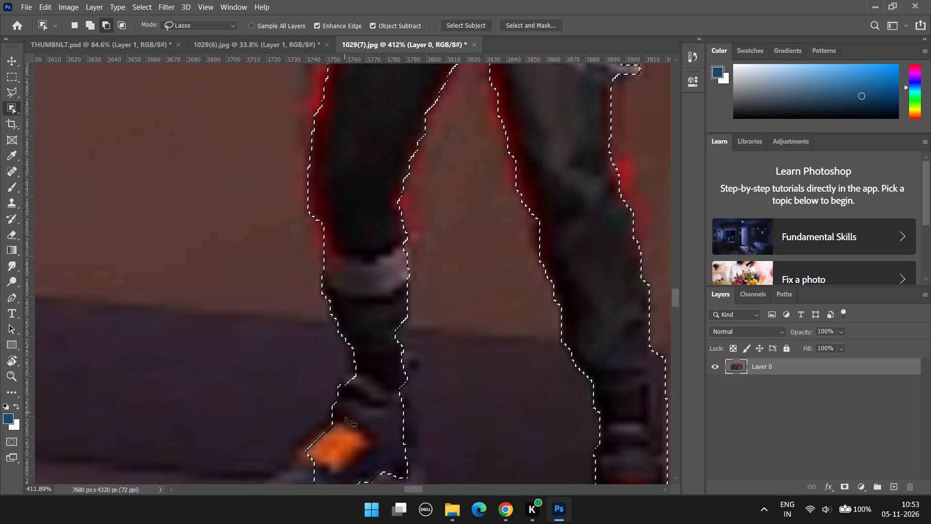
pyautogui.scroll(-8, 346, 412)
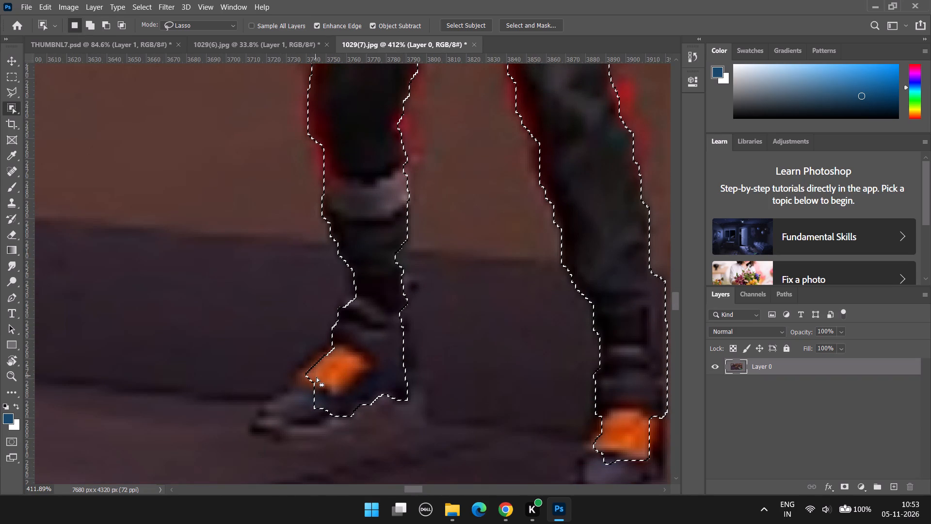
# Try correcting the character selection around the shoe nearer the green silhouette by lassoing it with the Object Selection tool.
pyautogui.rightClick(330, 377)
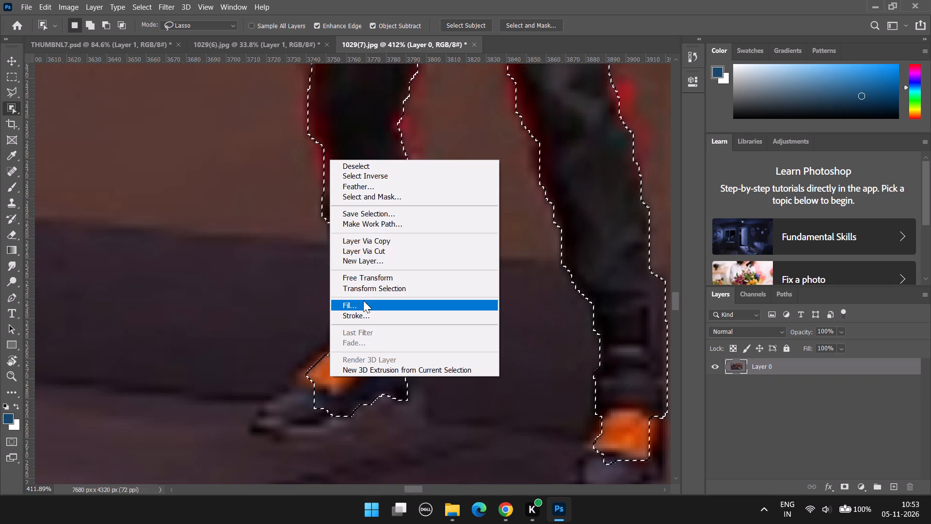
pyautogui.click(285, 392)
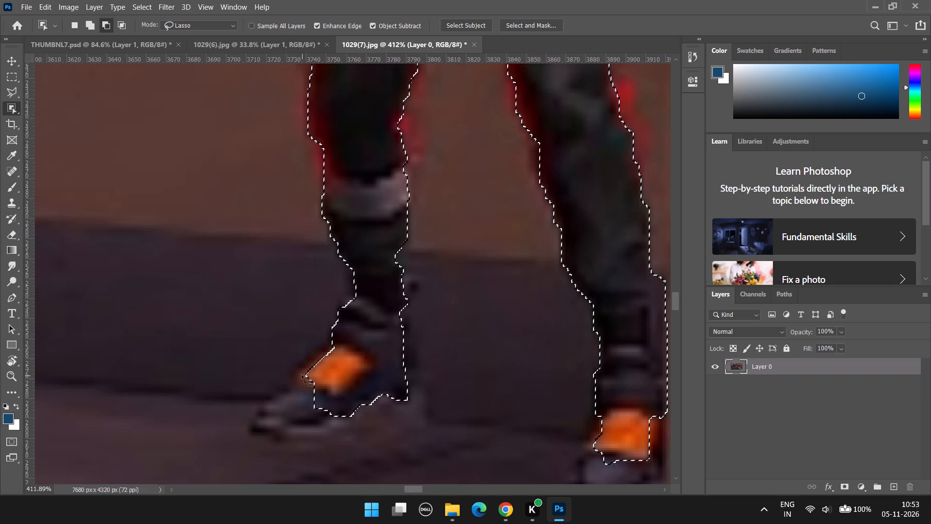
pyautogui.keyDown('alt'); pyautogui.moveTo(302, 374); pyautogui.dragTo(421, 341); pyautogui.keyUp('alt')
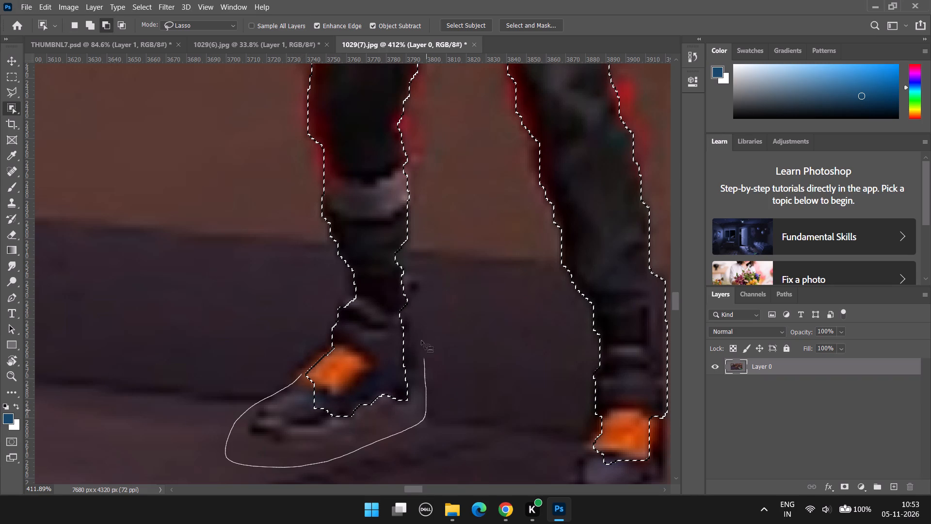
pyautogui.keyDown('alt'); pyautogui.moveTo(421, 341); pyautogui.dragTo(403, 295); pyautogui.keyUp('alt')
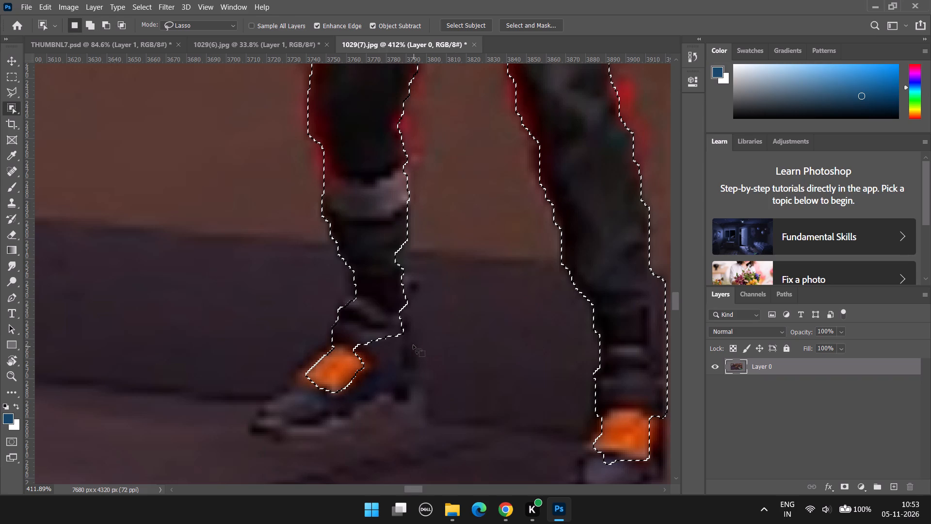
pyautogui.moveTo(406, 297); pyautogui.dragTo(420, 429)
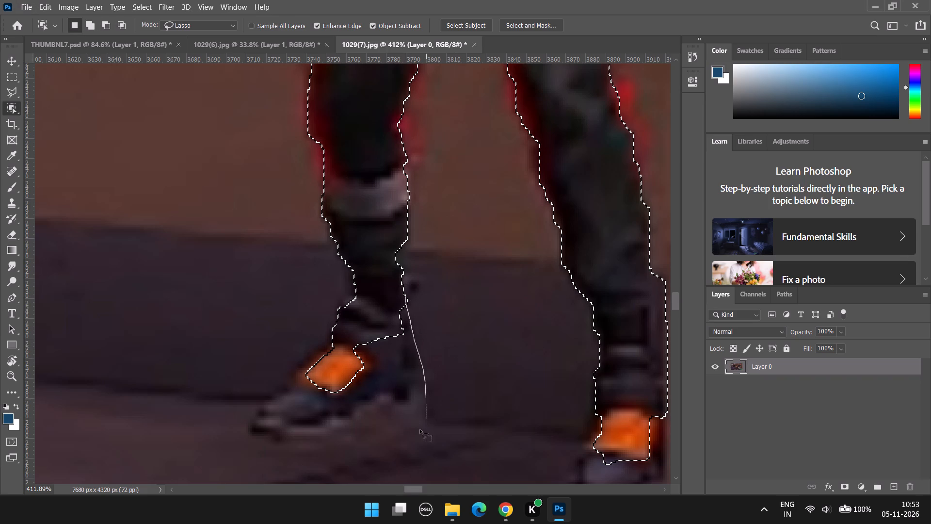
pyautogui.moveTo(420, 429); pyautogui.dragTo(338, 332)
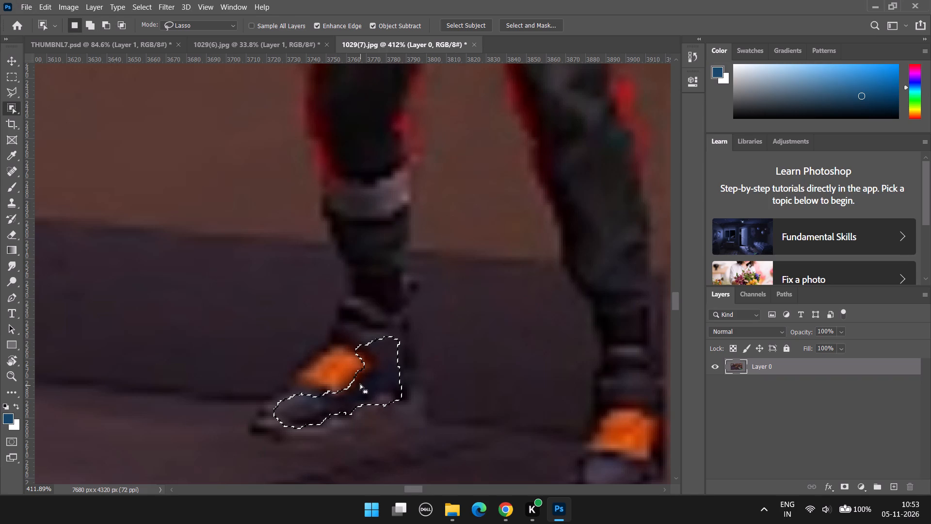
# Reselect the whole character from hair to shoes with an Object Selection lasso and copy it to a new layer.
pyautogui.keyDown('alt'); pyautogui.scroll(-11, 360, 383); pyautogui.keyUp('alt')
pyautogui.keyDown('alt'); pyautogui.doubleClick(317, 335); pyautogui.keyUp('alt')
pyautogui.keyDown('alt'); pyautogui.click(337, 319); pyautogui.keyUp('alt')
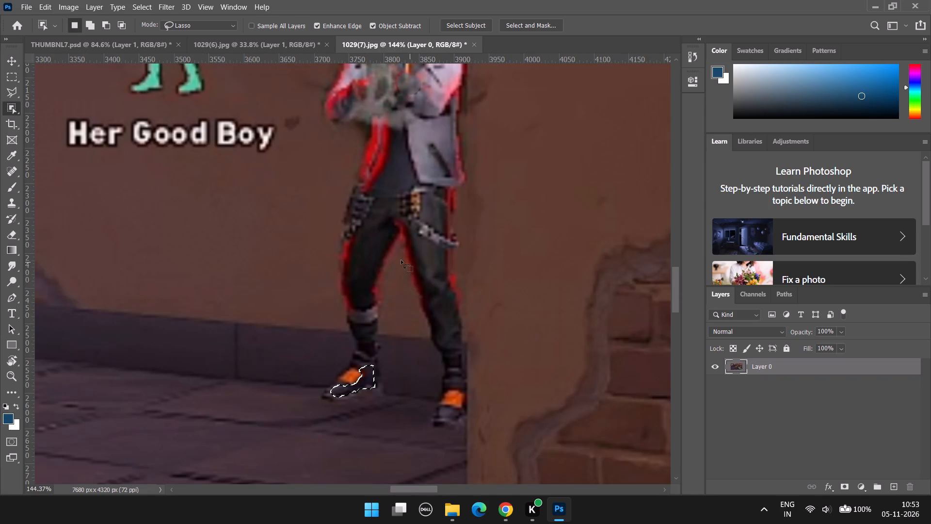
pyautogui.click(400, 260)
pyautogui.click(400, 253)
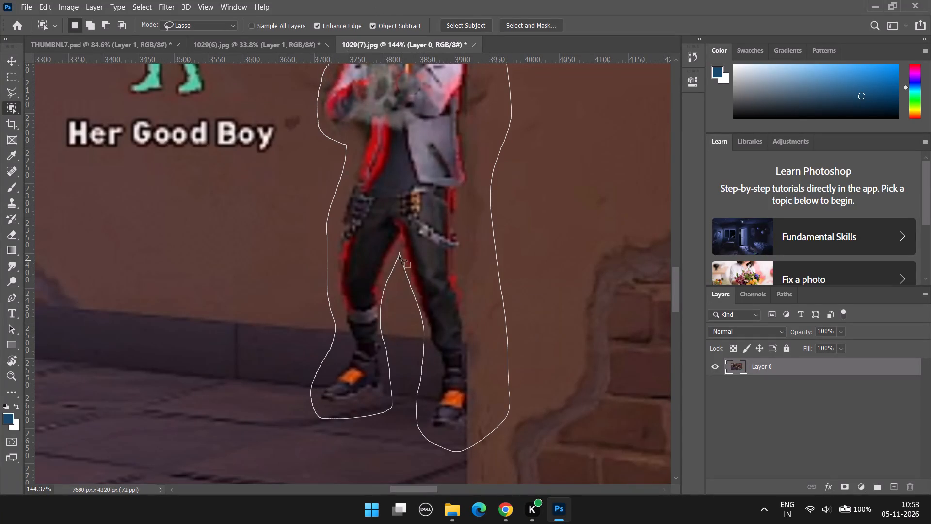
pyautogui.keyDown('alt'); pyautogui.scroll(-6, 421, 311); pyautogui.keyUp('alt')
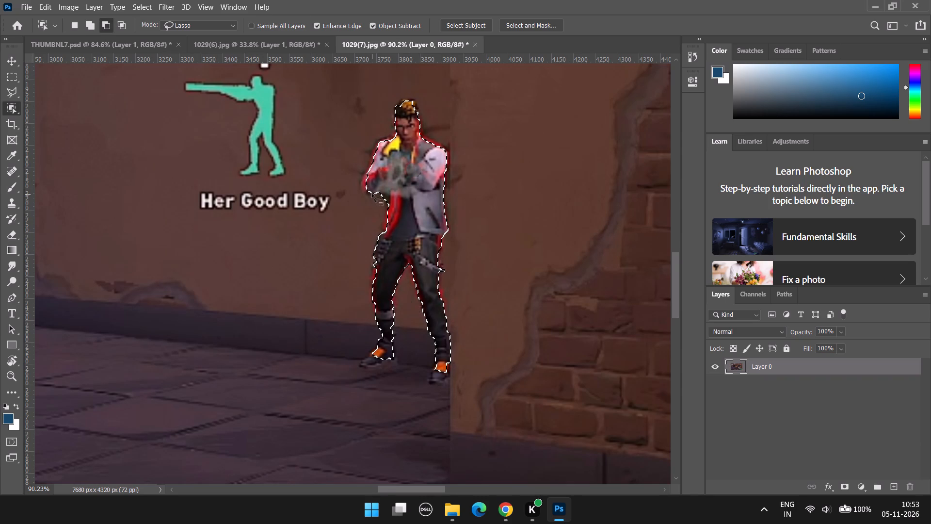
pyautogui.keyDown('alt'); pyautogui.scroll(5, 372, 193); pyautogui.keyUp('alt')
pyautogui.keyDown('alt'); pyautogui.scroll(-3, 372, 192); pyautogui.keyUp('alt')
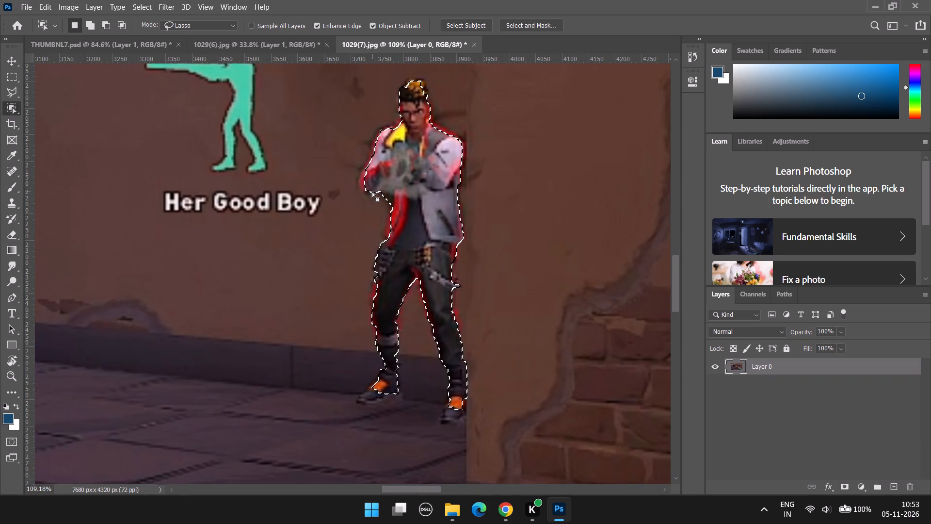
pyautogui.hotkey('ctrl', 'j')
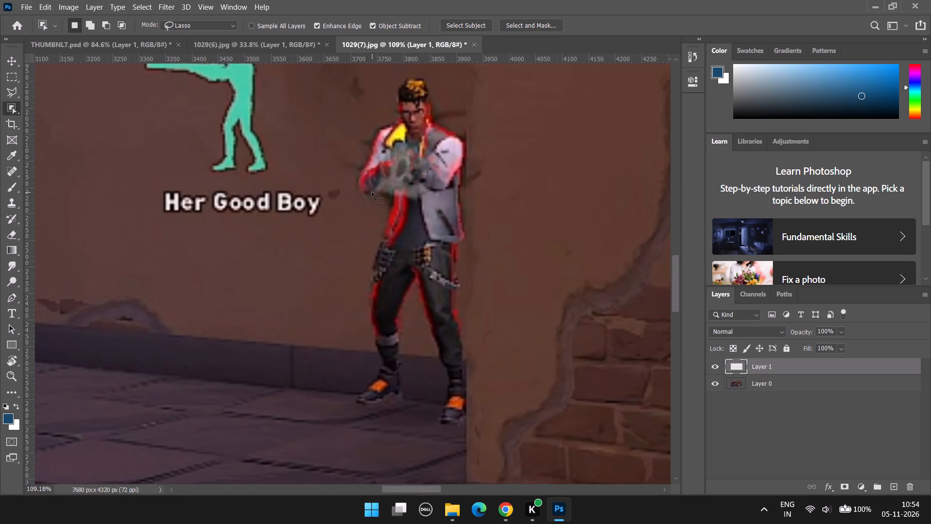
# Move the cut-out character from 1029(7) into the THUMBNL7 document, placing it over the alley near the wooden crate.
pyautogui.keyDown('alt'); pyautogui.scroll(-5, 186, 113); pyautogui.keyUp('alt')
pyautogui.click(4, 62)
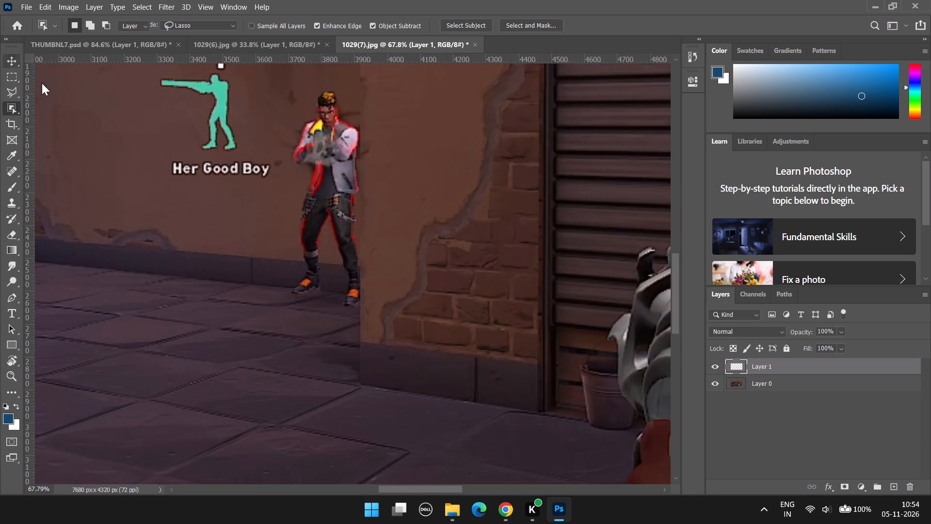
pyautogui.moveTo(343, 180); pyautogui.dragTo(230, 41)
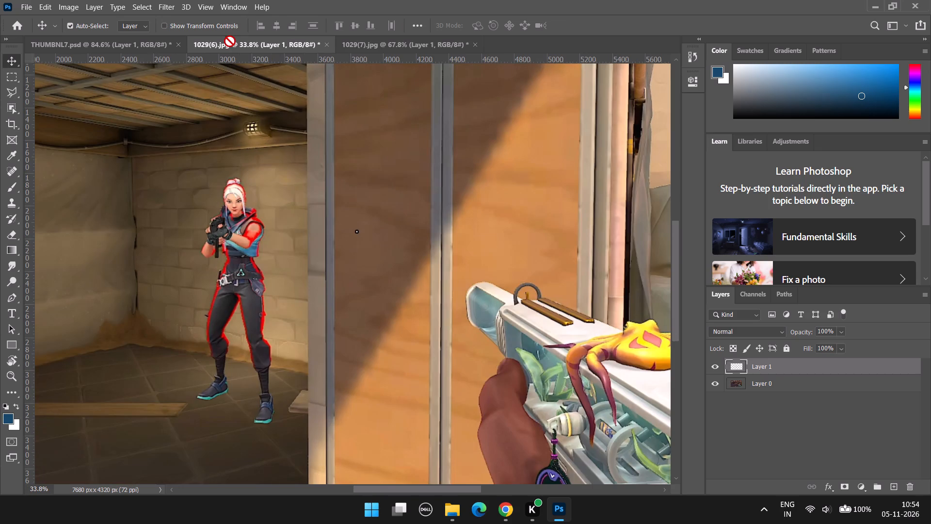
pyautogui.moveTo(230, 41); pyautogui.dragTo(399, 292)
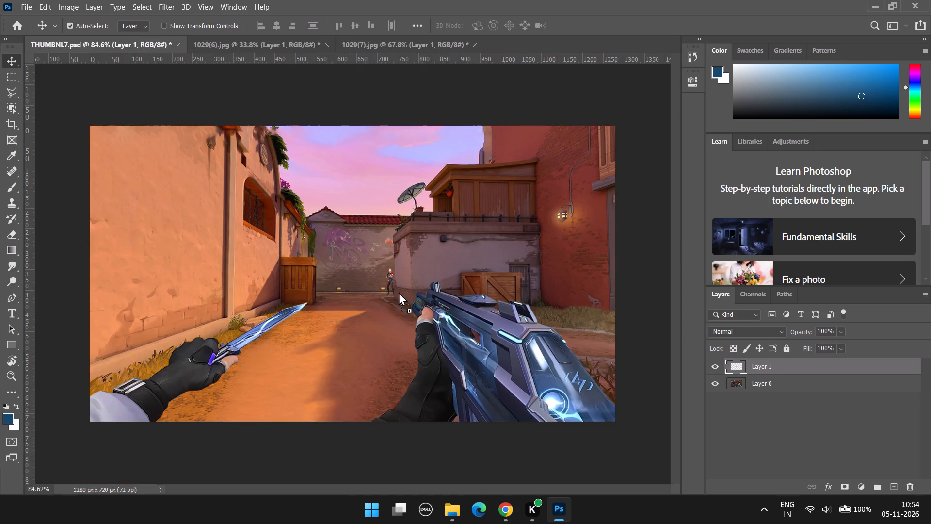
pyautogui.moveTo(399, 292); pyautogui.dragTo(325, 295)
pyautogui.moveTo(325, 295); pyautogui.dragTo(327, 277)
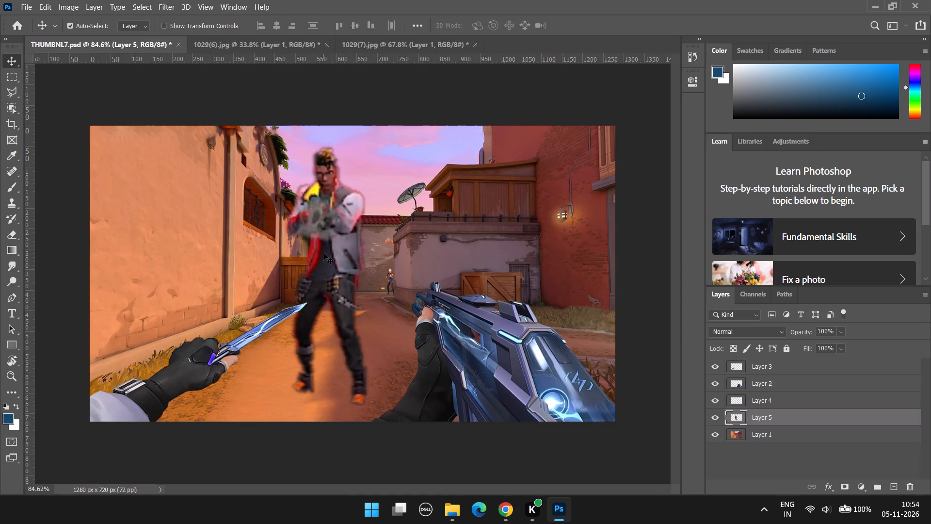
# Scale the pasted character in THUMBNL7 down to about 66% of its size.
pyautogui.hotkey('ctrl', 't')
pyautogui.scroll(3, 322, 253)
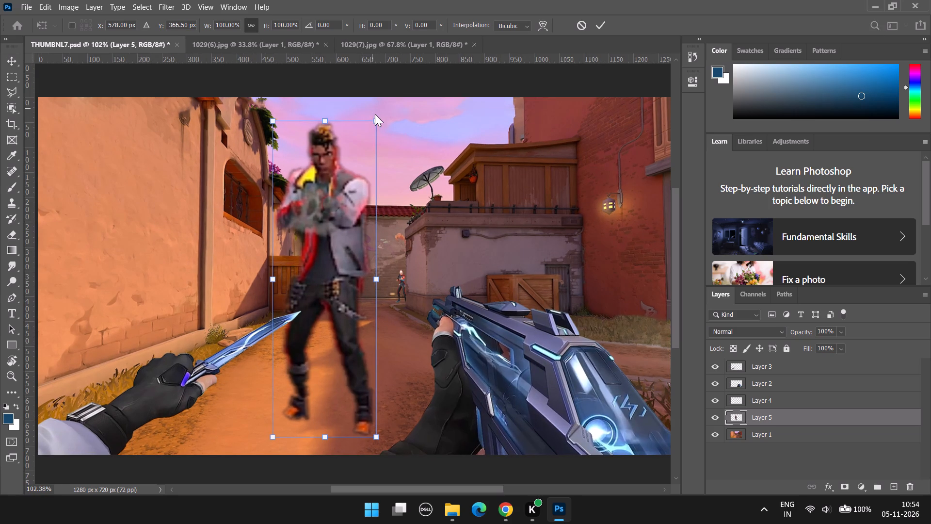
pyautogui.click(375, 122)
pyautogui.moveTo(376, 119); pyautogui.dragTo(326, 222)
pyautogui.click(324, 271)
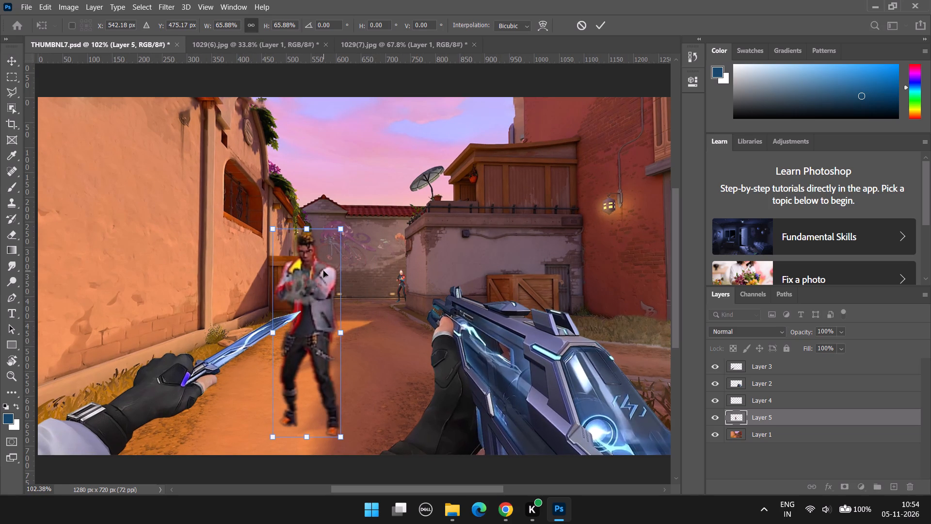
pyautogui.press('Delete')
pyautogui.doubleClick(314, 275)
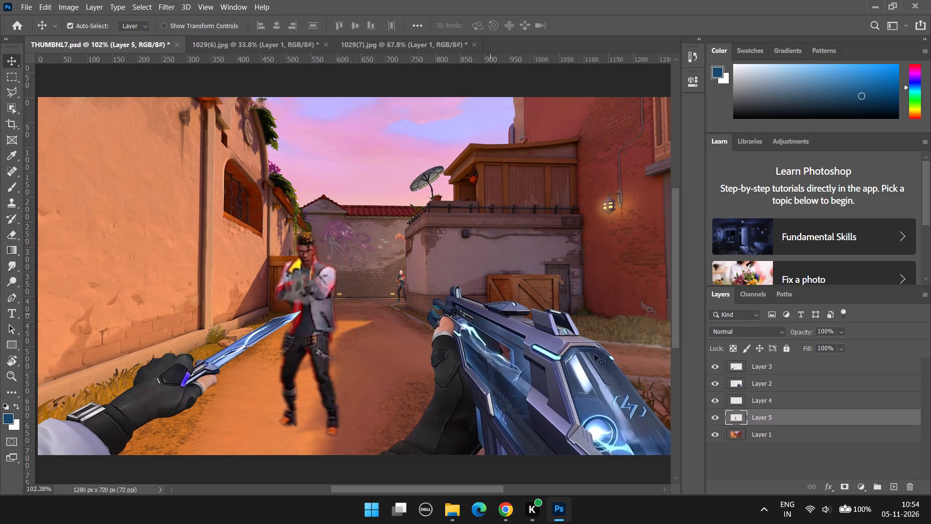
# Delete Layer 5, which holds the pasted character, from THUMBNL7.
pyautogui.click(779, 418)
pyautogui.press('Delete')
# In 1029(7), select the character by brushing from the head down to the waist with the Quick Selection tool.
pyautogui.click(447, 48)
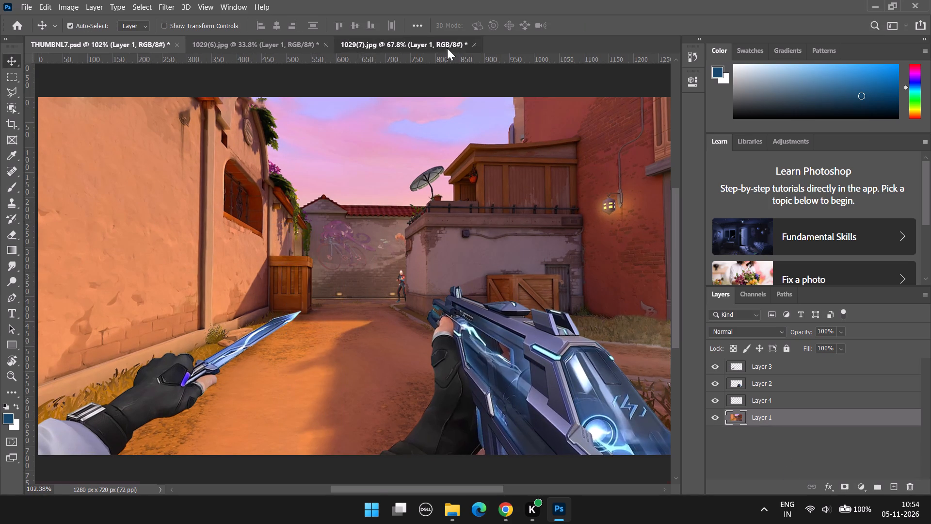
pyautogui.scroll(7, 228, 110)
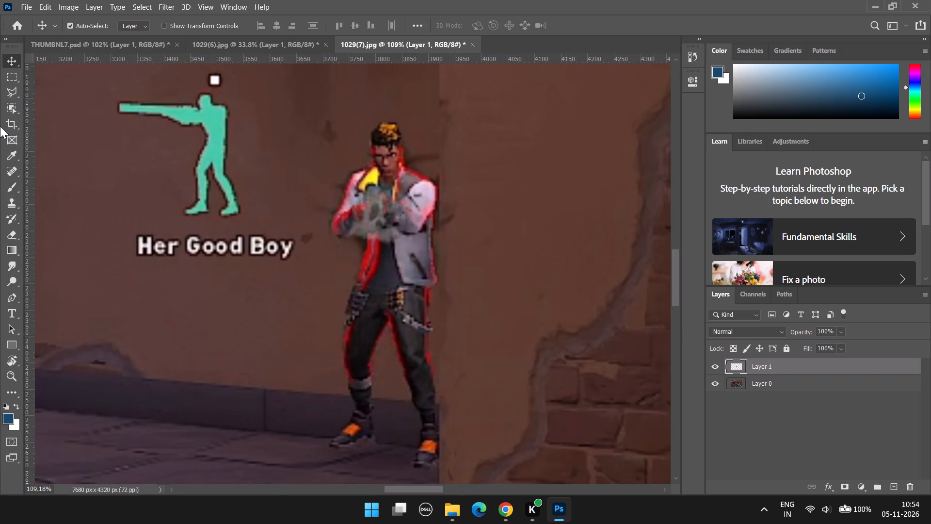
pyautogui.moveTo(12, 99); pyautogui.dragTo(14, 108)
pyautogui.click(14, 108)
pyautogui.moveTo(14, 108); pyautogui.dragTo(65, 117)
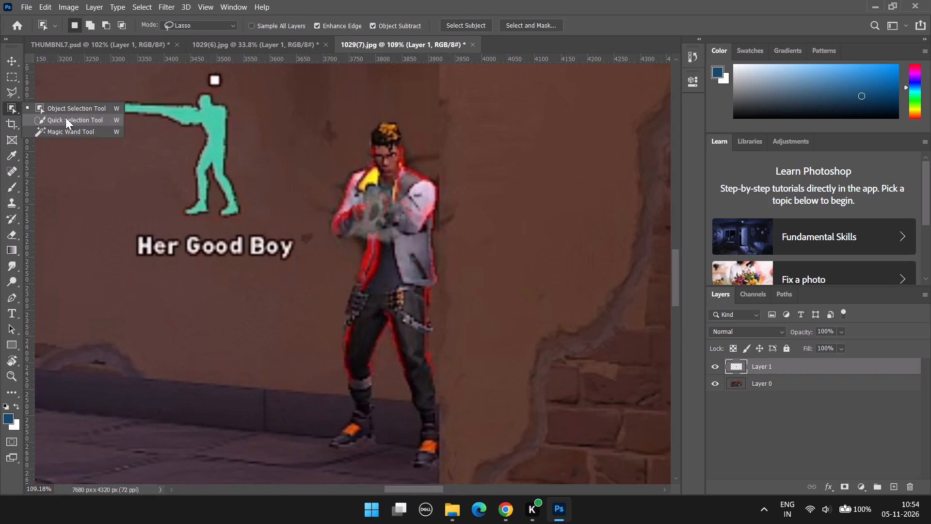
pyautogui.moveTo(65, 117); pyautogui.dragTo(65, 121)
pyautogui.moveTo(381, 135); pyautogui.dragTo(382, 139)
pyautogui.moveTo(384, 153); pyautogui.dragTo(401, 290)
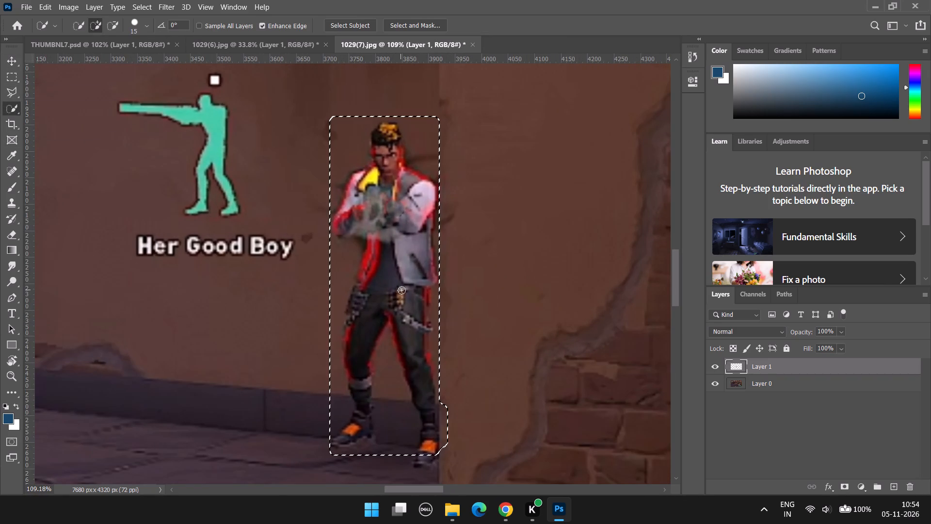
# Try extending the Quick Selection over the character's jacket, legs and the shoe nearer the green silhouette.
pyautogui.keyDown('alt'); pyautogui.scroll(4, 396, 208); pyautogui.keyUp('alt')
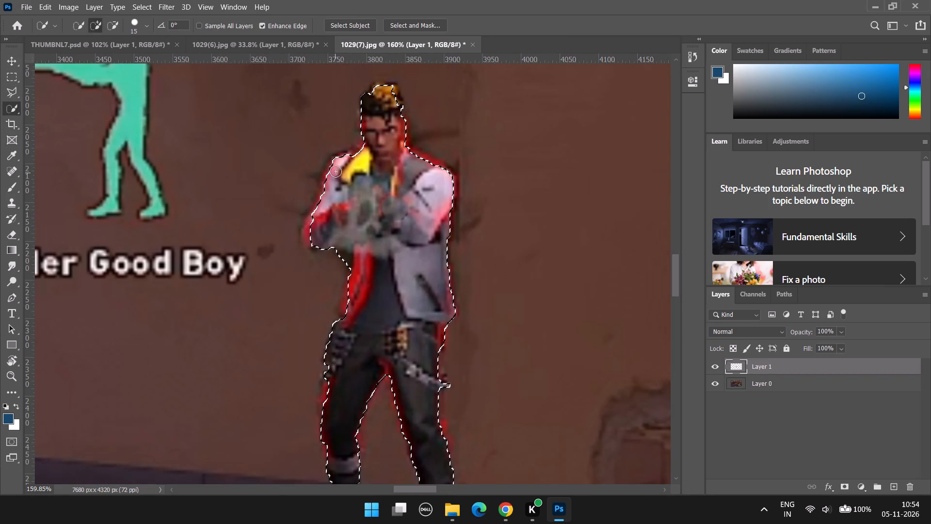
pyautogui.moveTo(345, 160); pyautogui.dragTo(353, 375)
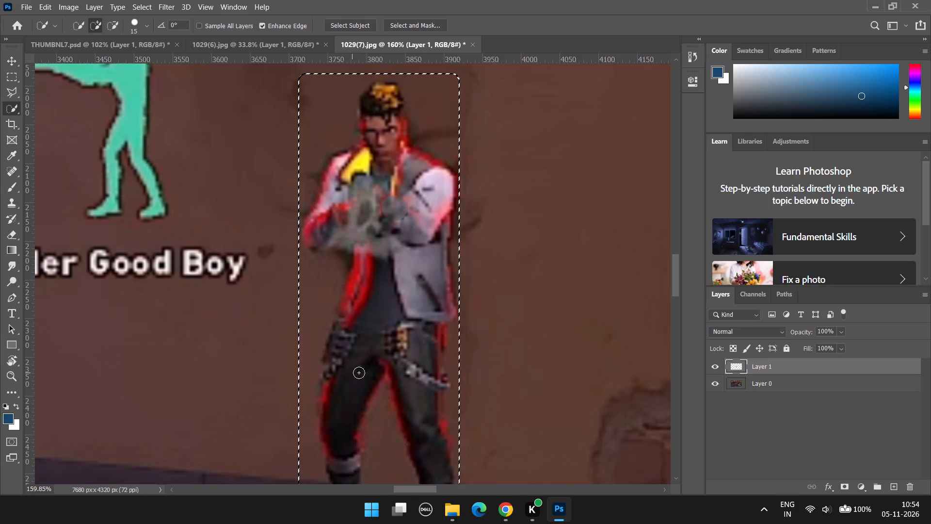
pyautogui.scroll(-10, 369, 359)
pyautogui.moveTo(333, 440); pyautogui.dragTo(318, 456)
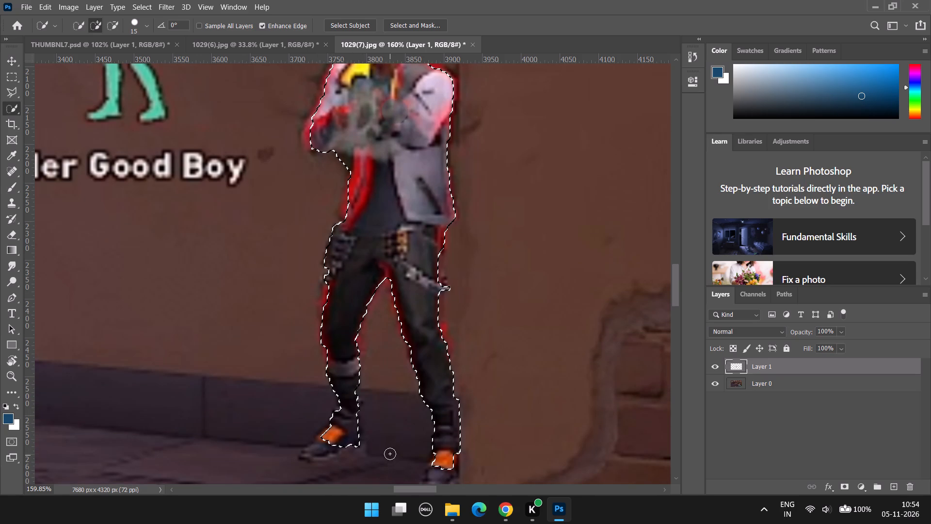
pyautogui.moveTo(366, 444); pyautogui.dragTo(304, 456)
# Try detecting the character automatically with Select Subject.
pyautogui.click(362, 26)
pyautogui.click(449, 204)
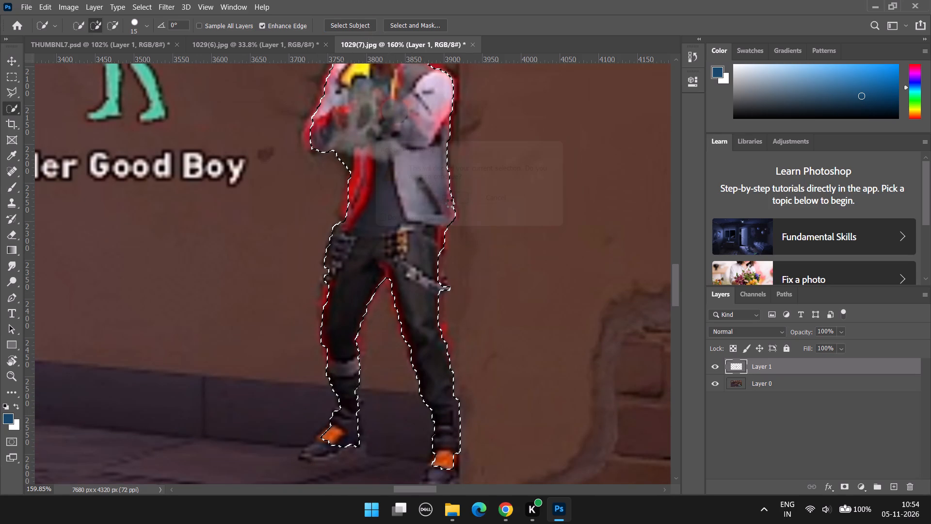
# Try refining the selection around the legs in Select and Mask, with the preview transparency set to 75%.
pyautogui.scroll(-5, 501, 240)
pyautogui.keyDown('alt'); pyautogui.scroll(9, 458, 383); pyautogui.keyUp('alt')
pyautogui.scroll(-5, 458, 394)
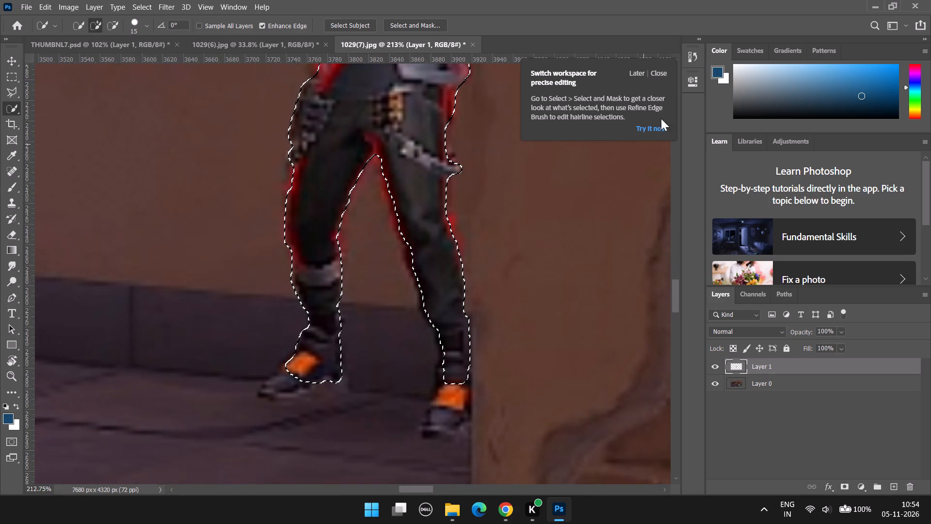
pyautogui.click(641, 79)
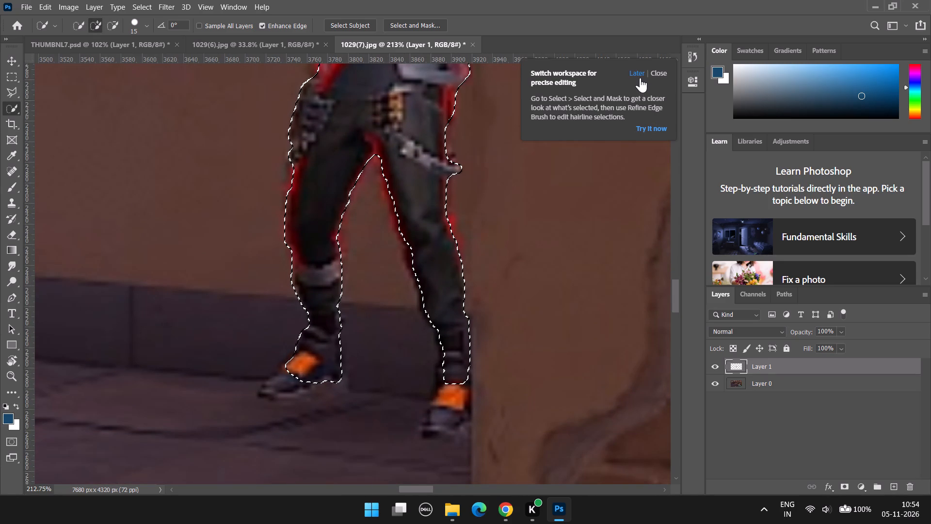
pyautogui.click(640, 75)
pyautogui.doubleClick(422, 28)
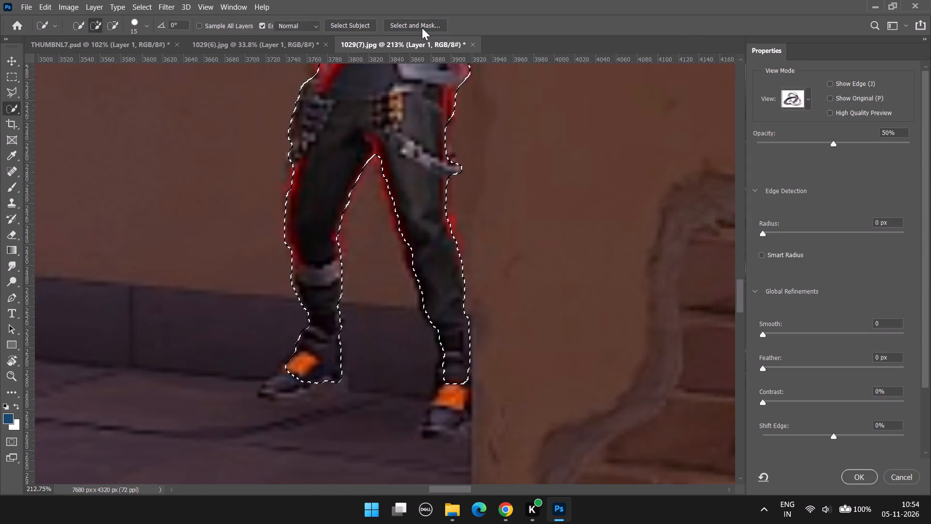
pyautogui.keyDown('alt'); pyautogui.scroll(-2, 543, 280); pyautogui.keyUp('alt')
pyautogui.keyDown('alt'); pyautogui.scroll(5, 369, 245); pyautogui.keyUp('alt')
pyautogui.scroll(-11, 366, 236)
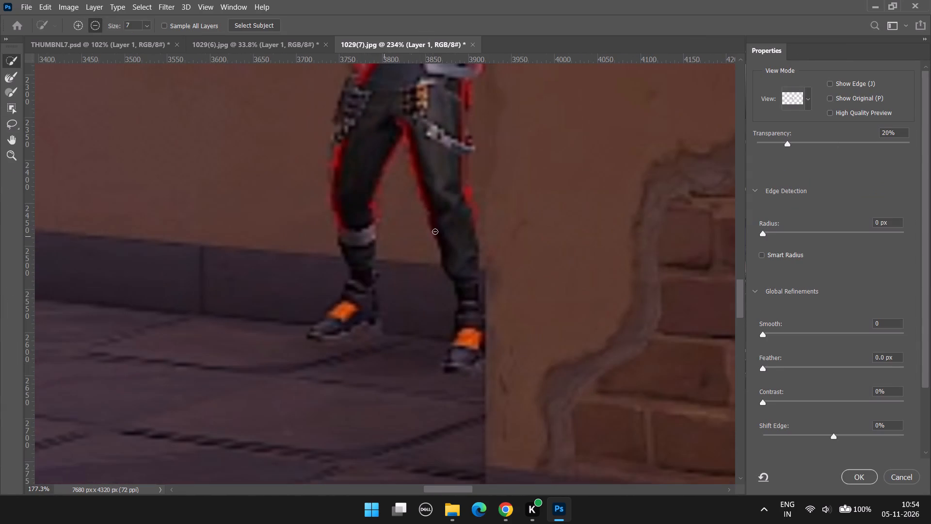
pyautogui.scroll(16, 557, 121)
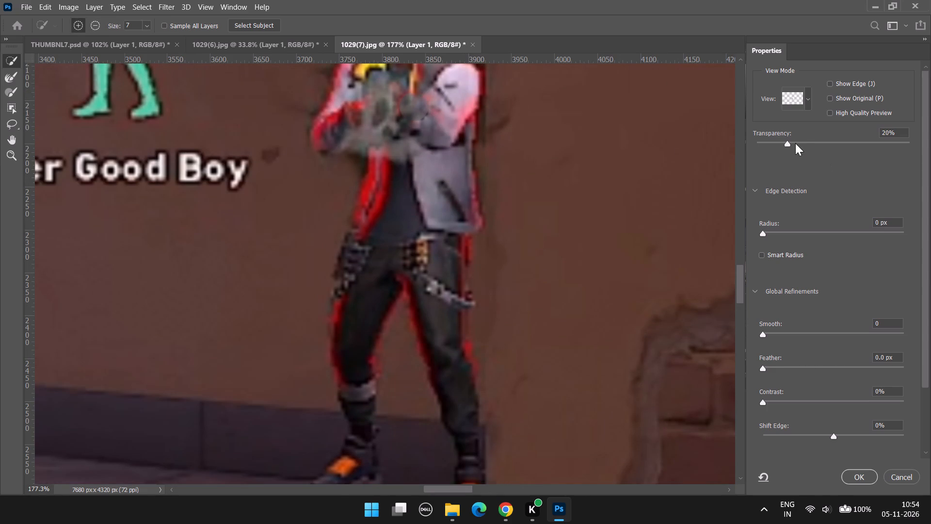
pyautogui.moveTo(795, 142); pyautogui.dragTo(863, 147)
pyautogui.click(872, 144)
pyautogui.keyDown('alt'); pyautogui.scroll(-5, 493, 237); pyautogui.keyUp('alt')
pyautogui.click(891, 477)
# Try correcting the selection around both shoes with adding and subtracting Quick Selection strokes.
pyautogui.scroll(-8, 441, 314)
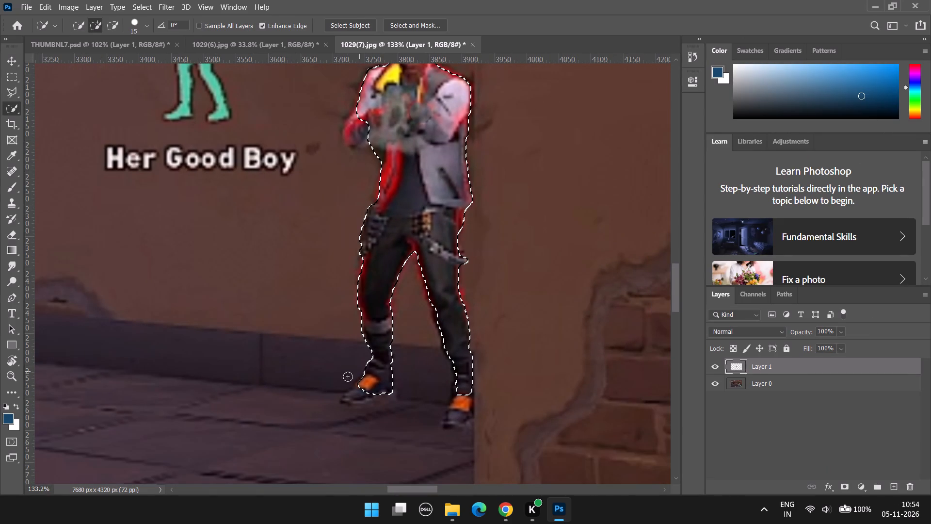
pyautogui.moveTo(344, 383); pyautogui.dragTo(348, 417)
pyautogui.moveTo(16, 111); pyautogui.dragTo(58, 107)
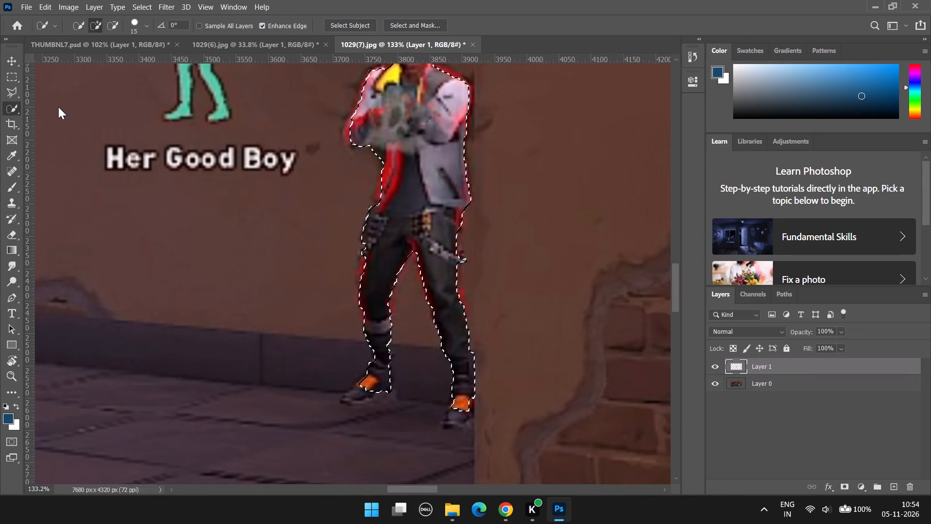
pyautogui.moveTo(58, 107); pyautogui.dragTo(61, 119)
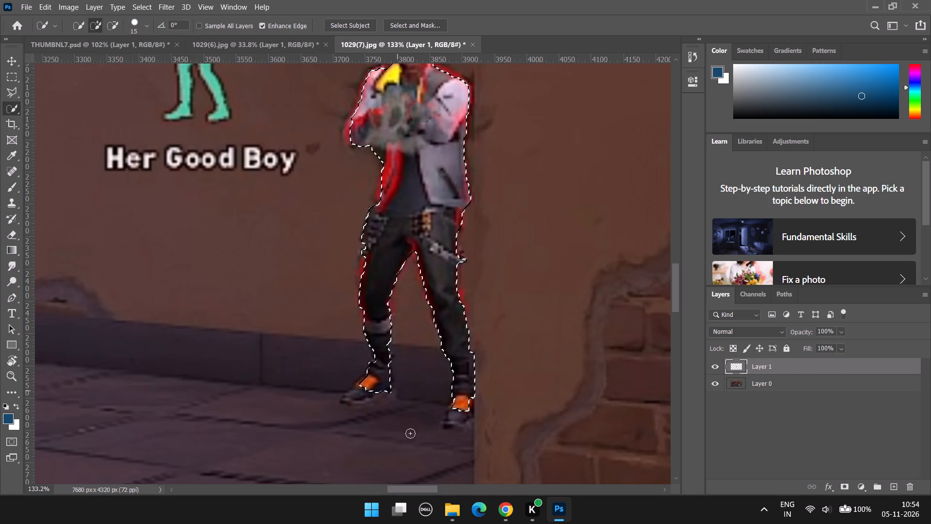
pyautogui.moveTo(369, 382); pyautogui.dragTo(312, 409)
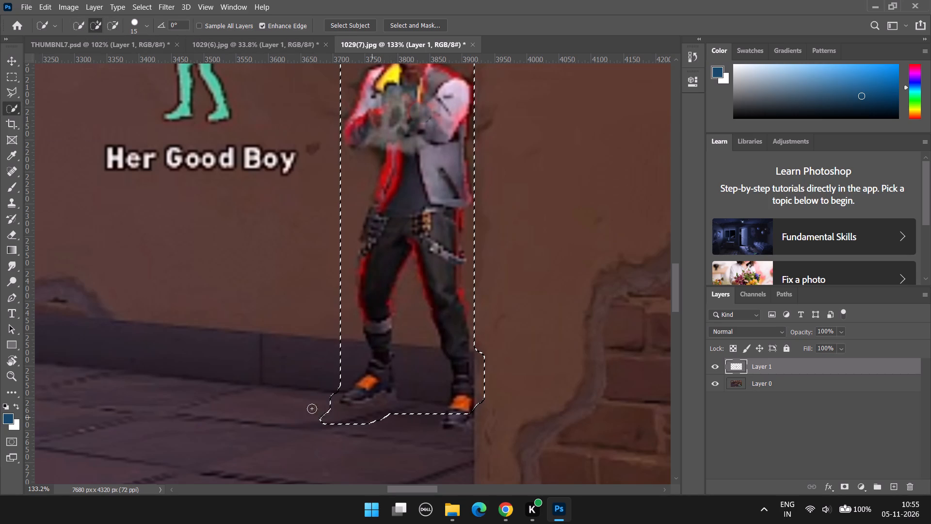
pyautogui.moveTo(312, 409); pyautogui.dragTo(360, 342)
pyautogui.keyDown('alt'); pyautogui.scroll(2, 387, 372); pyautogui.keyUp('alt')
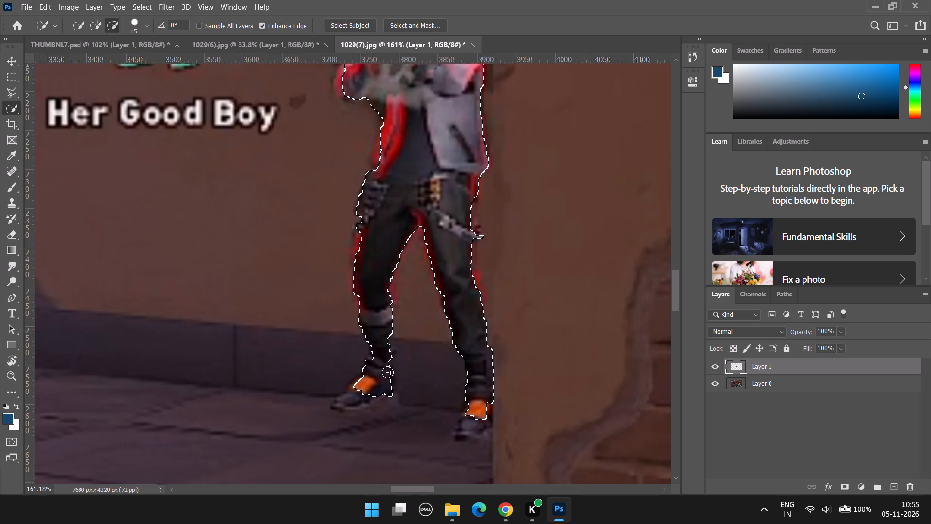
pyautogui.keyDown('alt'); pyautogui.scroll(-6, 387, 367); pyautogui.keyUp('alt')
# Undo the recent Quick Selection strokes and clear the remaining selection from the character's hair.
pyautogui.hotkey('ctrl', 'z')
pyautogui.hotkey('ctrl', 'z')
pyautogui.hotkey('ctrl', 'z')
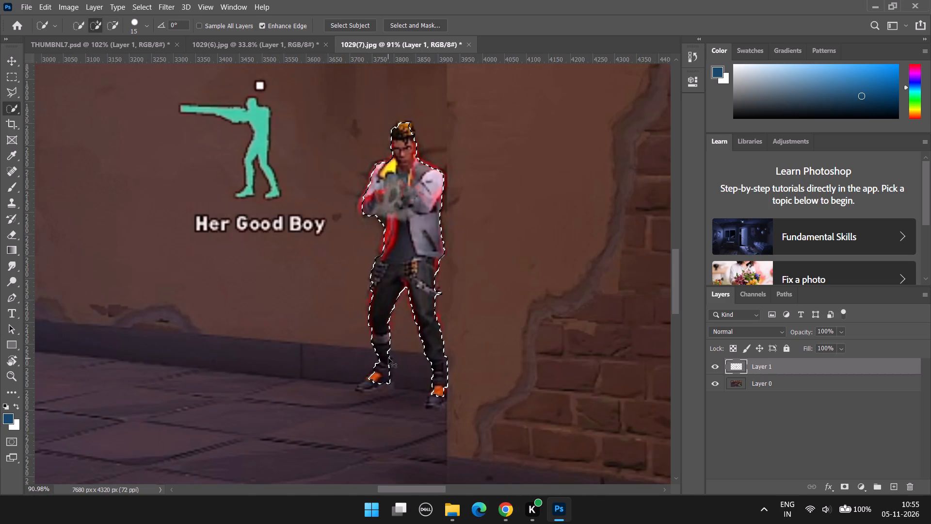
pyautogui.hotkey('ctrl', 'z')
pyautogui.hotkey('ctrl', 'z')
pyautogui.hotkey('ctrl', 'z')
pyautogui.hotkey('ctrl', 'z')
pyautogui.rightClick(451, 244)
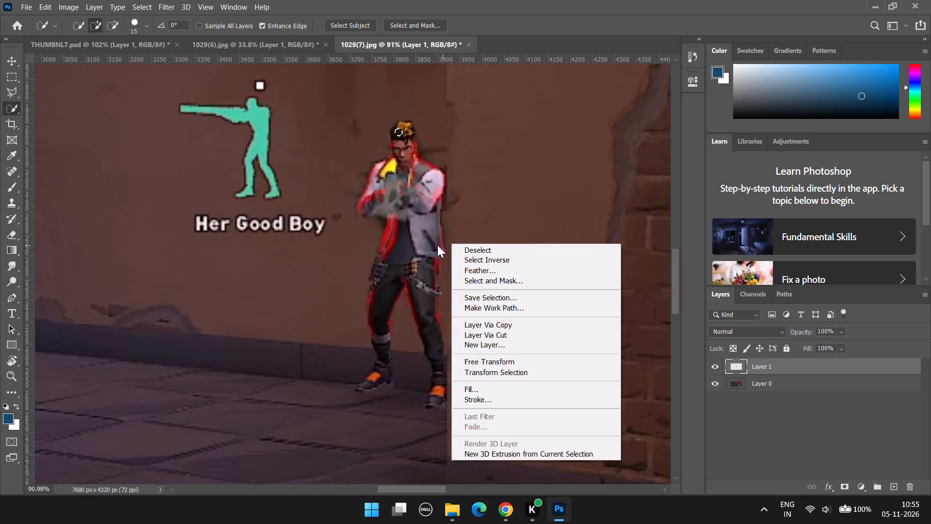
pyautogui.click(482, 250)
# Reselect the character from shoes to hair with the Quick Selection tool and copy it to a new layer.
pyautogui.scroll(7, 379, 370)
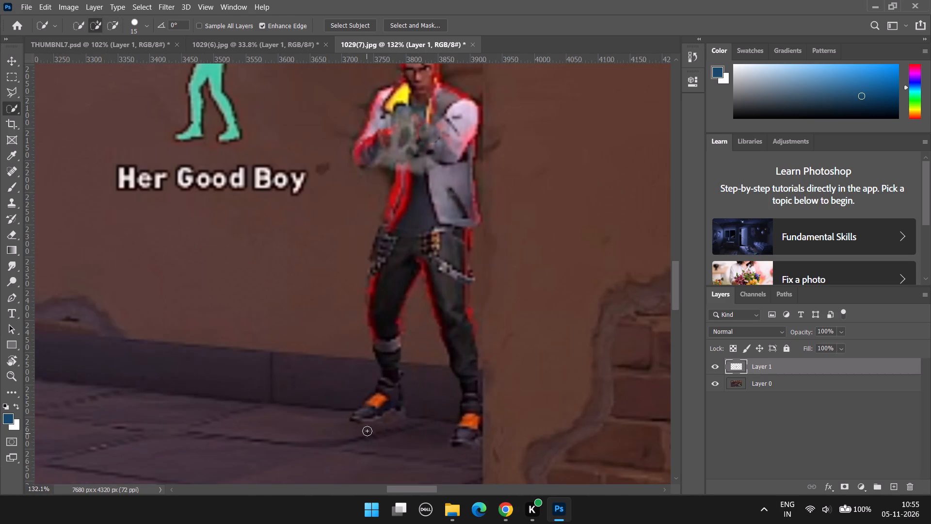
pyautogui.moveTo(361, 419); pyautogui.dragTo(405, 370)
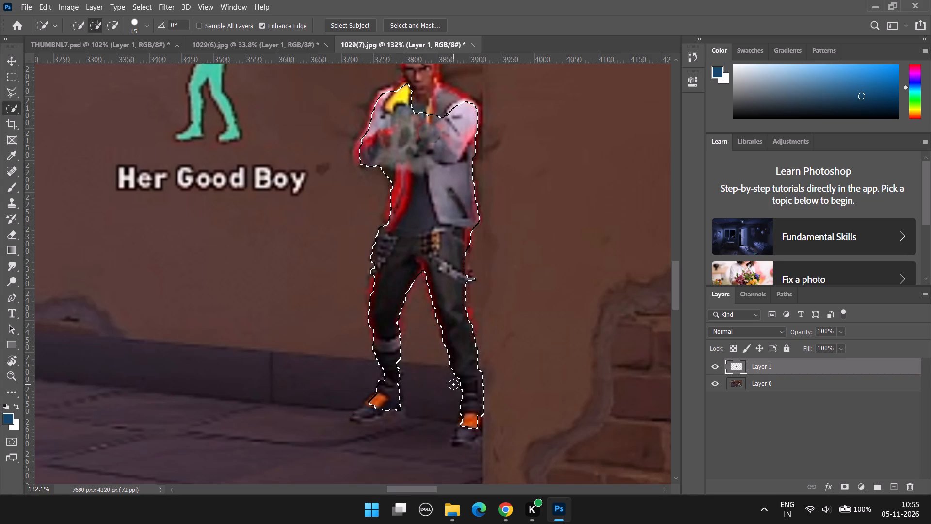
pyautogui.keyDown('alt'); pyautogui.scroll(-3, 456, 380); pyautogui.keyUp('alt')
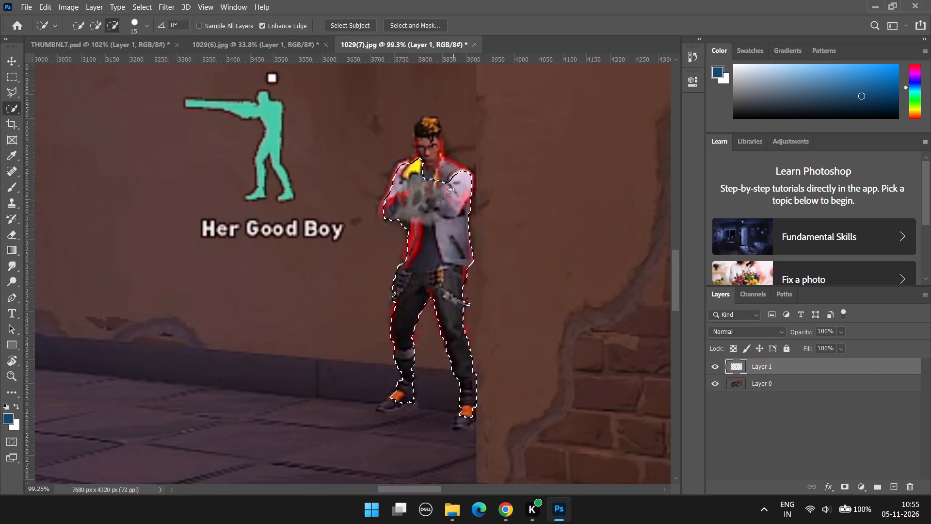
pyautogui.moveTo(449, 185); pyautogui.dragTo(427, 121)
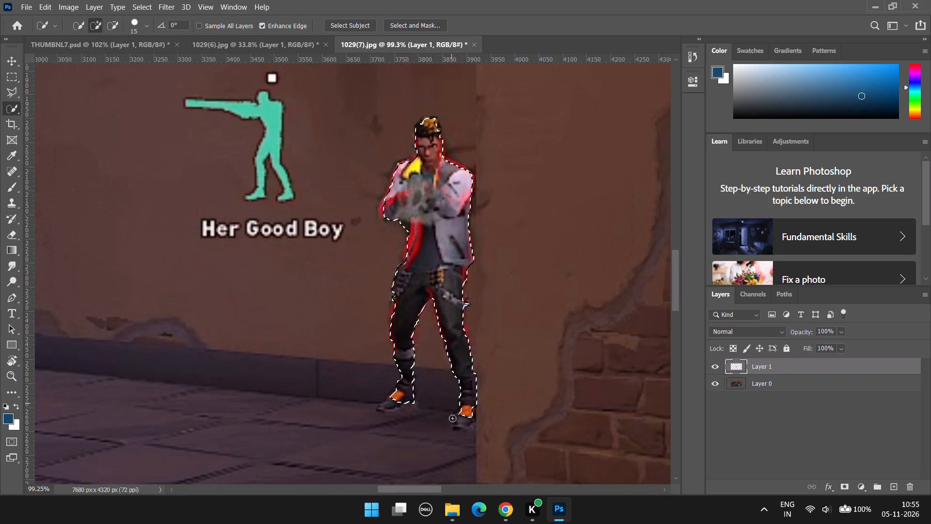
pyautogui.moveTo(475, 425); pyautogui.dragTo(372, 412)
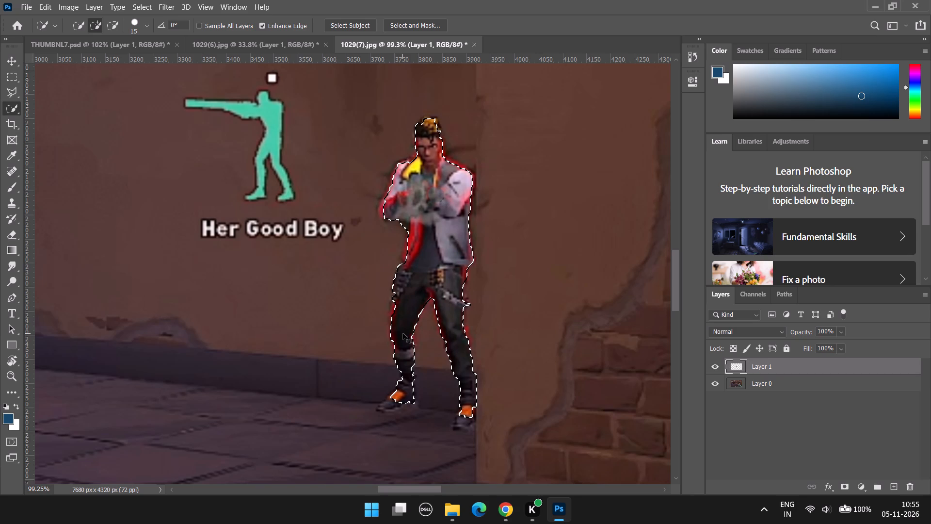
pyautogui.hotkey('ctrl', 'j')
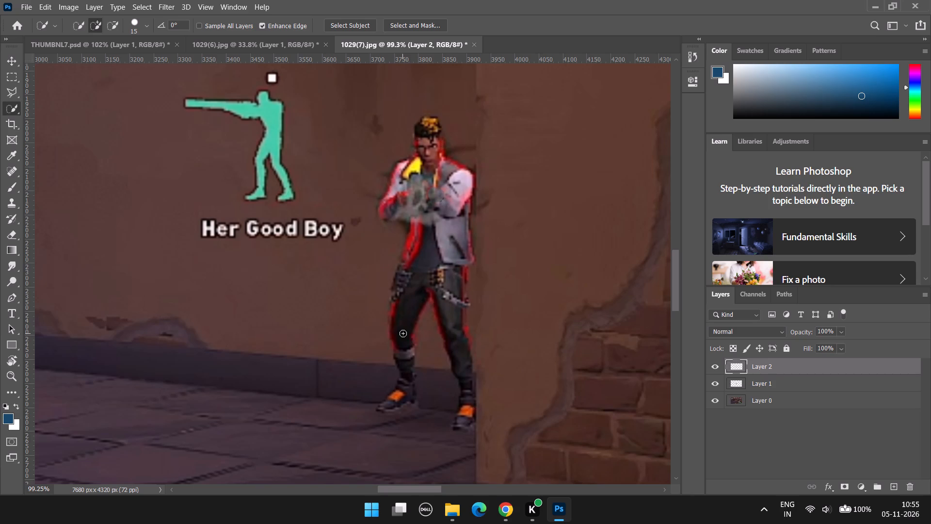
# Move the newly cut-out character from 1029(7) into THUMBNL7, placing it over the alley near the wooden crate.
pyautogui.doubleClick(6, 57)
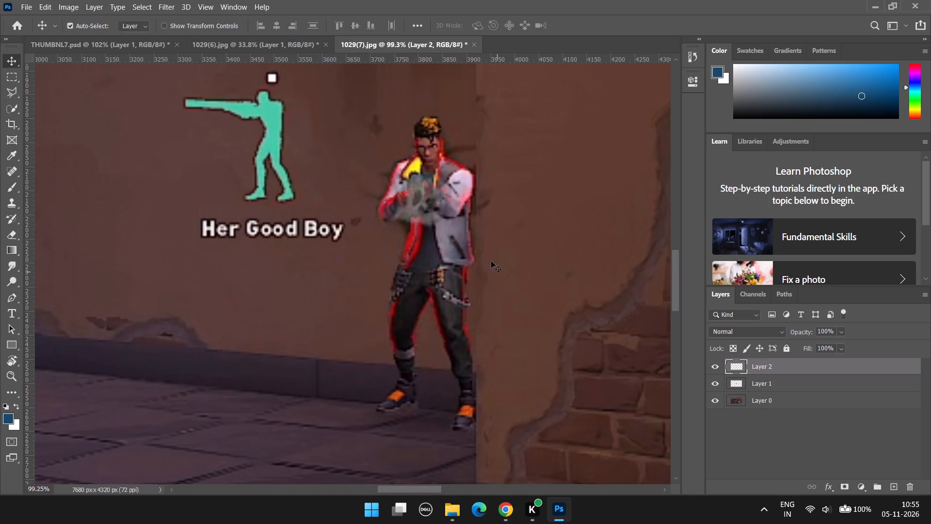
pyautogui.moveTo(433, 217); pyautogui.dragTo(429, 217)
pyautogui.moveTo(422, 217); pyautogui.dragTo(44, 47)
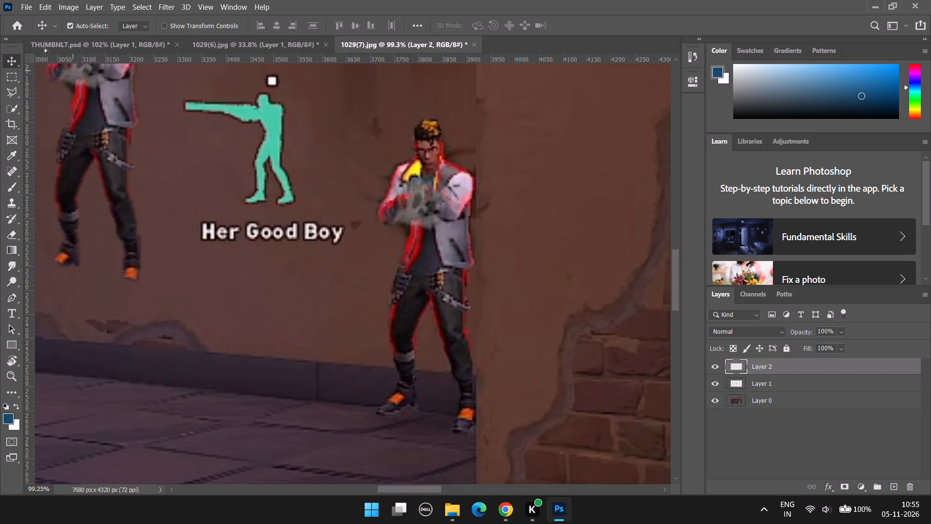
pyautogui.moveTo(44, 47); pyautogui.dragTo(316, 278)
# Scale the character from 1029(7) down to about 14% and position it on the ground beside the wooden crate.
pyautogui.hotkey('ctrl', 't')
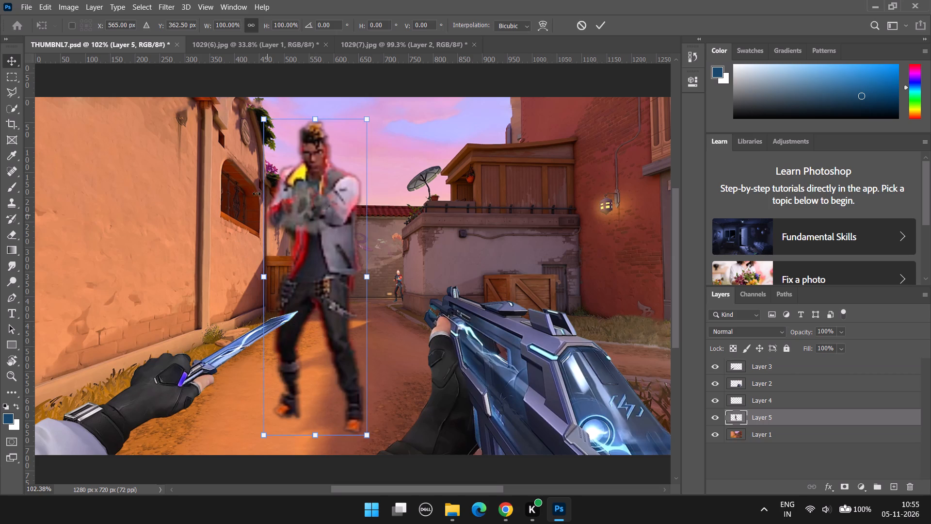
pyautogui.moveTo(264, 117); pyautogui.dragTo(346, 345)
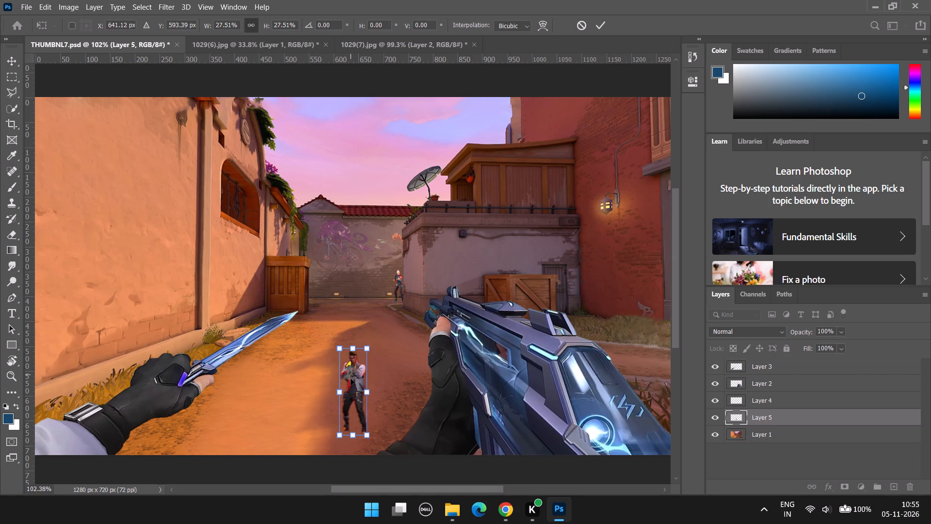
pyautogui.moveTo(352, 387); pyautogui.dragTo(309, 269)
pyautogui.moveTo(296, 229); pyautogui.dragTo(307, 273)
pyautogui.click(319, 294)
pyautogui.moveTo(317, 288); pyautogui.dragTo(316, 286)
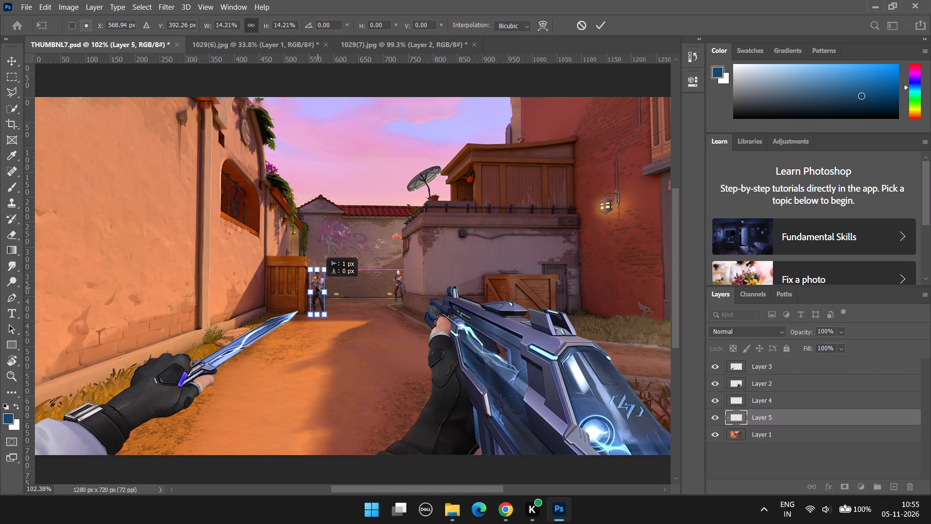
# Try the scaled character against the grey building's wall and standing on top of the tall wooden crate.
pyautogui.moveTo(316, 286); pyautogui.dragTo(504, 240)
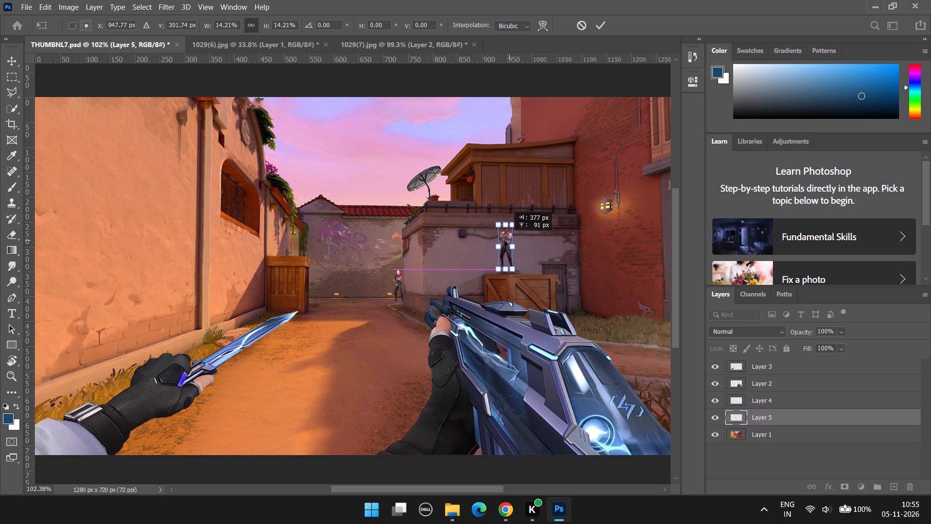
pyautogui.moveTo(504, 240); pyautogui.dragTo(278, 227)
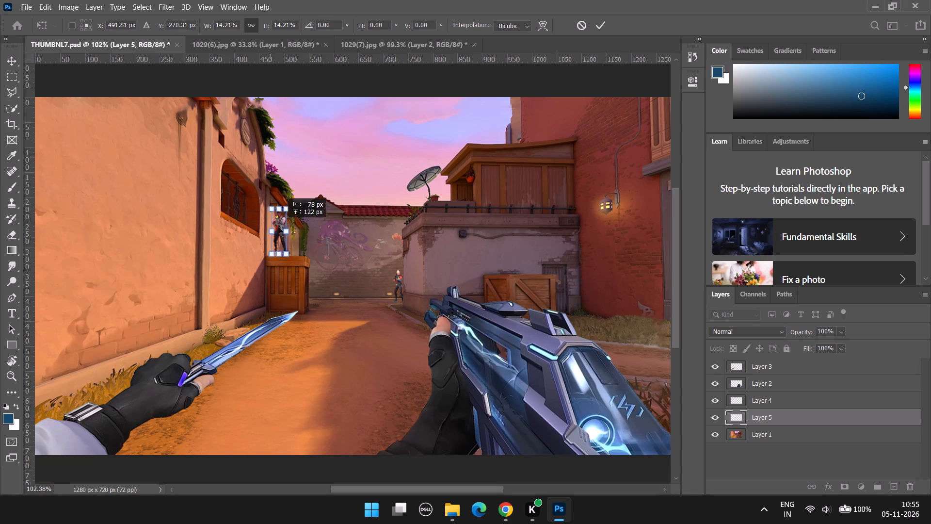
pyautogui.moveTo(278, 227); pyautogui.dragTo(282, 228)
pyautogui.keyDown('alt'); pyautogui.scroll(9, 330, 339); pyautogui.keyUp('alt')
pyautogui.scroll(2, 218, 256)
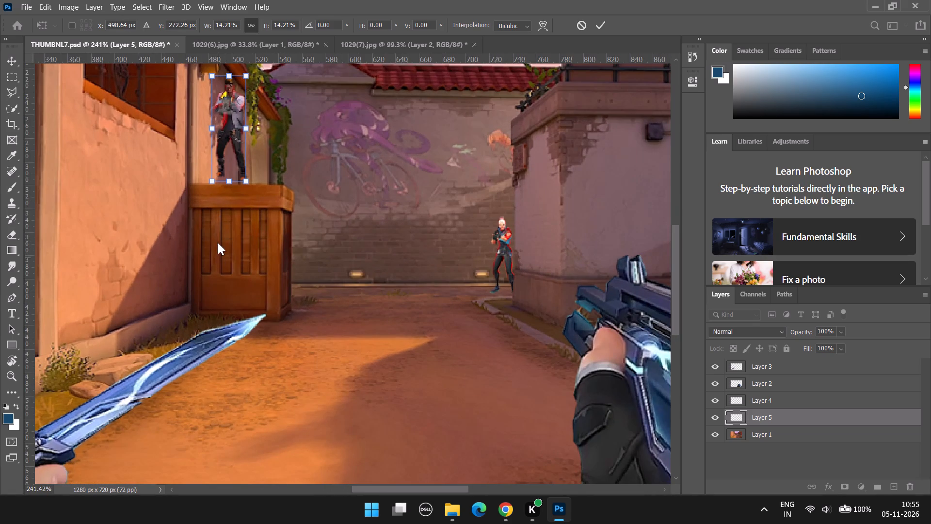
# Place the character on the ground beside the tall crate near the back wall, reduce it to about 10%, and apply the transform.
pyautogui.moveTo(228, 115); pyautogui.dragTo(296, 236)
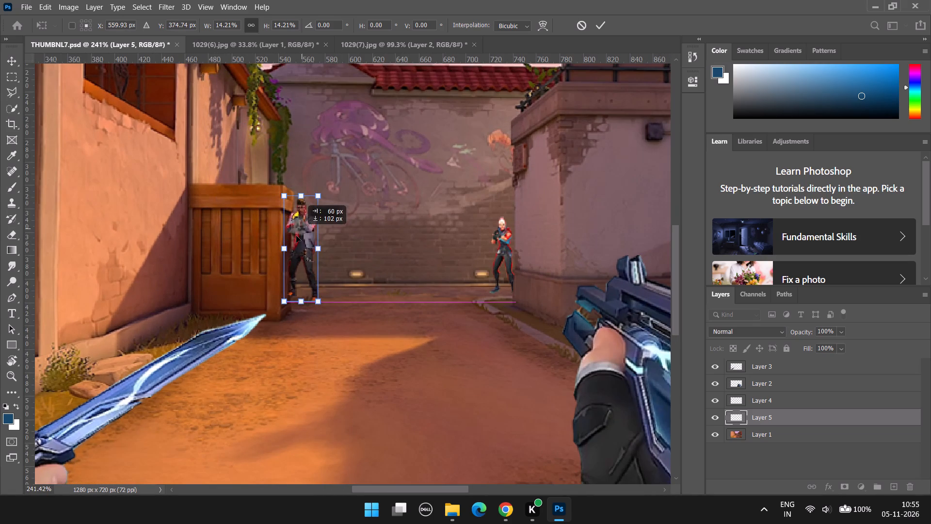
pyautogui.moveTo(296, 236); pyautogui.dragTo(303, 238)
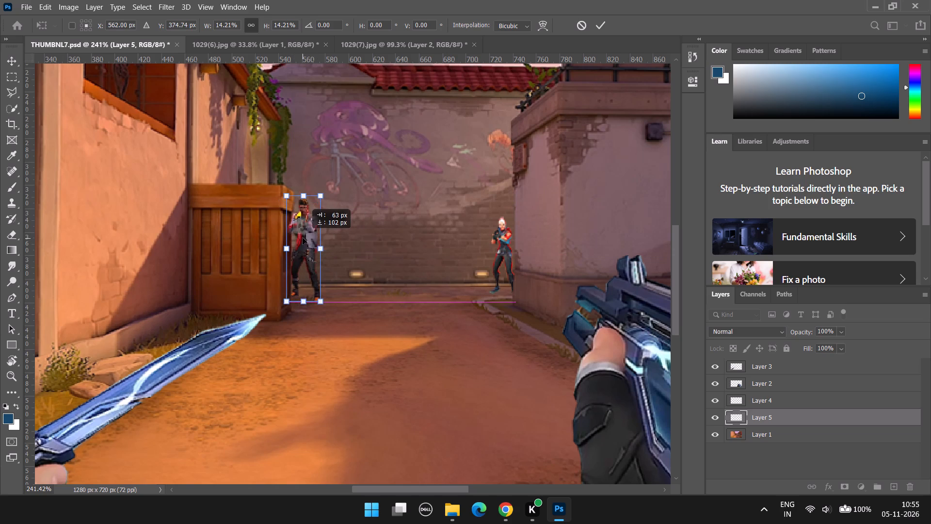
pyautogui.moveTo(303, 238); pyautogui.dragTo(322, 218)
pyautogui.moveTo(342, 179); pyautogui.dragTo(329, 210)
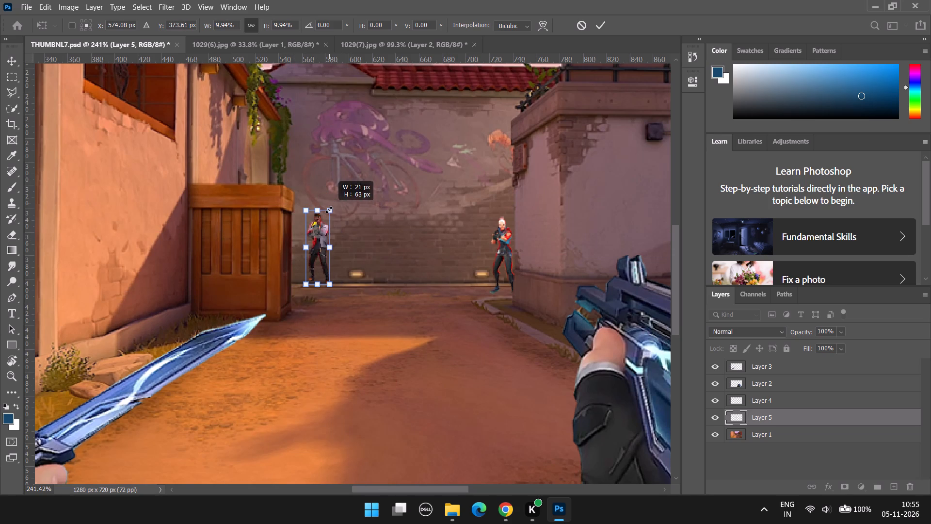
pyautogui.moveTo(329, 210); pyautogui.dragTo(328, 210)
pyautogui.moveTo(319, 244); pyautogui.dragTo(320, 246)
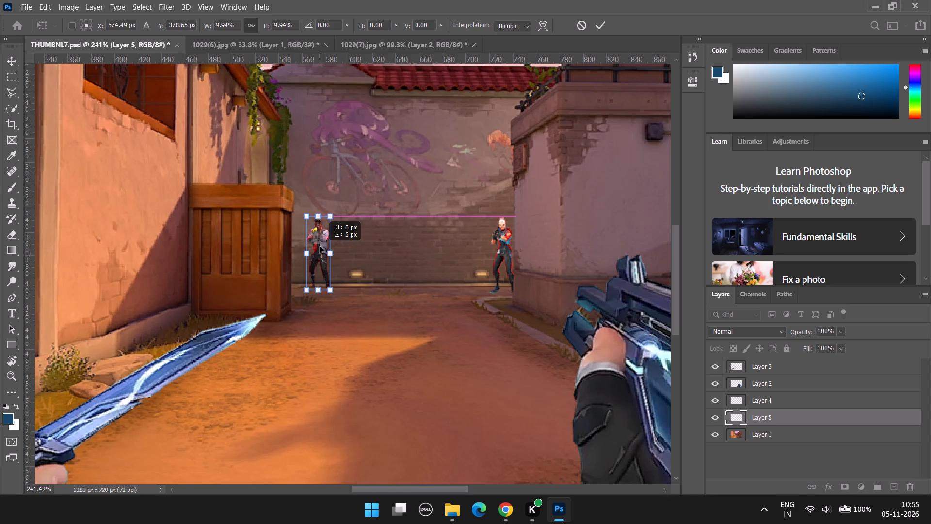
pyautogui.moveTo(320, 246); pyautogui.dragTo(308, 246)
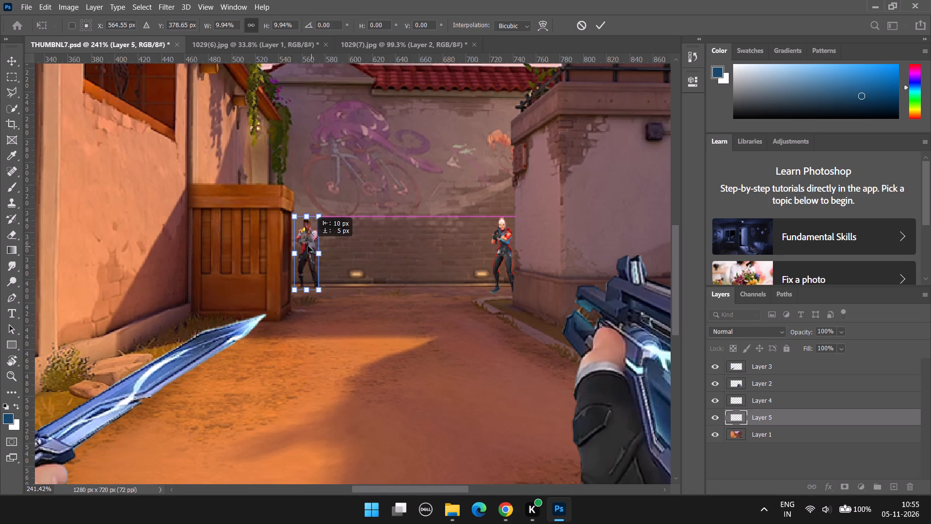
pyautogui.moveTo(308, 246); pyautogui.dragTo(307, 246)
pyautogui.click(601, 24)
# Shift the character closer to the crate and slightly lower, enlarge it to about 109%, and apply the transform.
pyautogui.keyDown('alt'); pyautogui.scroll(-8, 572, 266); pyautogui.keyUp('alt')
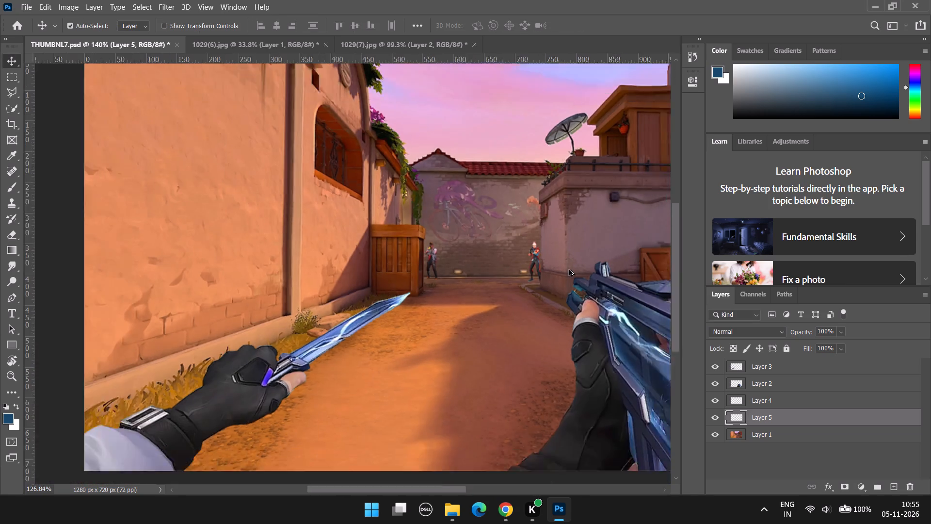
pyautogui.keyDown('alt'); pyautogui.scroll(-2, 569, 269); pyautogui.keyUp('alt')
pyautogui.keyDown('alt'); pyautogui.scroll(12, 307, 307); pyautogui.keyUp('alt')
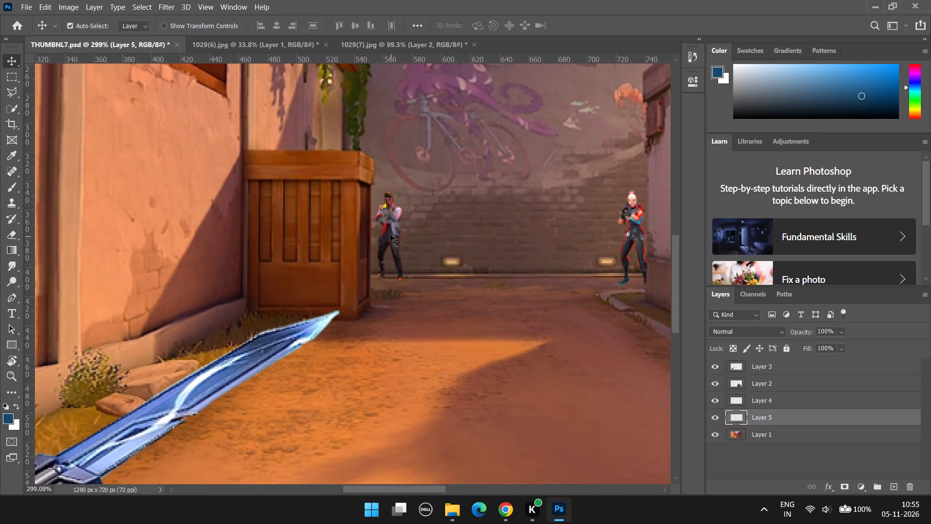
pyautogui.moveTo(390, 234); pyautogui.dragTo(383, 241)
pyautogui.click(382, 229)
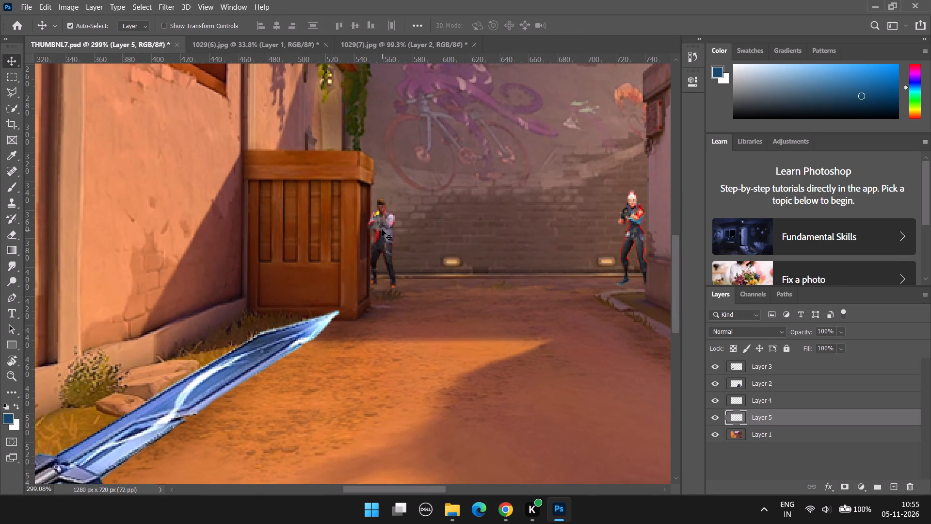
pyautogui.hotkey('ctrl', 't')
pyautogui.moveTo(397, 194); pyautogui.dragTo(402, 186)
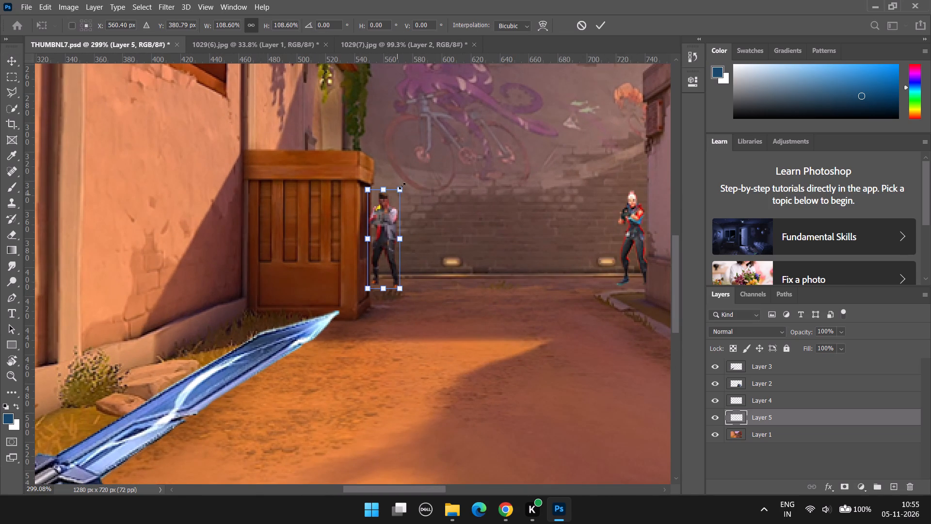
pyautogui.click(622, 30)
pyautogui.click(605, 21)
# Compare the whole thumbnail composition with the reference gaming thumbnails in the hydraflick YouTube results in Chrome.
pyautogui.keyDown('alt'); pyautogui.scroll(-9, 589, 205); pyautogui.keyUp('alt')
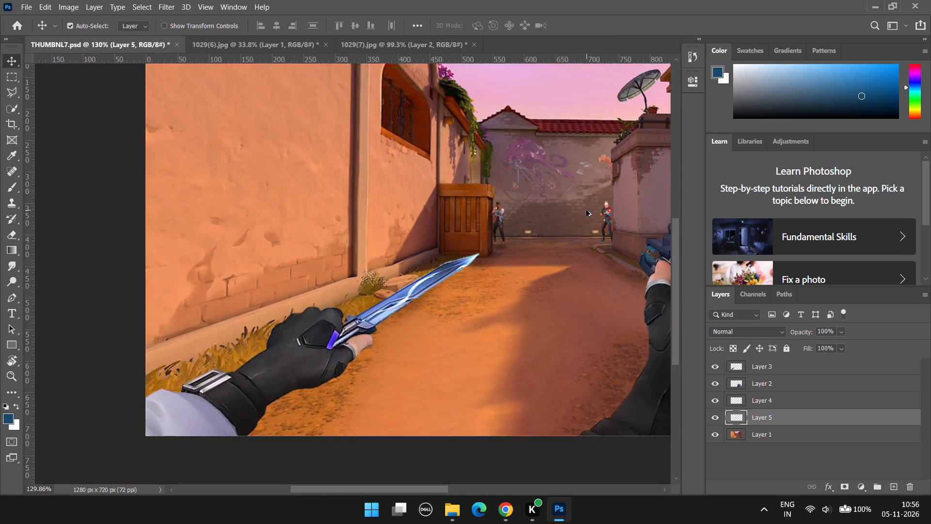
pyautogui.keyDown('alt'); pyautogui.scroll(-4, 586, 210); pyautogui.keyUp('alt')
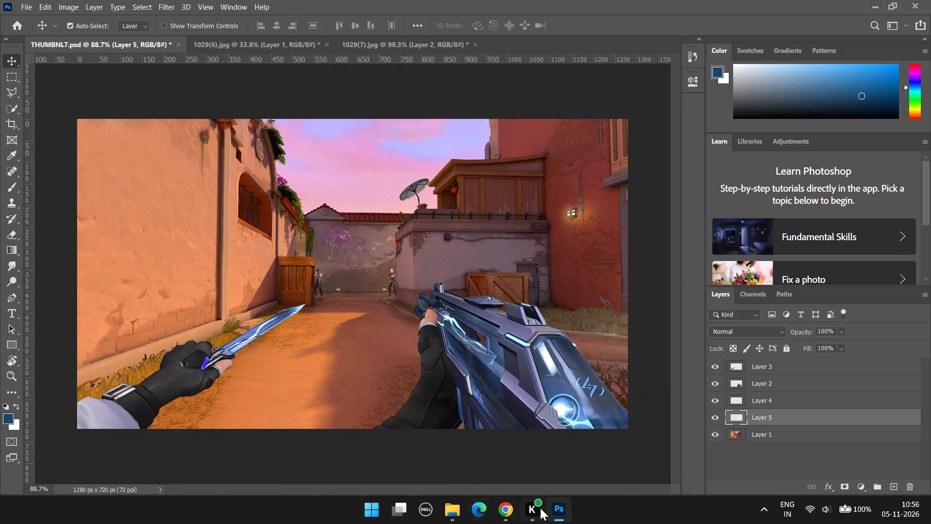
pyautogui.click(511, 510)
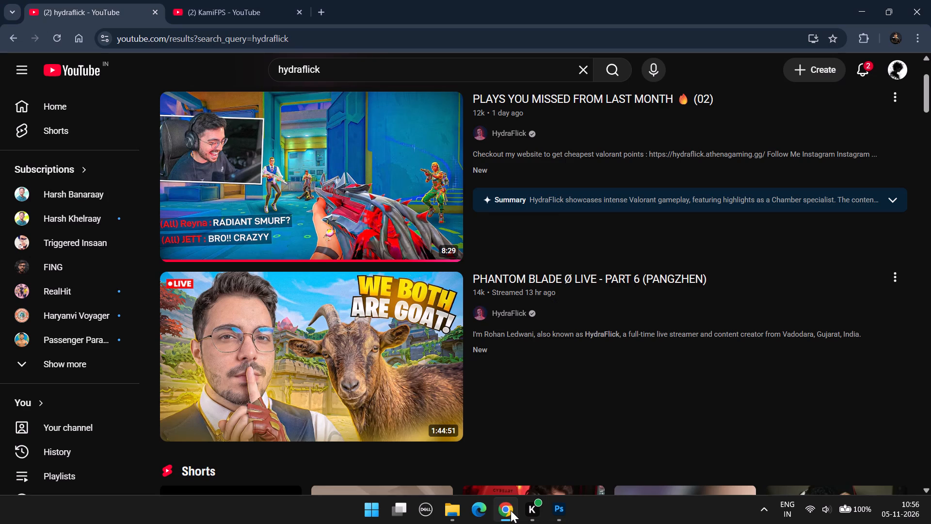
pyautogui.click(511, 510)
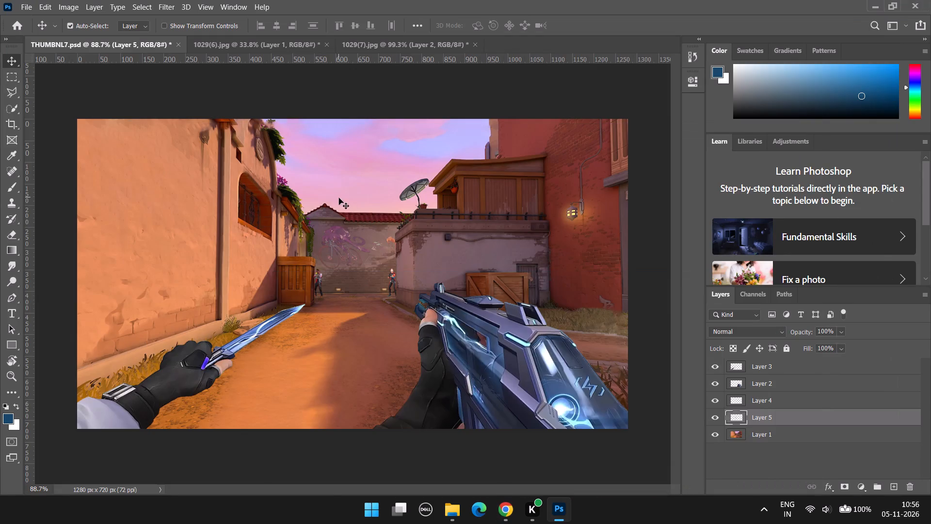
pyautogui.keyDown('alt'); pyautogui.scroll(5, 345, 202); pyautogui.keyUp('alt')
pyautogui.scroll(-5, 425, 244)
pyautogui.keyDown('alt'); pyautogui.scroll(-4, 417, 315); pyautogui.keyUp('alt')
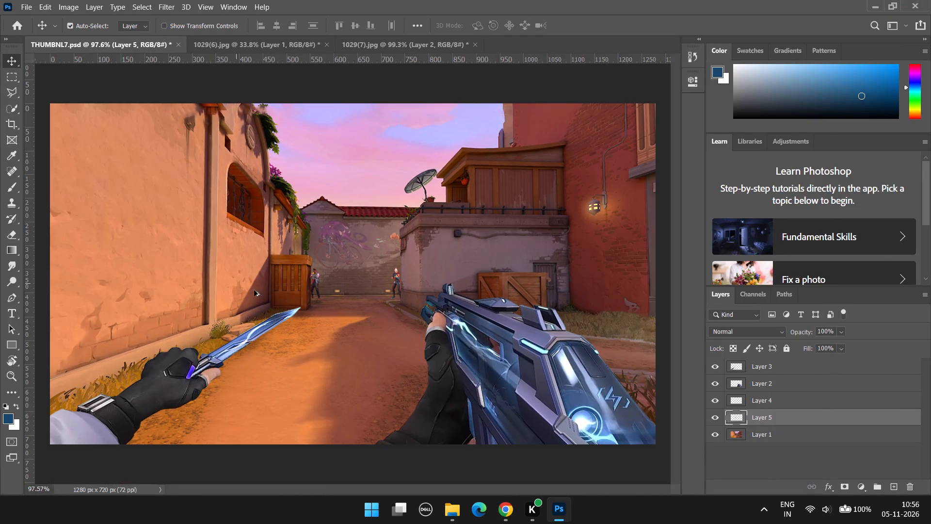
pyautogui.keyDown('alt'); pyautogui.scroll(-4, 278, 288); pyautogui.keyUp('alt')
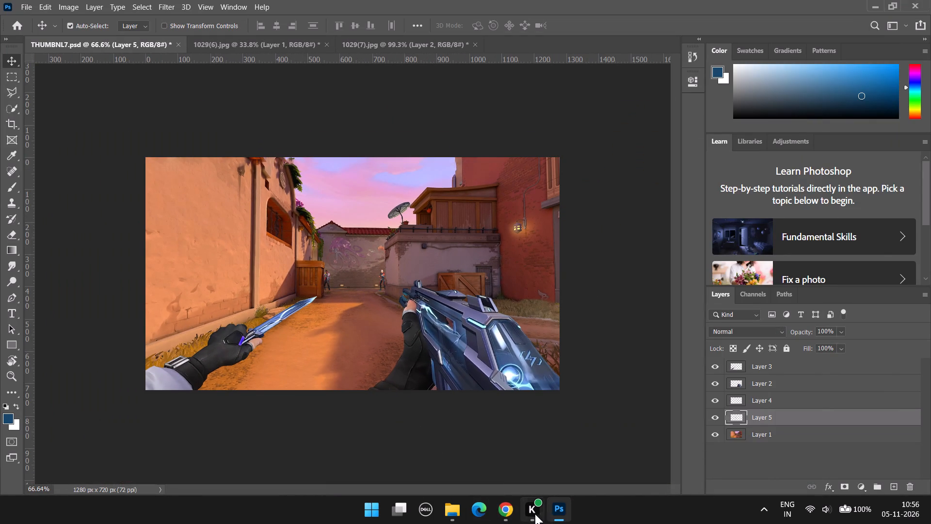
pyautogui.click(507, 516)
pyautogui.click(507, 516)
pyautogui.click(507, 516)
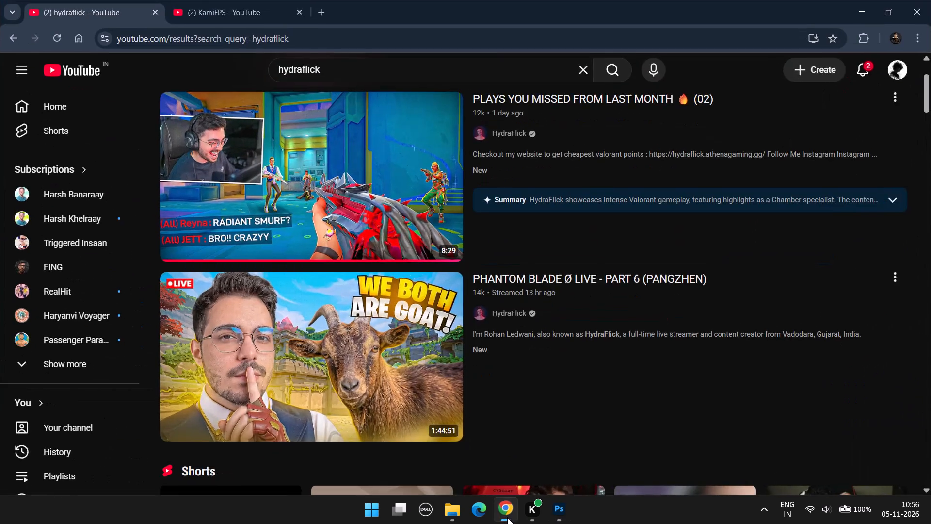
pyautogui.click(507, 517)
pyautogui.click(507, 517)
pyautogui.click(507, 517)
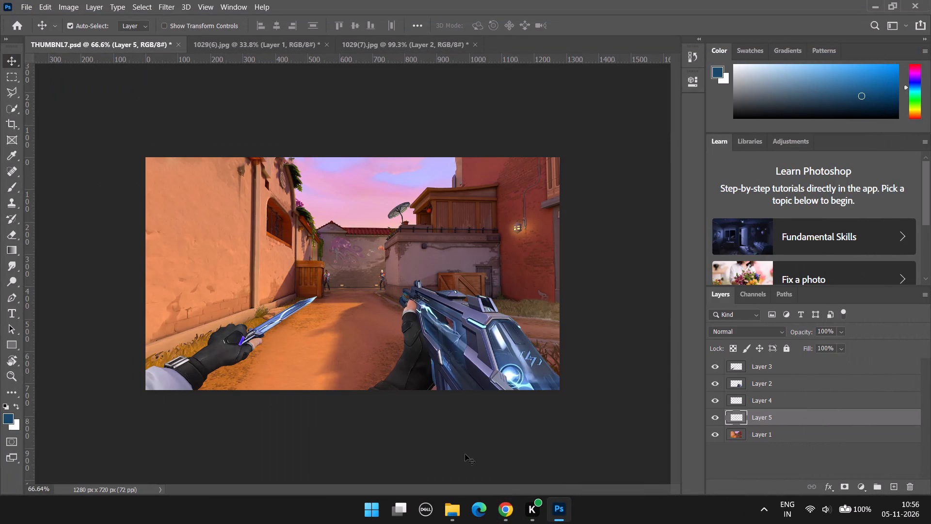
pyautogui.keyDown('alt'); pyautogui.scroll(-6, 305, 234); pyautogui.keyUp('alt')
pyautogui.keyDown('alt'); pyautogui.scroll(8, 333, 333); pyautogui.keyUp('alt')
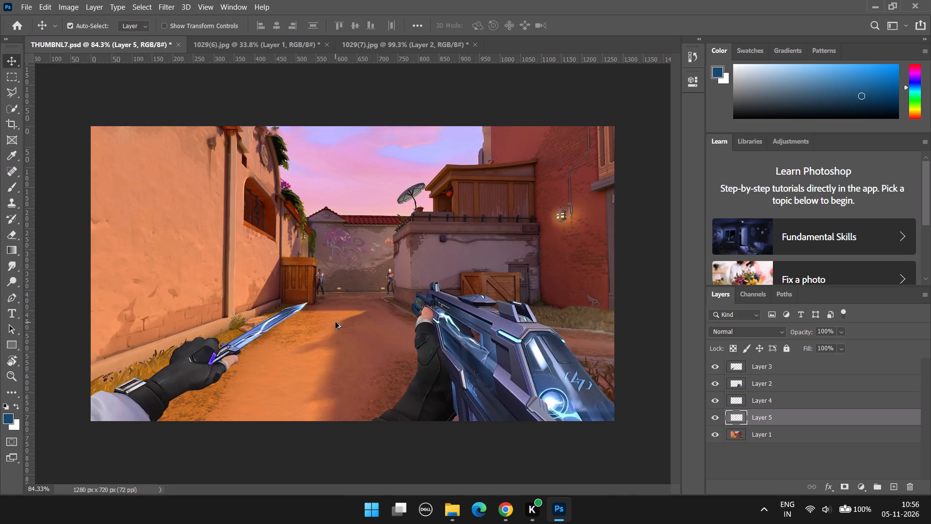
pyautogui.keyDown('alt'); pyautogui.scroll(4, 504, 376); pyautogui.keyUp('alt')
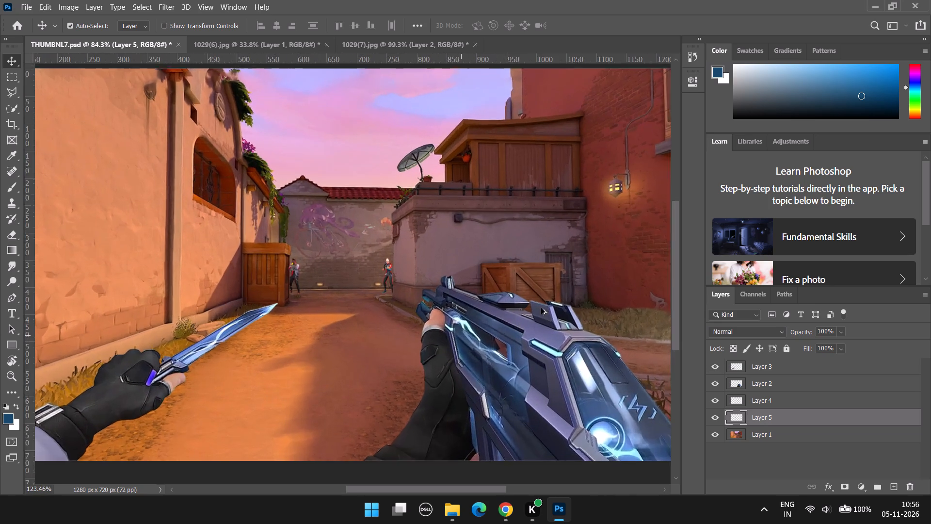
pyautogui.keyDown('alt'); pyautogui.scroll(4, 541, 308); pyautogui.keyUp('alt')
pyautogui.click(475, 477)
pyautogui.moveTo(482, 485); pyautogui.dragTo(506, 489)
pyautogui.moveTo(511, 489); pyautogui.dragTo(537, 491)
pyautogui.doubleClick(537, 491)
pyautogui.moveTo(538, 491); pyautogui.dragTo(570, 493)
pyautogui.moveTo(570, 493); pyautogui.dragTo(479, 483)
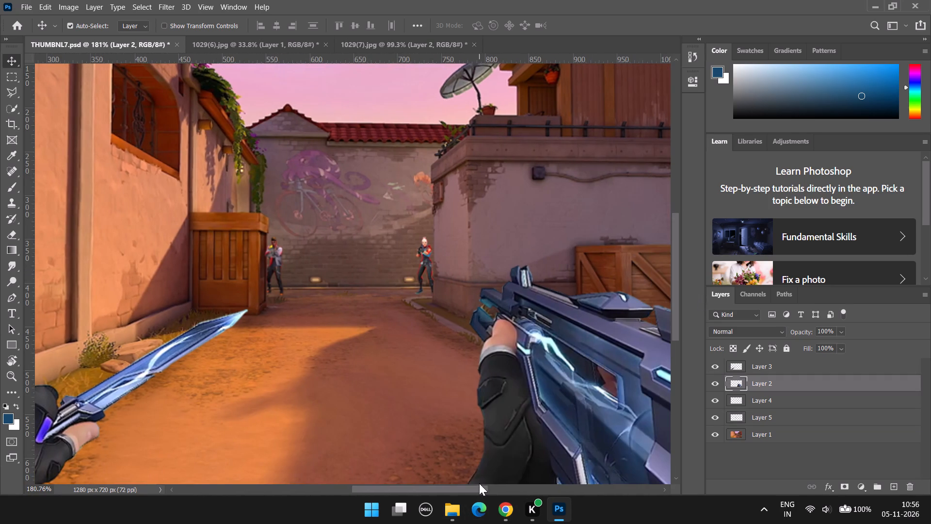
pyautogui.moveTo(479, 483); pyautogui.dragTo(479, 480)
# Identify the layer of the white-haired enemy at the building corner and add a new empty layer directly beneath it.
pyautogui.keyDown('alt'); pyautogui.scroll(-5, 310, 240); pyautogui.keyUp('alt')
pyautogui.keyDown('alt'); pyautogui.scroll(9, 329, 235); pyautogui.keyUp('alt')
pyautogui.scroll(7, 342, 285)
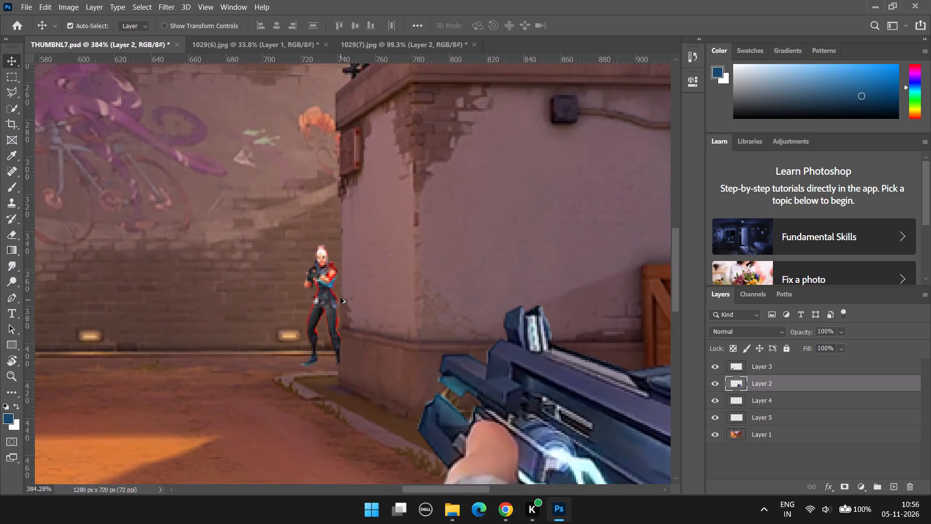
pyautogui.scroll(3, 340, 297)
pyautogui.keyDown('alt'); pyautogui.scroll(4, 365, 265); pyautogui.keyUp('alt')
pyautogui.doubleClick(802, 388)
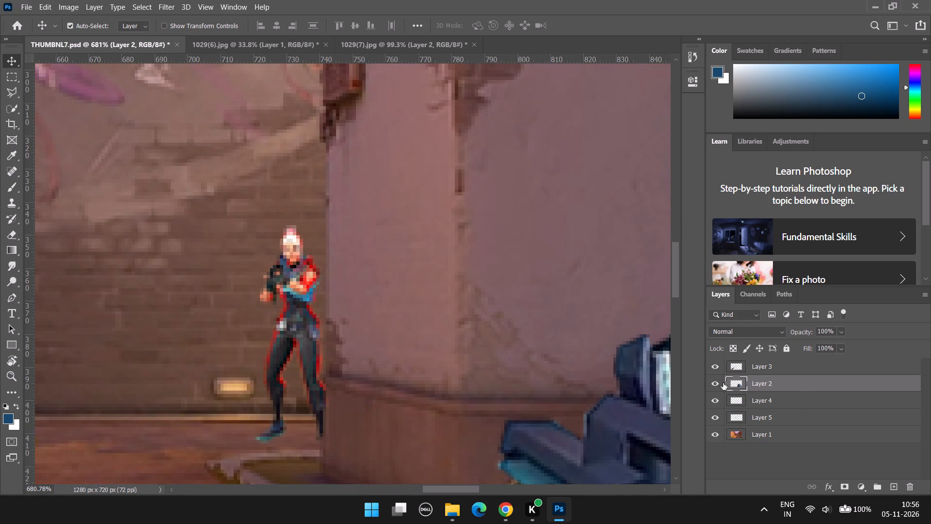
pyautogui.click(897, 121)
pyautogui.doubleClick(717, 407)
pyautogui.click(776, 405)
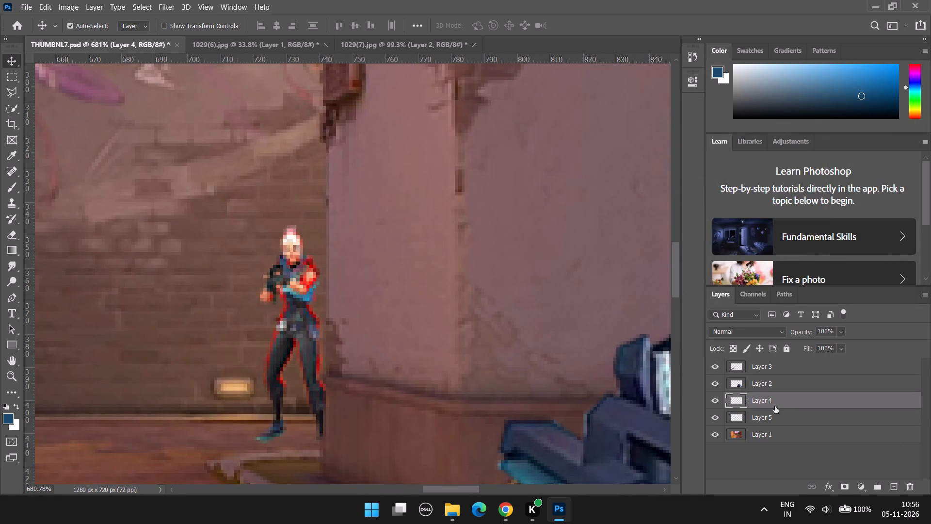
pyautogui.keyDown('alt'); pyautogui.scroll(3, 191, 362); pyautogui.keyUp('alt')
pyautogui.scroll(-5, 334, 387)
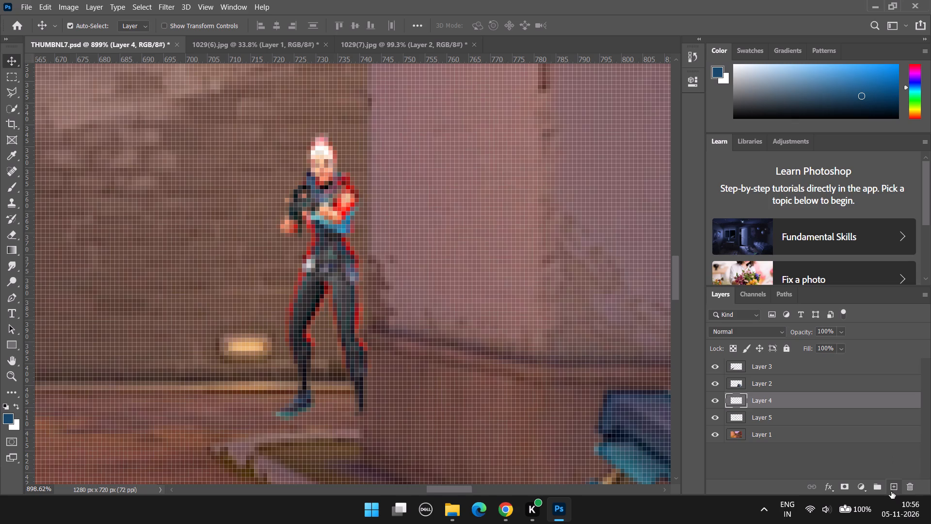
pyautogui.click(891, 491)
pyautogui.moveTo(818, 399); pyautogui.dragTo(815, 426)
pyautogui.doubleClick(717, 400)
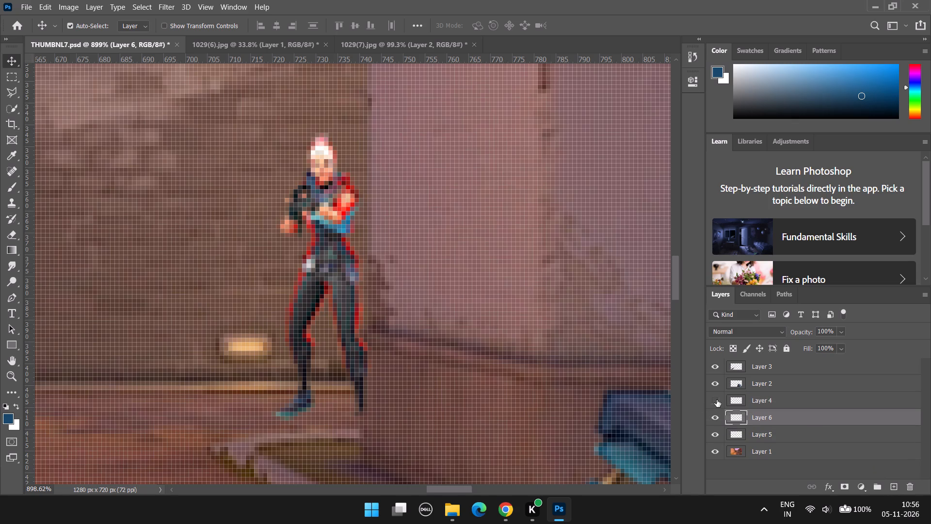
# Switch to the Brush and reset the colours to the default black foreground for shadow painting.
pyautogui.keyDown('alt'); pyautogui.scroll(-8, 291, 363); pyautogui.keyUp('alt')
pyautogui.press('b')
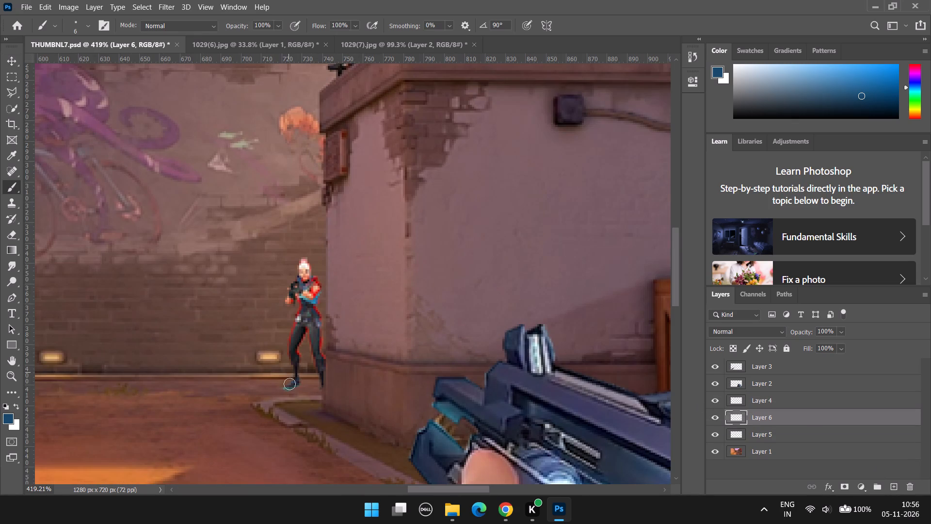
pyautogui.press('x')
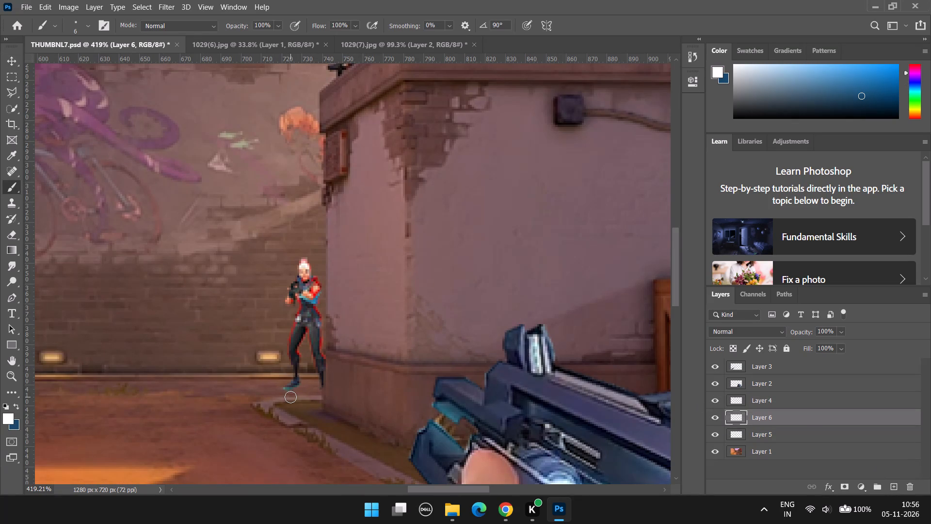
pyautogui.press('d')
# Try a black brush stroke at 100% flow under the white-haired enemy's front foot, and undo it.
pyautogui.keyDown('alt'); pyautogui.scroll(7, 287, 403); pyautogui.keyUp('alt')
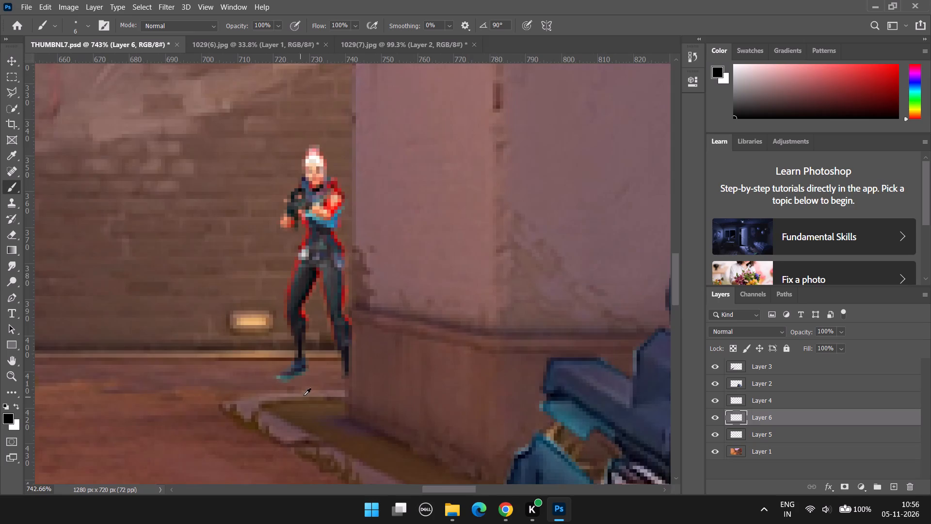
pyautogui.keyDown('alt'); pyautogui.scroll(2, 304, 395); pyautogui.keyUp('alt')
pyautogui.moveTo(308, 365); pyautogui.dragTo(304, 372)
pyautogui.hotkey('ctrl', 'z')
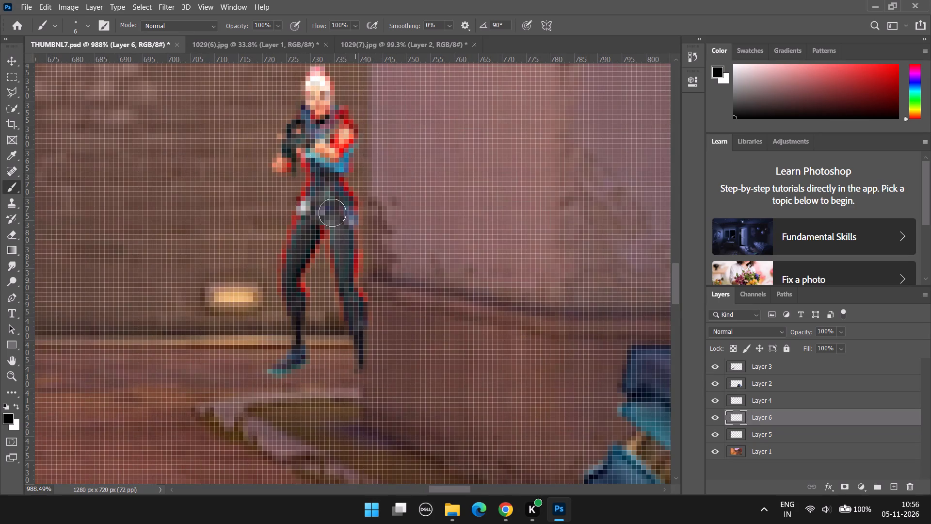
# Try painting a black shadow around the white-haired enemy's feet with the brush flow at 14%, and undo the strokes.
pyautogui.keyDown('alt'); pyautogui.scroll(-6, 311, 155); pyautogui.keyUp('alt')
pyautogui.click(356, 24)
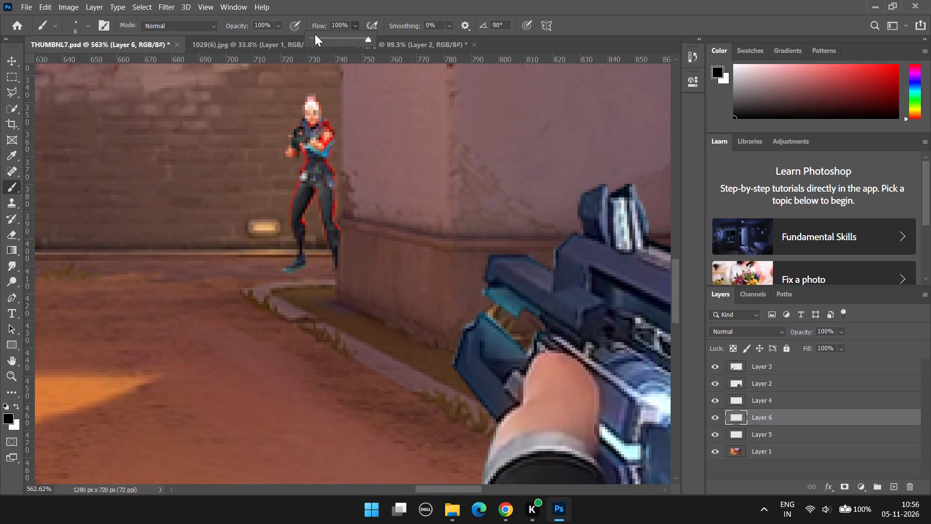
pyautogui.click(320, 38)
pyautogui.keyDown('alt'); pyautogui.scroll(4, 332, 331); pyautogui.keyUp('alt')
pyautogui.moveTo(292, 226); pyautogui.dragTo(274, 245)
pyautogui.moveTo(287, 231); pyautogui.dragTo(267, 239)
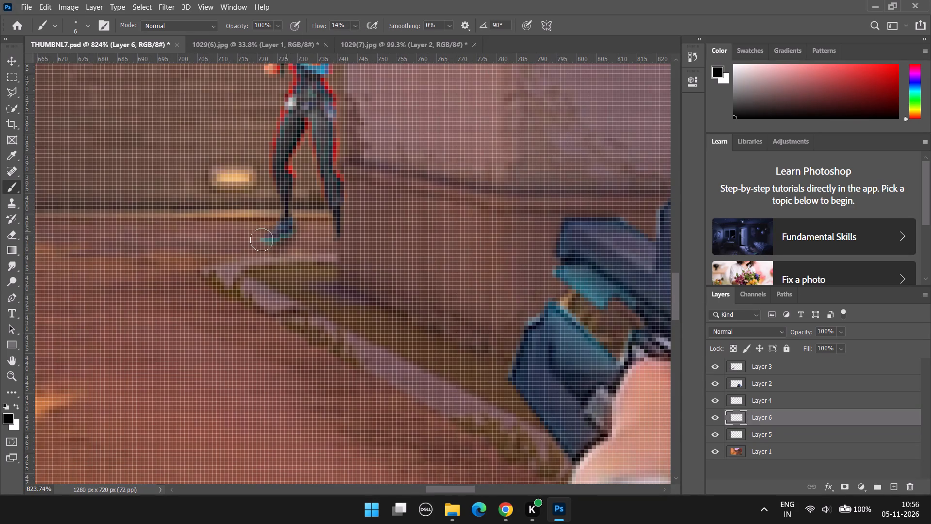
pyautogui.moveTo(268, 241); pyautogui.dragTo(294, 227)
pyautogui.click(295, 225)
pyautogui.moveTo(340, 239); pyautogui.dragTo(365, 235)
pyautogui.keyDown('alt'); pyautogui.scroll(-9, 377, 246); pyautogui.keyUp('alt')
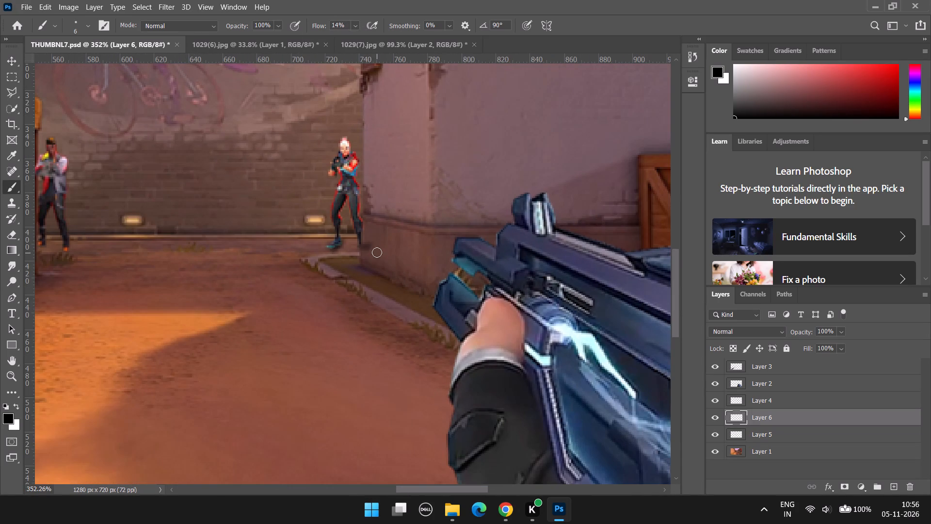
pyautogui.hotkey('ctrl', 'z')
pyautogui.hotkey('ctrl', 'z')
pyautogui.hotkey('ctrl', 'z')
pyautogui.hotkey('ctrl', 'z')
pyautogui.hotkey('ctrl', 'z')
# Set the brush flow to 3% and paint a faint black shadow on the ground beneath and between the white-haired enemy's feet.
pyautogui.keyDown('alt'); pyautogui.scroll(12, 318, 252); pyautogui.keyUp('alt')
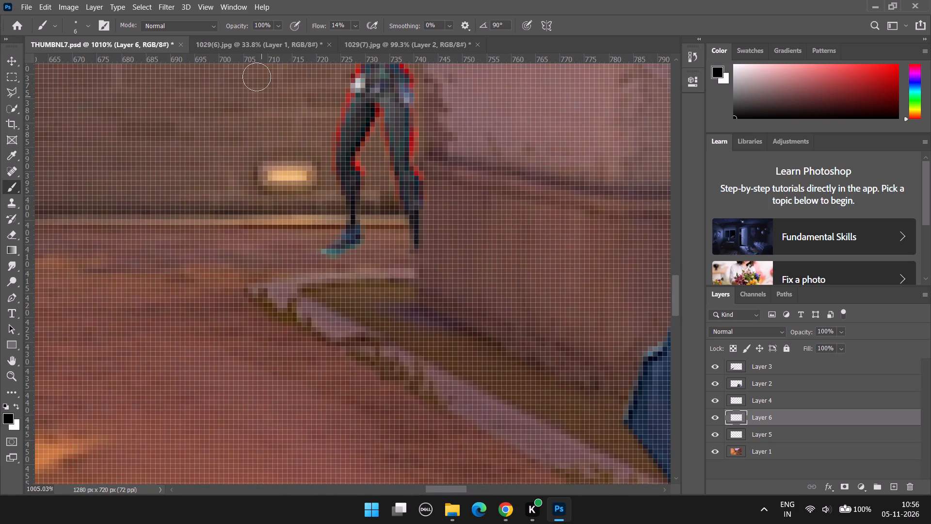
pyautogui.click(356, 23)
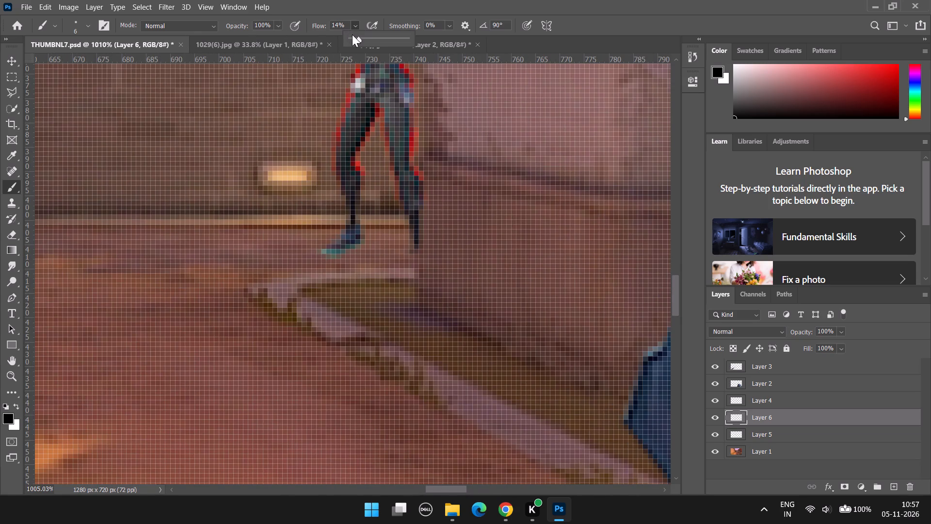
pyautogui.click(352, 37)
pyautogui.moveTo(367, 242); pyautogui.dragTo(322, 258)
pyautogui.moveTo(355, 242); pyautogui.dragTo(347, 249)
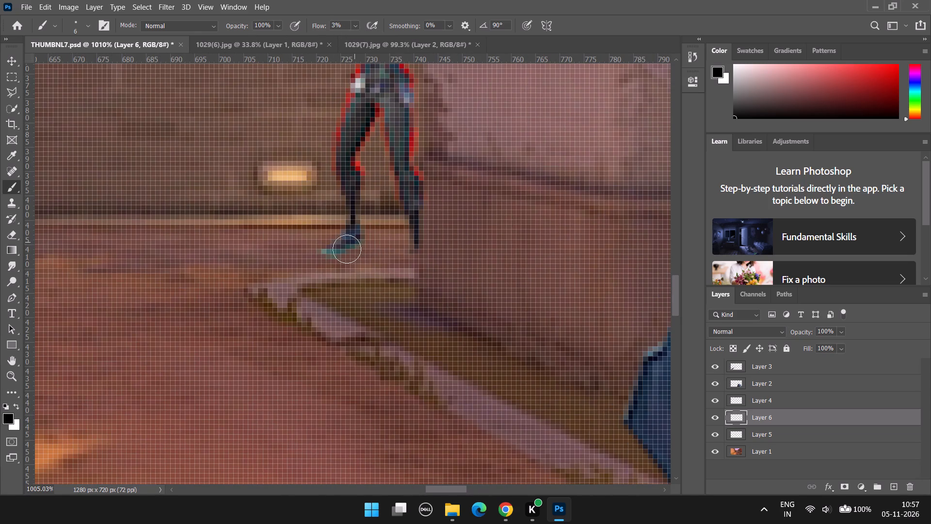
pyautogui.moveTo(359, 242); pyautogui.dragTo(342, 254)
pyautogui.moveTo(341, 252); pyautogui.dragTo(365, 254)
pyautogui.moveTo(400, 242); pyautogui.dragTo(408, 245)
pyautogui.moveTo(365, 249); pyautogui.dragTo(384, 249)
pyautogui.moveTo(385, 249); pyautogui.dragTo(367, 247)
pyautogui.moveTo(363, 248); pyautogui.dragTo(399, 254)
pyautogui.moveTo(353, 254); pyautogui.dragTo(414, 253)
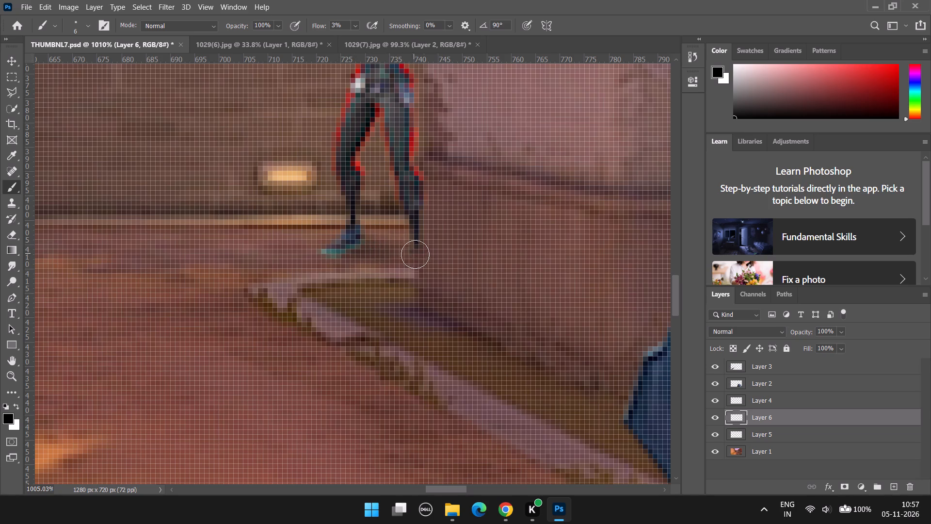
pyautogui.keyDown('alt'); pyautogui.scroll(-11, 416, 263); pyautogui.keyUp('alt')
pyautogui.keyDown('alt'); pyautogui.scroll(-4, 372, 308); pyautogui.keyUp('alt')
# Build up the soft ground shadow from the white-haired enemy's front foot across to the rear foot at the building corner.
pyautogui.keyDown('alt'); pyautogui.scroll(5, 374, 292); pyautogui.keyUp('alt')
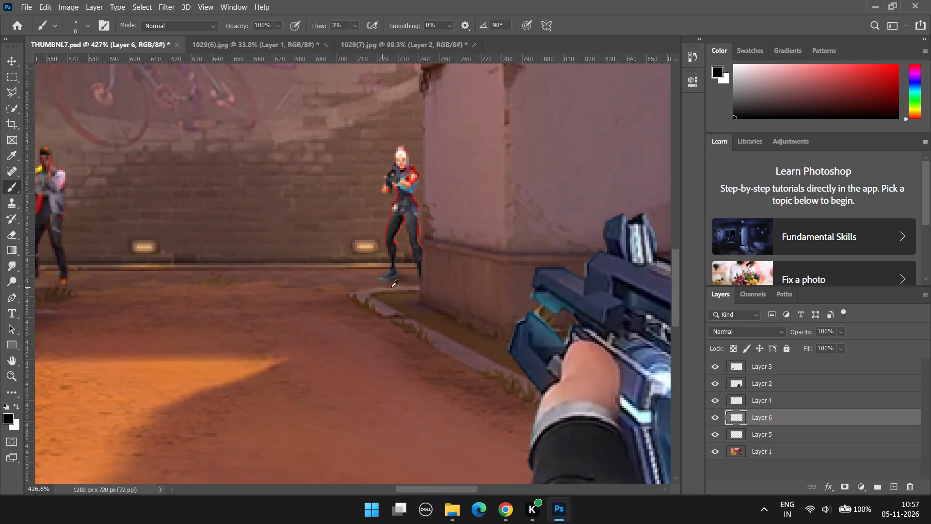
pyautogui.keyDown('alt'); pyautogui.scroll(15, 391, 287); pyautogui.keyUp('alt')
pyautogui.moveTo(382, 252); pyautogui.dragTo(374, 271)
pyautogui.moveTo(374, 251); pyautogui.dragTo(440, 280)
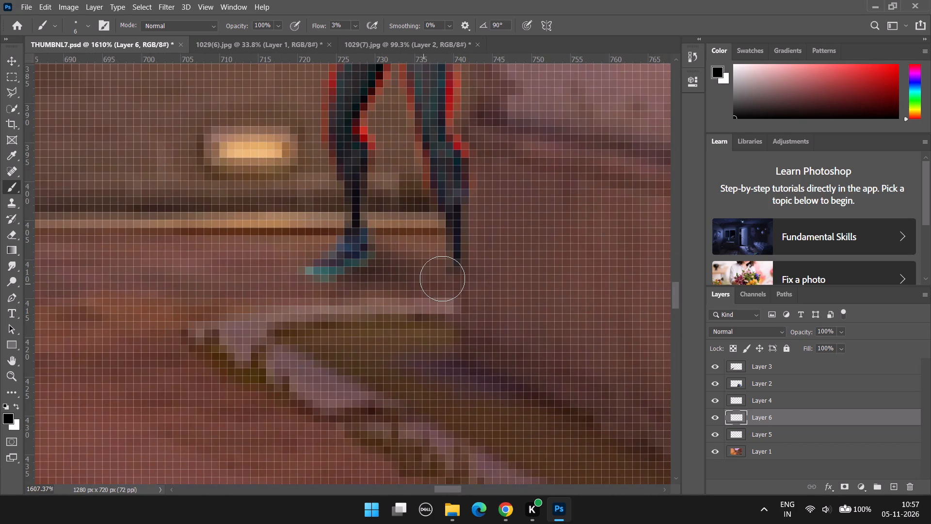
pyautogui.moveTo(406, 261); pyautogui.dragTo(445, 260)
pyautogui.moveTo(438, 257); pyautogui.dragTo(464, 288)
pyautogui.keyDown('alt'); pyautogui.scroll(-18, 468, 279); pyautogui.keyUp('alt')
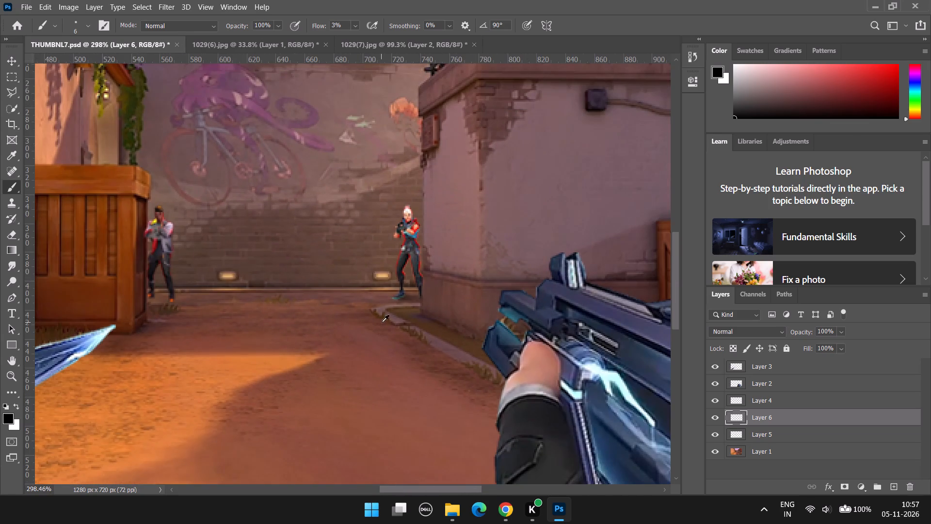
# Darken the ground shadow around and just below the white-haired enemy's front shoe with more soft black strokes.
pyautogui.click(397, 298)
pyautogui.keyDown('alt'); pyautogui.scroll(9, 434, 305); pyautogui.keyUp('alt')
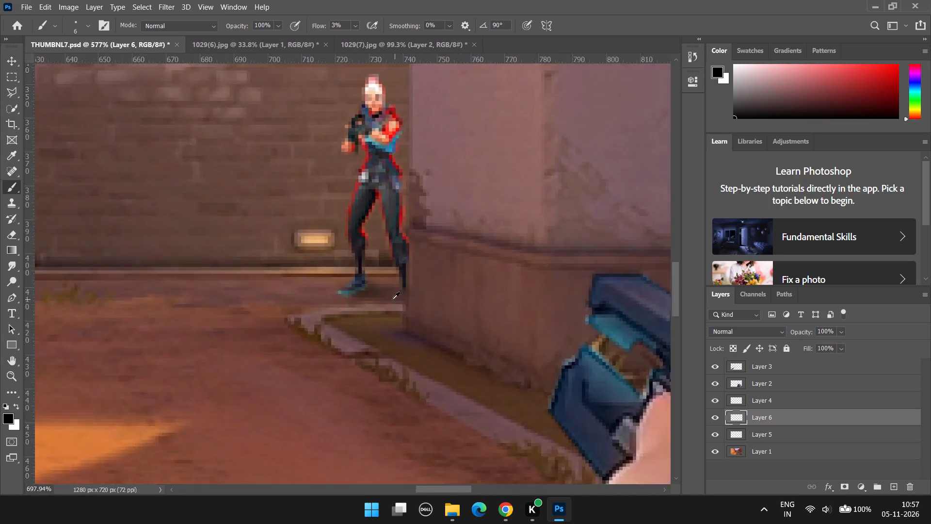
pyautogui.keyDown('alt'); pyautogui.scroll(6, 392, 299); pyautogui.keyUp('alt')
pyautogui.click(310, 289)
pyautogui.moveTo(303, 284); pyautogui.dragTo(302, 288)
pyautogui.moveTo(302, 290); pyautogui.dragTo(312, 310)
pyautogui.moveTo(312, 284); pyautogui.dragTo(337, 304)
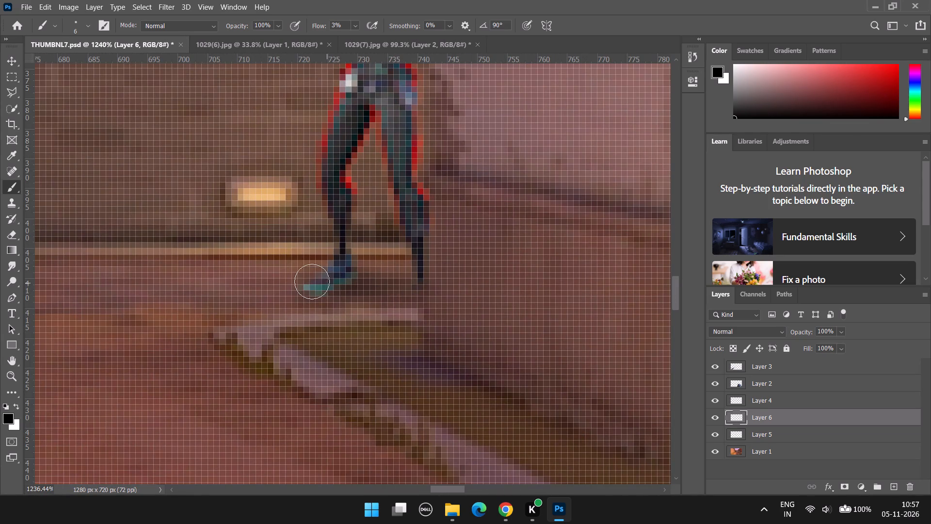
pyautogui.moveTo(309, 281); pyautogui.dragTo(377, 296)
pyautogui.keyDown('alt'); pyautogui.scroll(-16, 434, 292); pyautogui.keyUp('alt')
pyautogui.keyDown('alt'); pyautogui.scroll(-5, 10, 317); pyautogui.keyUp('alt')
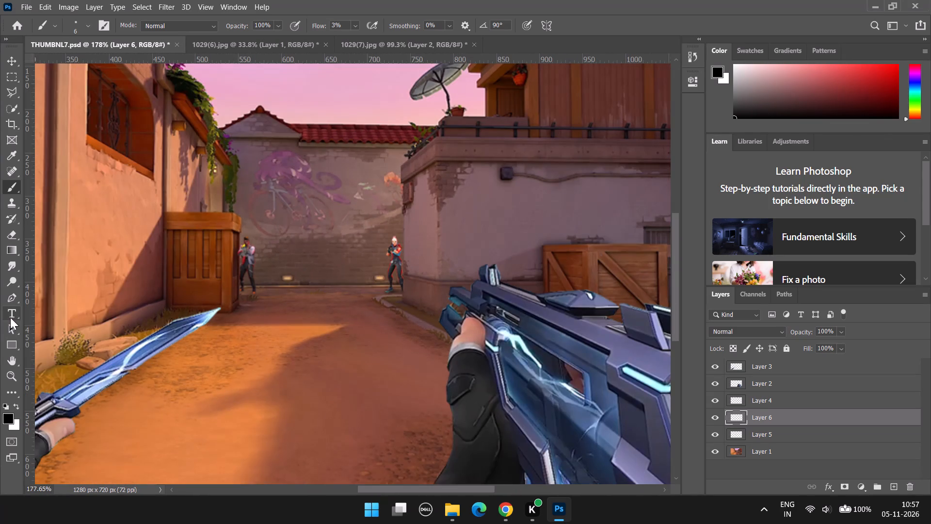
# Identify the layer of the enemy beside the tall crate and add a new empty layer directly above it.
pyautogui.keyDown('alt'); pyautogui.scroll(20, 182, 297); pyautogui.keyUp('alt')
pyautogui.keyDown('alt'); pyautogui.scroll(2, 182, 297); pyautogui.keyUp('alt')
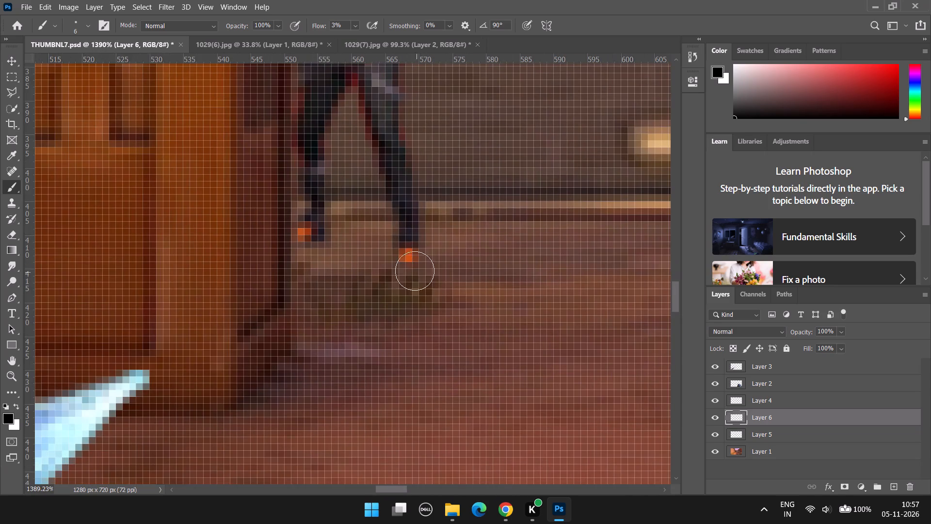
pyautogui.click(773, 381)
pyautogui.doubleClick(716, 383)
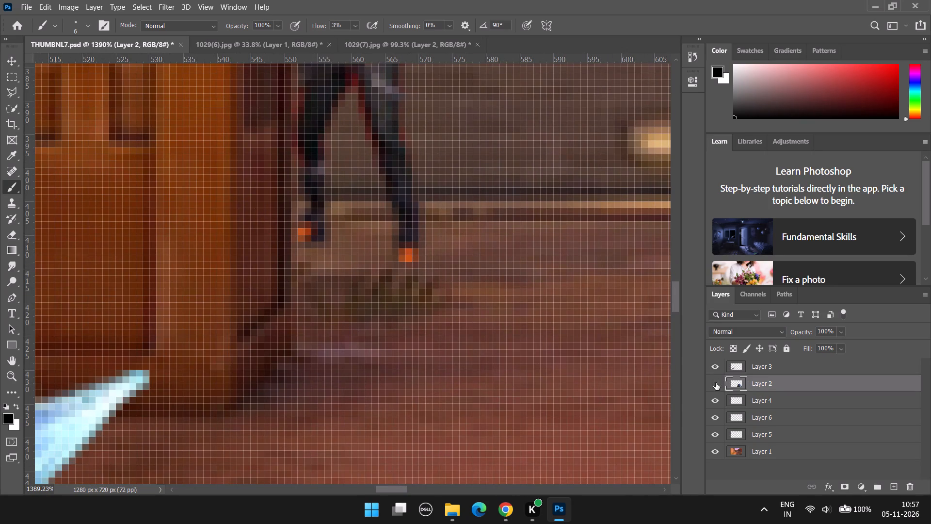
pyautogui.doubleClick(712, 367)
pyautogui.click(716, 430)
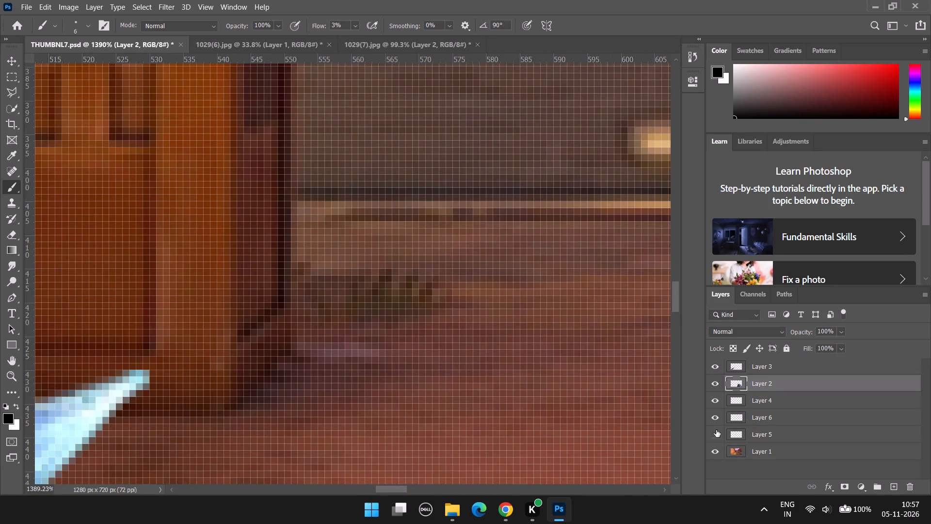
pyautogui.click(716, 430)
pyautogui.doubleClick(716, 430)
pyautogui.click(791, 442)
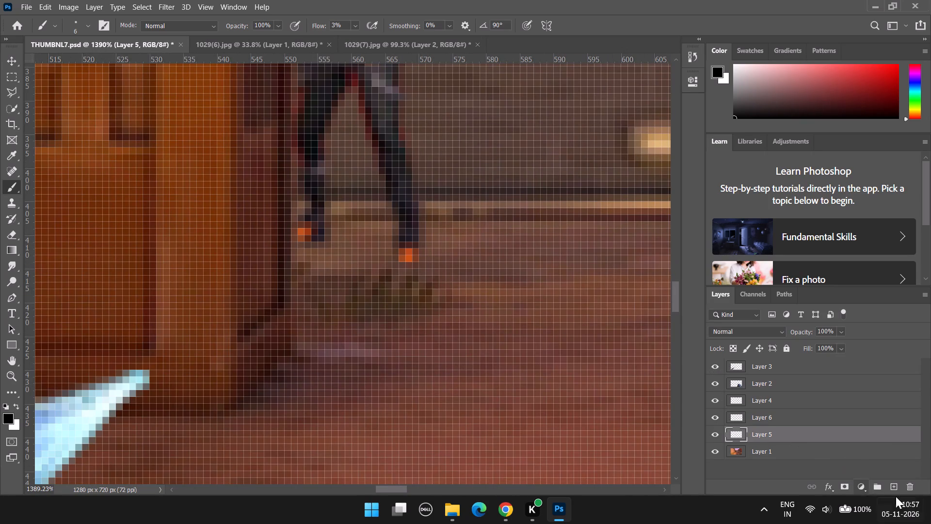
pyautogui.click(895, 488)
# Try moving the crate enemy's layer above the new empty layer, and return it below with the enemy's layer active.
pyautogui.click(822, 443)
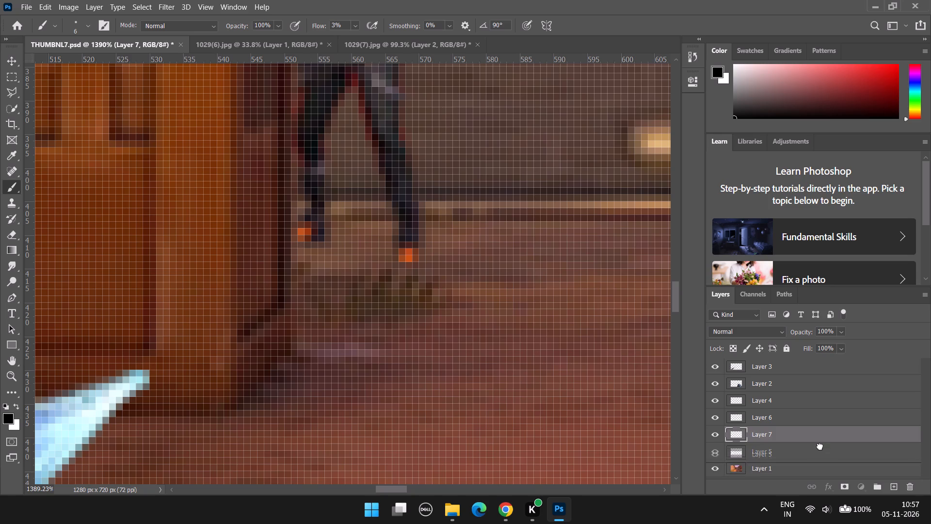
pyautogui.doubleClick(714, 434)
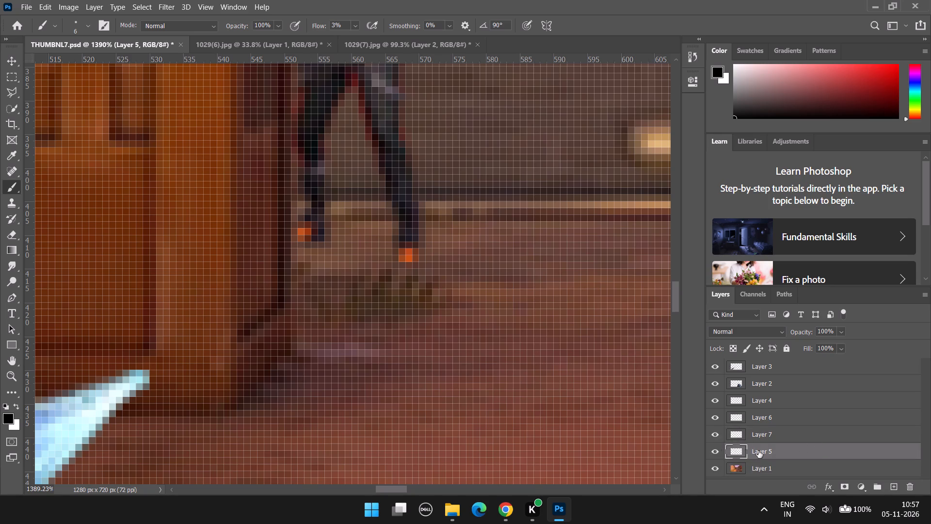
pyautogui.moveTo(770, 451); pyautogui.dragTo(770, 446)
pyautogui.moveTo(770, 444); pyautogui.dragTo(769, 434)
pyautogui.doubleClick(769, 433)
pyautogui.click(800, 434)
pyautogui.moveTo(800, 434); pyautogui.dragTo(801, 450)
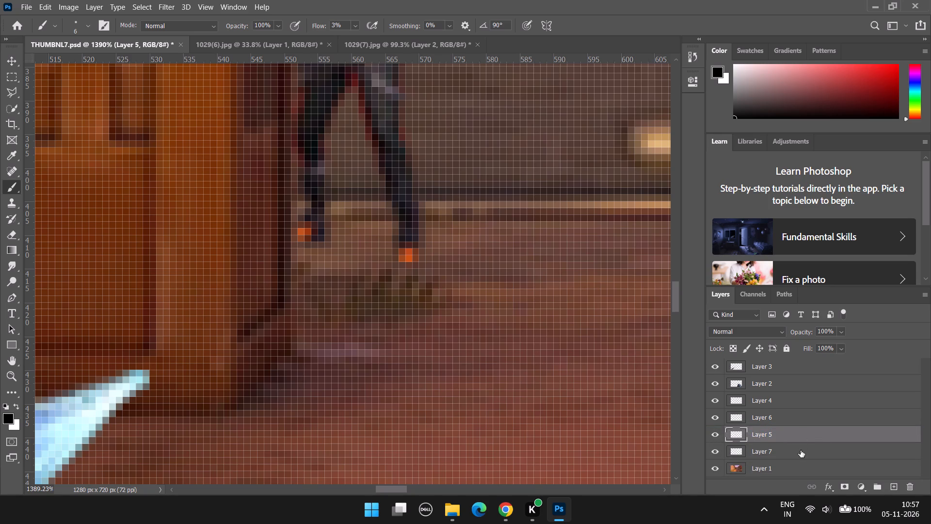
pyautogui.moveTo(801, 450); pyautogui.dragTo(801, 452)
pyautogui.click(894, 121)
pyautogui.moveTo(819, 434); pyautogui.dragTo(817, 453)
# Paint soft black shading at 3% flow around the crate enemy's outer foot, directly on the enemy's own layer.
pyautogui.keyDown('alt'); pyautogui.scroll(2, 338, 291); pyautogui.keyUp('alt')
pyautogui.moveTo(423, 249); pyautogui.dragTo(412, 254)
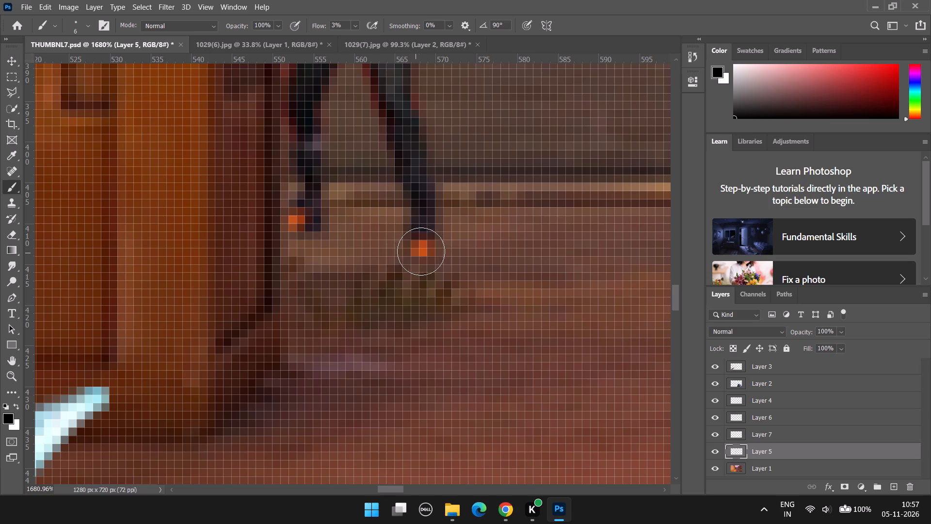
pyautogui.moveTo(423, 250); pyautogui.dragTo(379, 241)
pyautogui.click(401, 243)
pyautogui.moveTo(402, 244); pyautogui.dragTo(433, 266)
pyautogui.moveTo(408, 237); pyautogui.dragTo(442, 260)
# Extend the soft black ground shadow between the crate enemy's feet and around the foot nearest the crate.
pyautogui.click(351, 231)
pyautogui.moveTo(355, 235); pyautogui.dragTo(308, 235)
pyautogui.moveTo(339, 239); pyautogui.dragTo(337, 239)
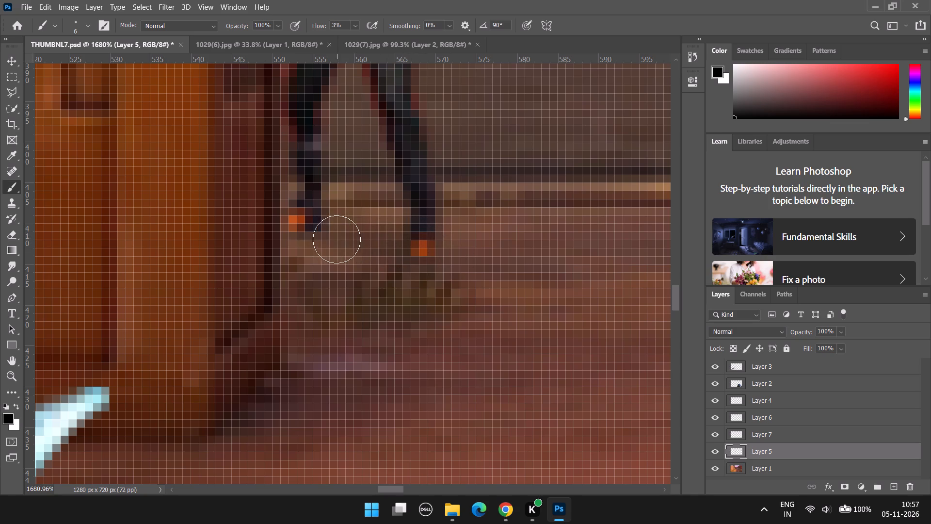
pyautogui.moveTo(337, 239); pyautogui.dragTo(291, 231)
pyautogui.moveTo(309, 233); pyautogui.dragTo(262, 227)
pyautogui.moveTo(307, 232); pyautogui.dragTo(269, 226)
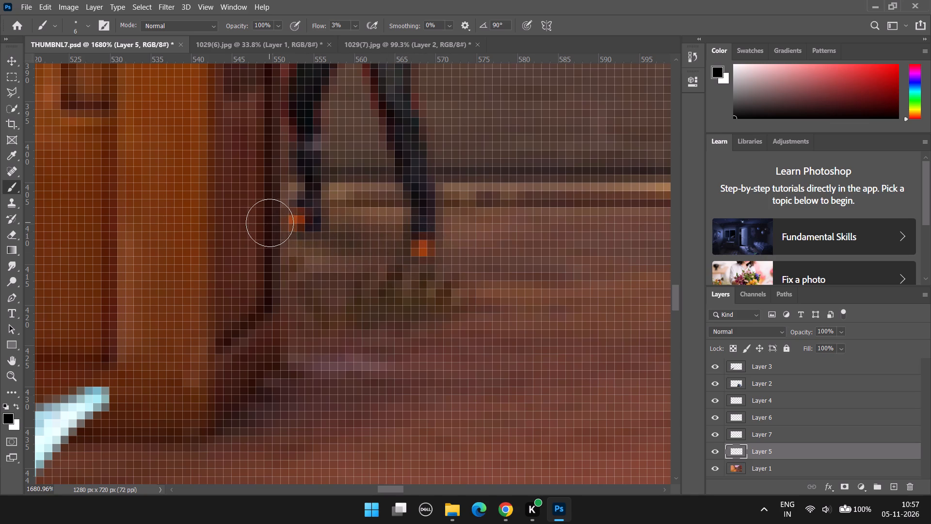
pyautogui.moveTo(327, 213); pyautogui.dragTo(330, 243)
pyautogui.moveTo(329, 216); pyautogui.dragTo(334, 242)
pyautogui.moveTo(331, 232); pyautogui.dragTo(405, 243)
pyautogui.keyDown('alt'); pyautogui.scroll(-16, 382, 235); pyautogui.keyUp('alt')
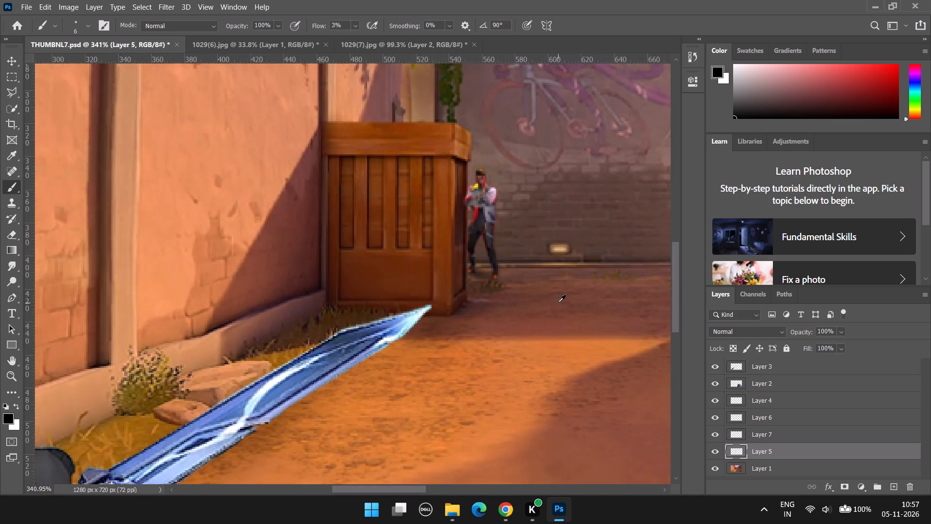
pyautogui.keyDown('alt'); pyautogui.scroll(-14, 558, 302); pyautogui.keyUp('alt')
# Toggle the new empty layer and the crate enemy's layer off and on to check what each one contains.
pyautogui.keyDown('alt'); pyautogui.scroll(5, 410, 281); pyautogui.keyUp('alt')
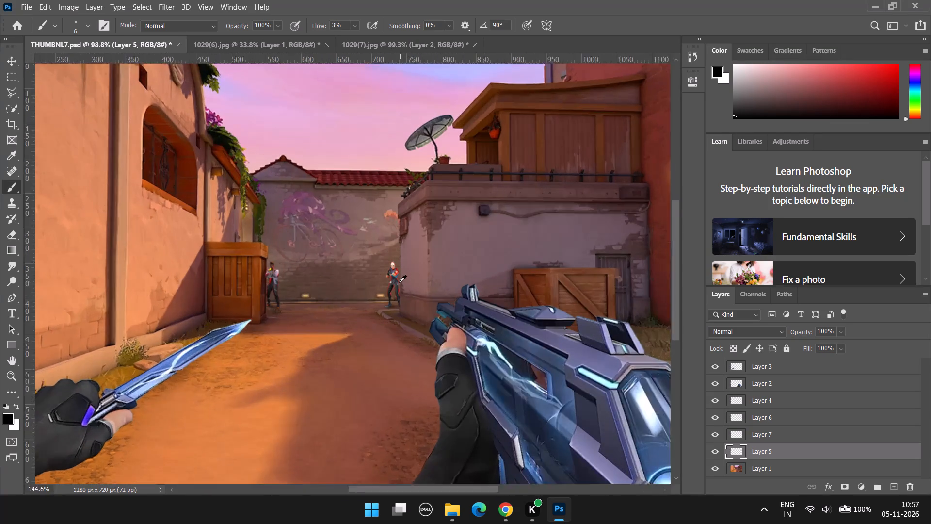
pyautogui.keyDown('alt'); pyautogui.scroll(3, 399, 282); pyautogui.keyUp('alt')
pyautogui.keyDown('alt'); pyautogui.scroll(11, 179, 284); pyautogui.keyUp('alt')
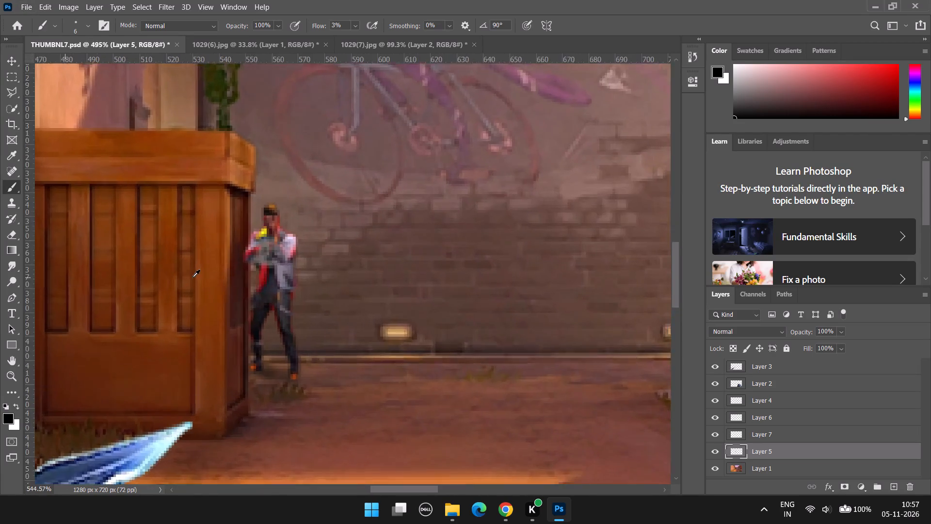
pyautogui.keyDown('alt'); pyautogui.scroll(2, 193, 277); pyautogui.keyUp('alt')
pyautogui.doubleClick(713, 435)
pyautogui.doubleClick(714, 436)
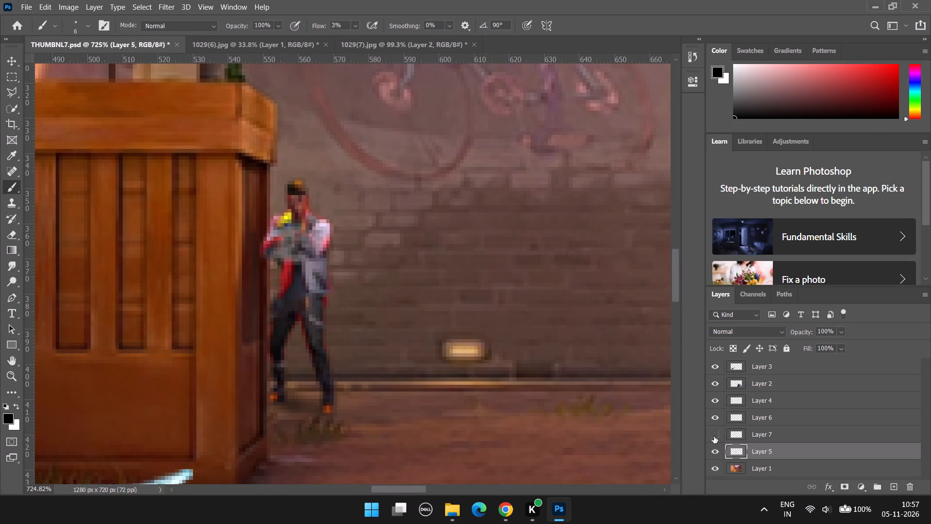
pyautogui.click(720, 450)
pyautogui.click(720, 450)
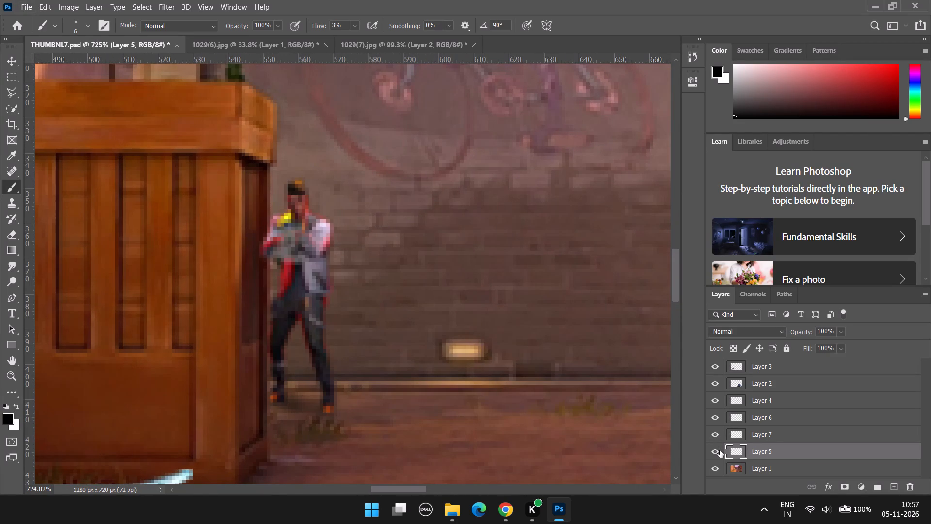
# Move the empty Layer 7 below the crate enemy's layer, directly above the background scene.
pyautogui.doubleClick(720, 450)
pyautogui.moveTo(765, 434); pyautogui.dragTo(764, 454)
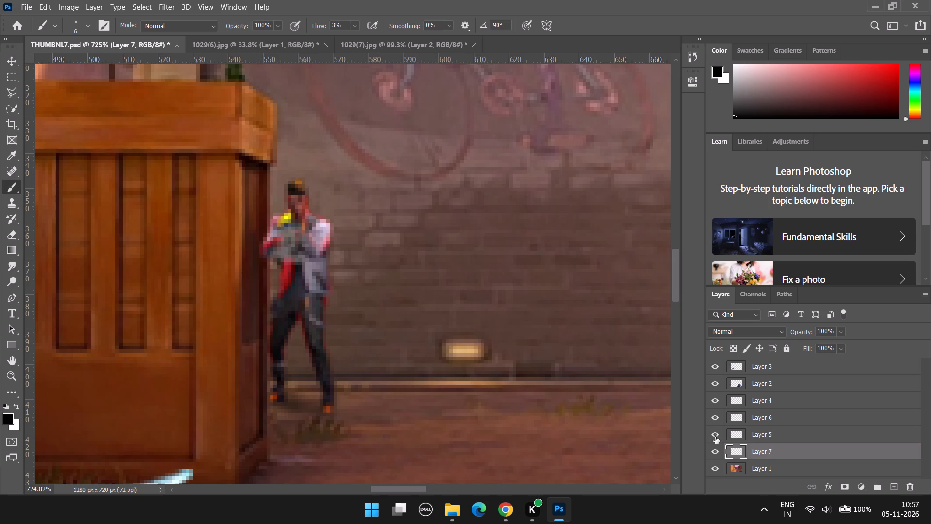
pyautogui.doubleClick(715, 436)
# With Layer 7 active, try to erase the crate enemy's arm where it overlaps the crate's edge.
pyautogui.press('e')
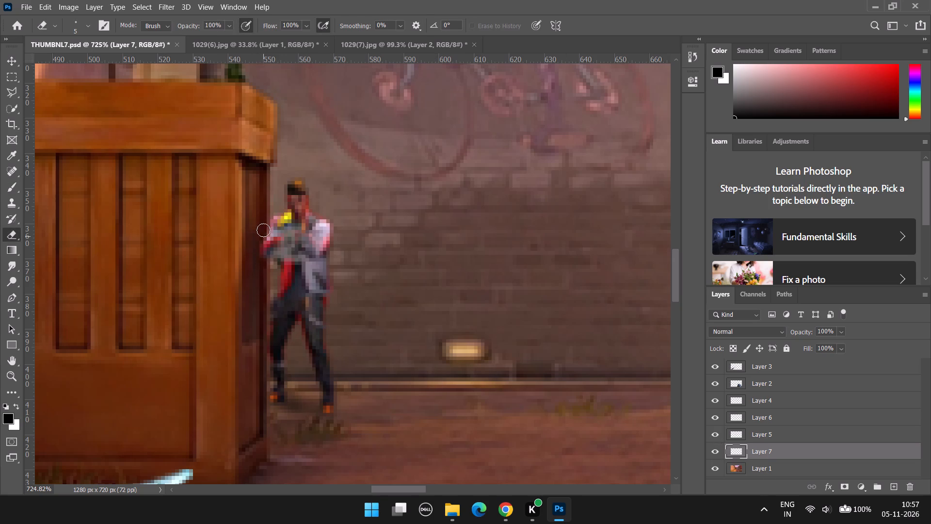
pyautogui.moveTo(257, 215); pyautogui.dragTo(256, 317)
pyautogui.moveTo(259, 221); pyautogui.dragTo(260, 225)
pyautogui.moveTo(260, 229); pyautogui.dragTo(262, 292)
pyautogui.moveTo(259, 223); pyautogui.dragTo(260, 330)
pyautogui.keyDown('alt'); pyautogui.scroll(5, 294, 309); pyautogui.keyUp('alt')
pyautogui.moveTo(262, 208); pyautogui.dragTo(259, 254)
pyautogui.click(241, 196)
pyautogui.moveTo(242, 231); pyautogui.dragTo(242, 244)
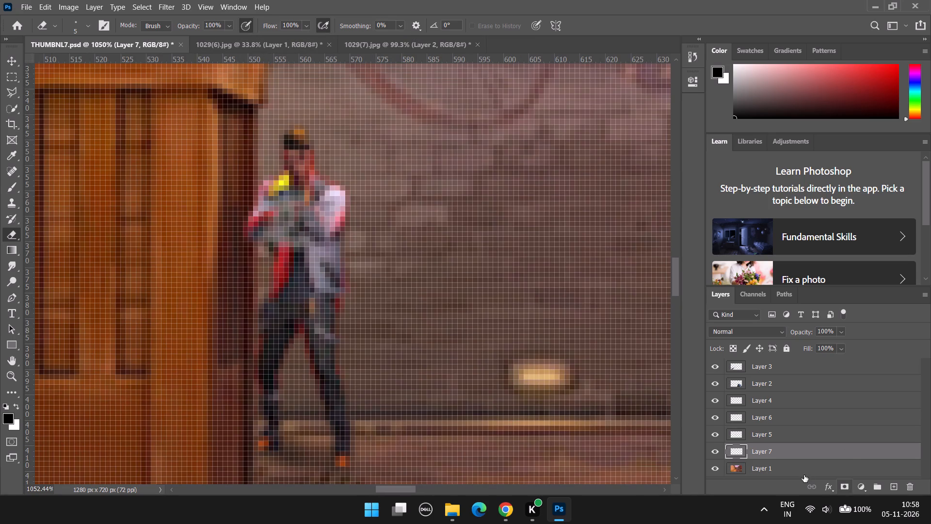
# Toggle Layer 7 and Layer 5 off and on, and make the crate enemy's Layer 5 active.
pyautogui.doubleClick(716, 453)
pyautogui.click(716, 439)
pyautogui.click(716, 439)
pyautogui.click(774, 429)
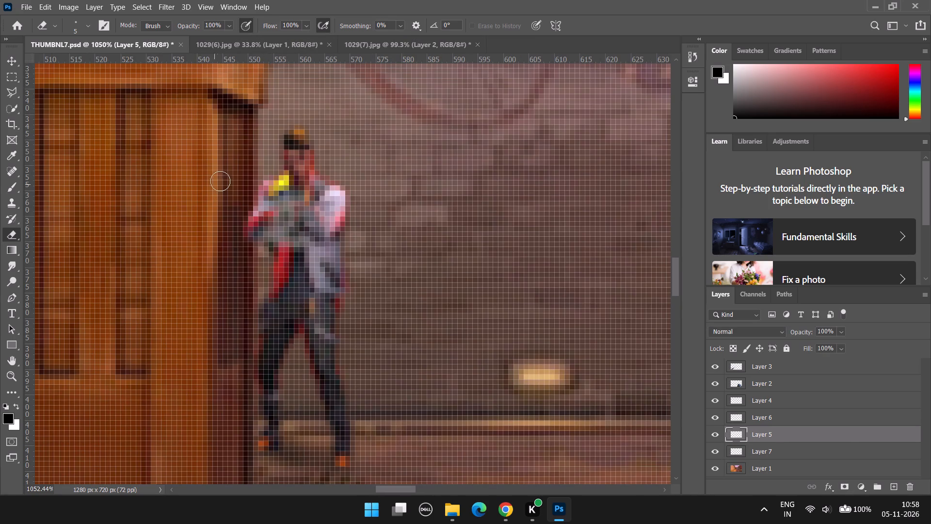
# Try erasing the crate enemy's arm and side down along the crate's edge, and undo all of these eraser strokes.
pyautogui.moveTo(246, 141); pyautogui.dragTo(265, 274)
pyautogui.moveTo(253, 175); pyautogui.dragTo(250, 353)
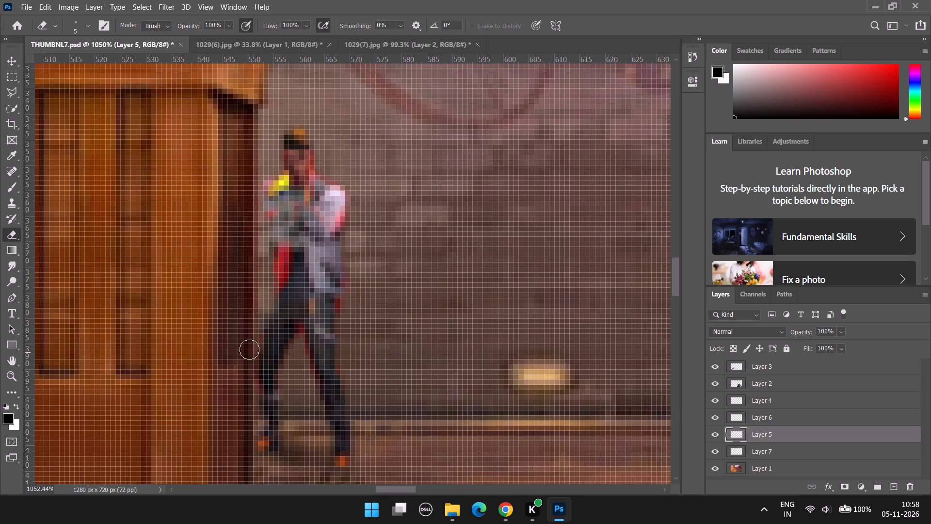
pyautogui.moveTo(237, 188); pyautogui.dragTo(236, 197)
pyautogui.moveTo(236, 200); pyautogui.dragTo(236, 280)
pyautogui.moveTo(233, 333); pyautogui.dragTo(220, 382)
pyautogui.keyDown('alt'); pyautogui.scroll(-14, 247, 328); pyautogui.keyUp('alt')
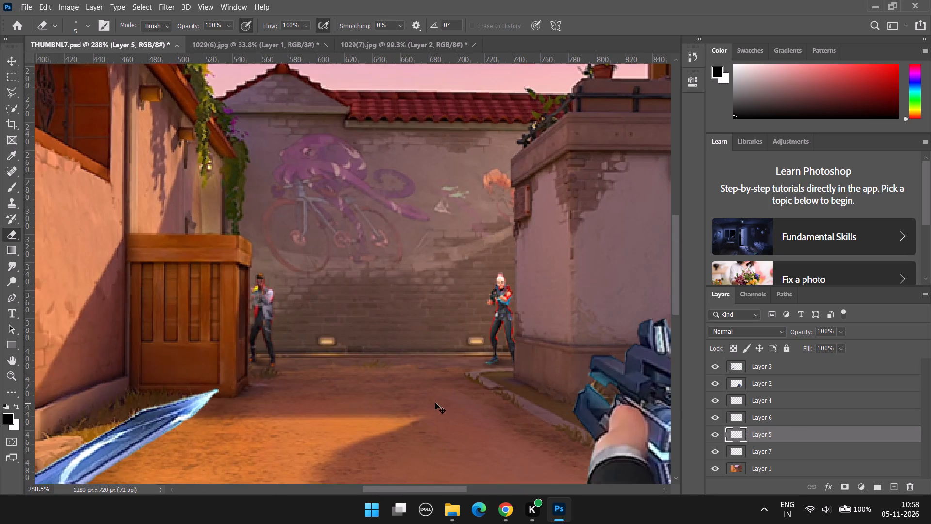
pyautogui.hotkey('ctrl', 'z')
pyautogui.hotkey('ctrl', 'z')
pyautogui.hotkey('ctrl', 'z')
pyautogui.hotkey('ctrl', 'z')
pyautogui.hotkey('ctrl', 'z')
# Erase only the sliver of the crate enemy's elbow overlapping the crate's dark edge, using the size 5 eraser at 100% opacity.
pyautogui.keyDown('alt'); pyautogui.scroll(16, 188, 289); pyautogui.keyUp('alt')
pyautogui.keyDown('alt'); pyautogui.scroll(4, 301, 362); pyautogui.keyUp('alt')
pyautogui.moveTo(320, 308); pyautogui.dragTo(318, 297)
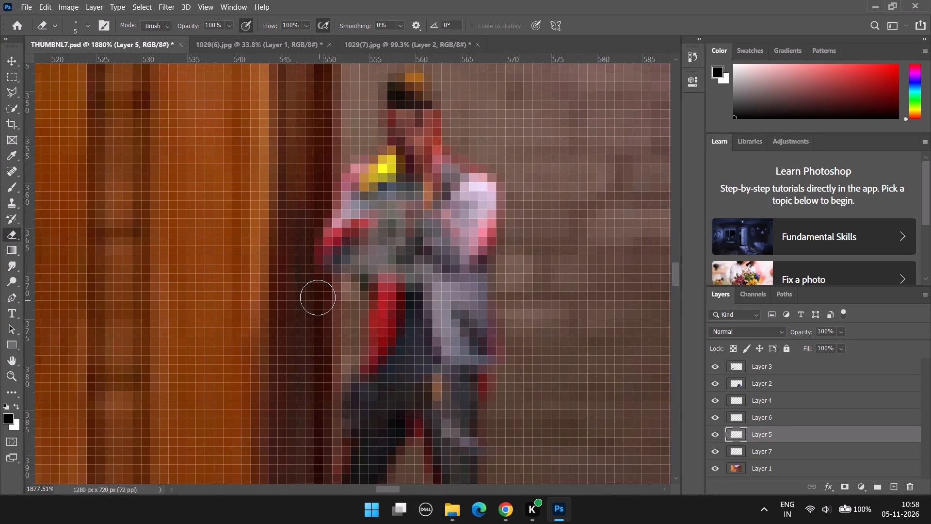
pyautogui.moveTo(318, 297); pyautogui.dragTo(307, 160)
pyautogui.moveTo(307, 166); pyautogui.dragTo(302, 297)
pyautogui.moveTo(321, 295); pyautogui.dragTo(320, 256)
pyautogui.moveTo(320, 256); pyautogui.dragTo(320, 250)
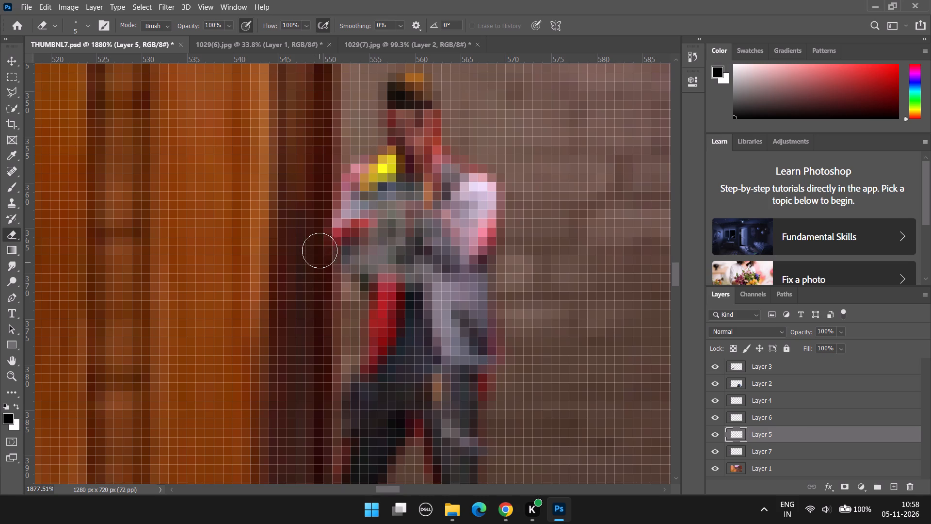
pyautogui.moveTo(320, 250); pyautogui.dragTo(309, 92)
# Examine the whole thumbnail at several zoom levels to judge how both distant enemies fit the scene.
pyautogui.keyDown('alt'); pyautogui.scroll(-18, 293, 78); pyautogui.keyUp('alt')
pyautogui.keyDown('alt'); pyautogui.scroll(-4, 391, 279); pyautogui.keyUp('alt')
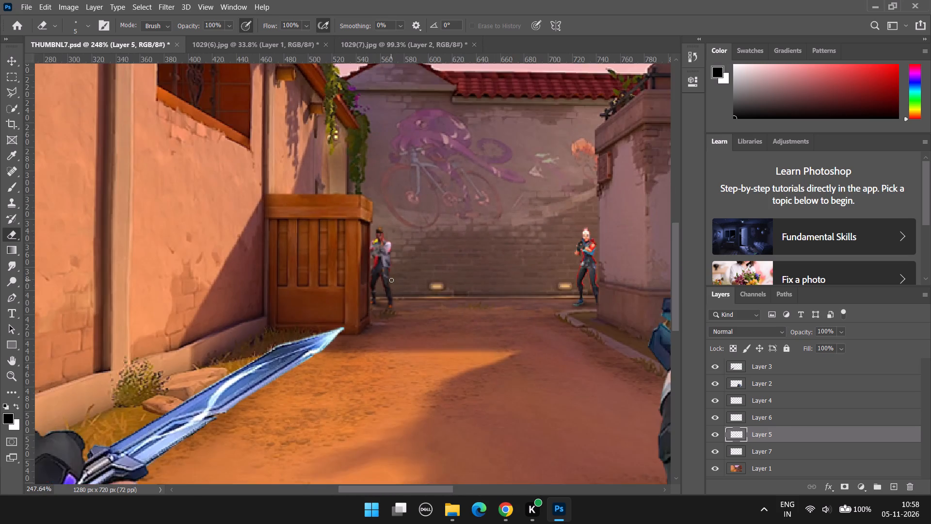
pyautogui.keyDown('alt'); pyautogui.scroll(-12, 391, 280); pyautogui.keyUp('alt')
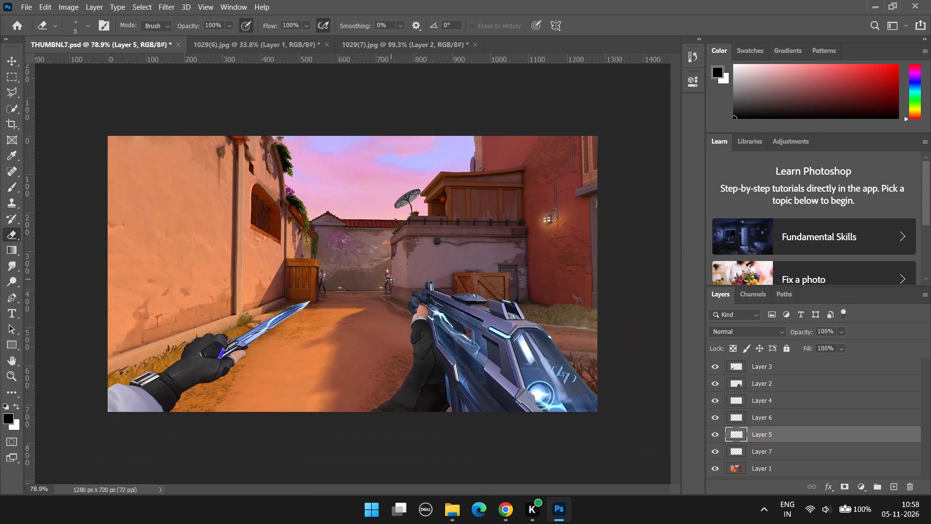
pyautogui.keyDown('alt'); pyautogui.scroll(1, 422, 337); pyautogui.keyUp('alt')
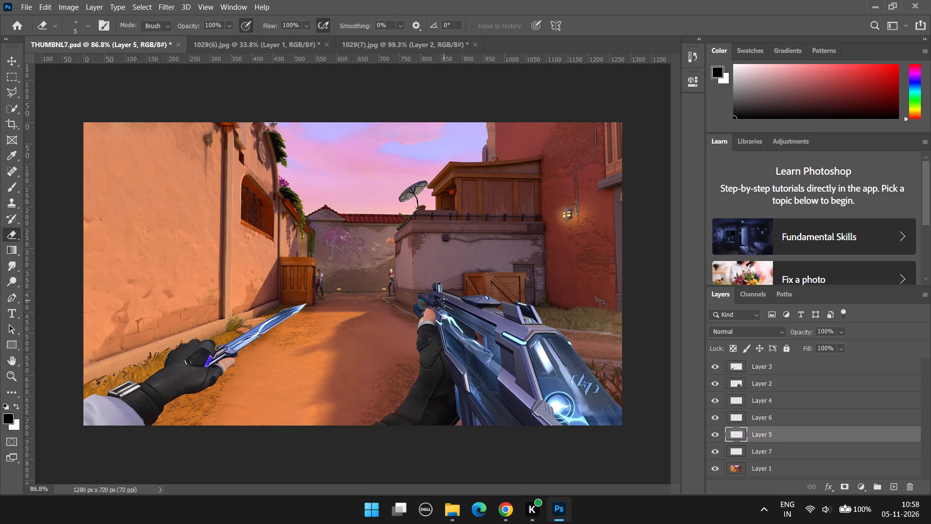
pyautogui.keyDown('alt'); pyautogui.scroll(-4, 441, 290); pyautogui.keyUp('alt')
pyautogui.keyDown('alt'); pyautogui.scroll(1, 411, 330); pyautogui.keyUp('alt')
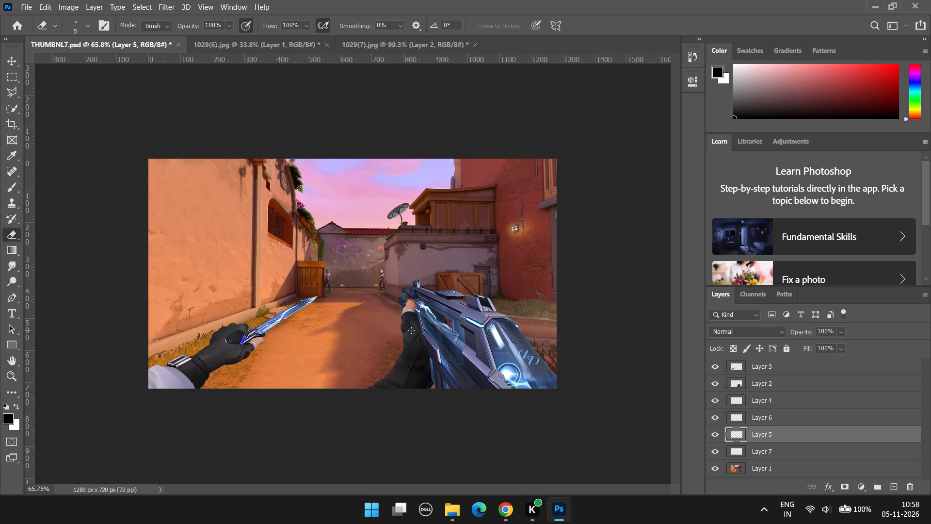
pyautogui.keyDown('alt'); pyautogui.scroll(2, 501, 359); pyautogui.keyUp('alt')
pyautogui.keyDown('alt'); pyautogui.scroll(5, 311, 350); pyautogui.keyUp('alt')
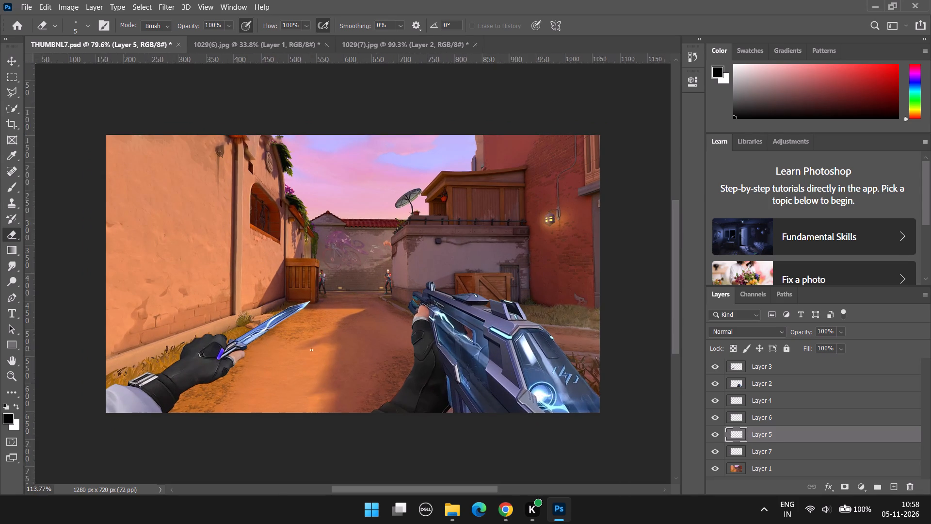
pyautogui.keyDown('alt'); pyautogui.scroll(5, 311, 349); pyautogui.keyUp('alt')
pyautogui.keyDown('alt'); pyautogui.scroll(-8, 310, 349); pyautogui.keyUp('alt')
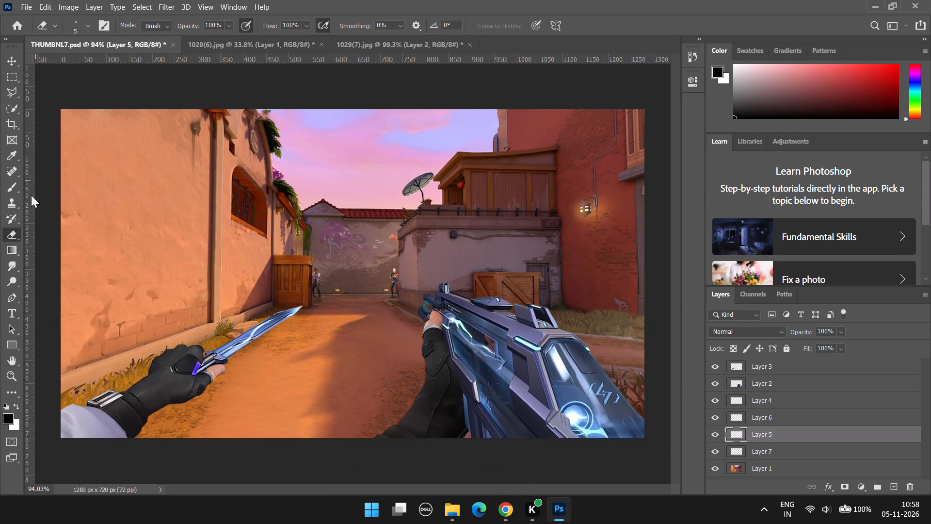
# Add a text layer on the orange wall reading "All", consulting the HydraFlick thumbnail in Chrome as a reference.
pyautogui.click(11, 310)
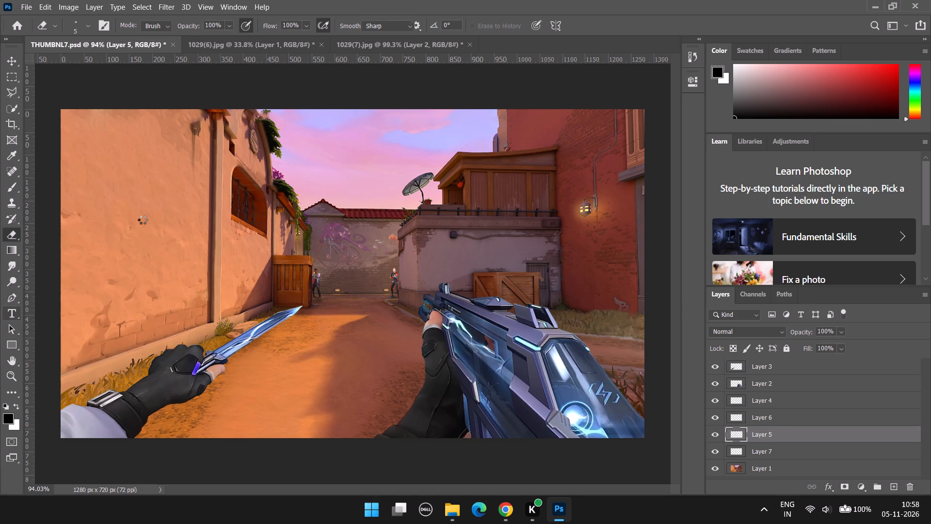
pyautogui.click(135, 225)
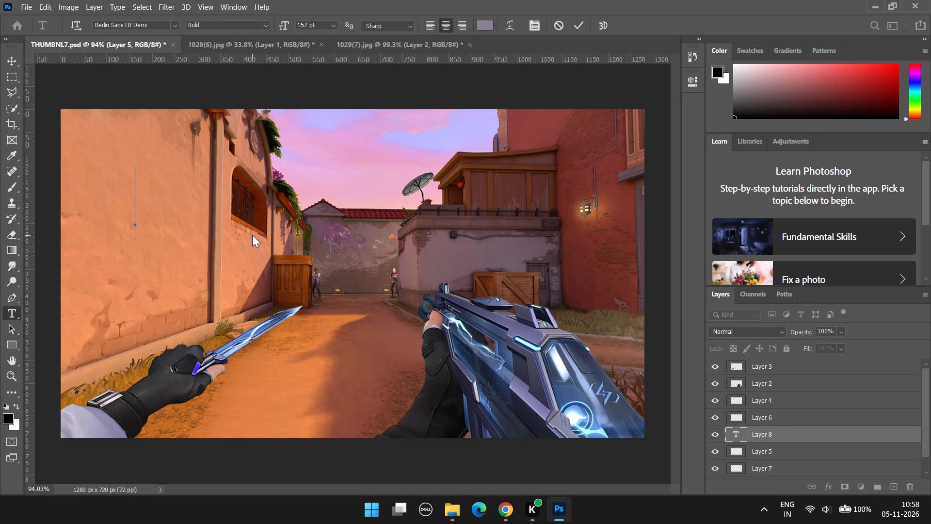
pyautogui.hotkey('shift', 'a')
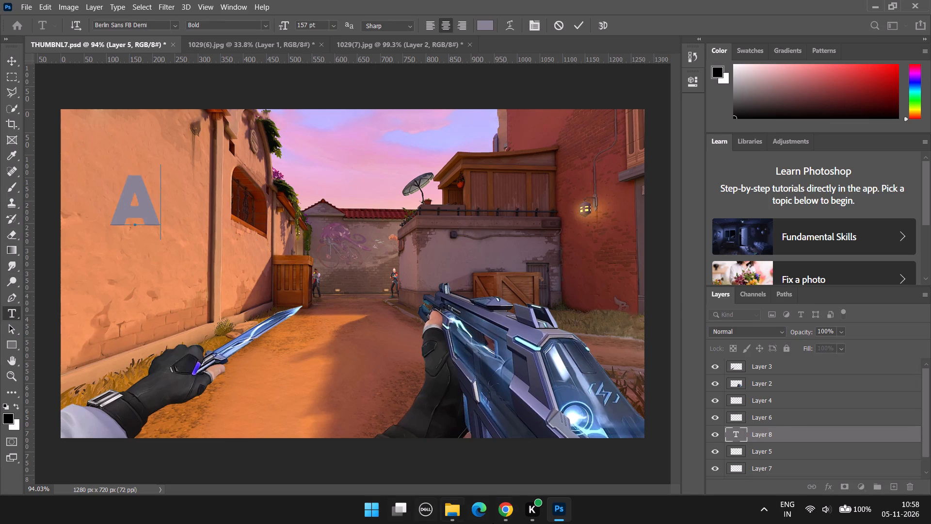
pyautogui.click(505, 508)
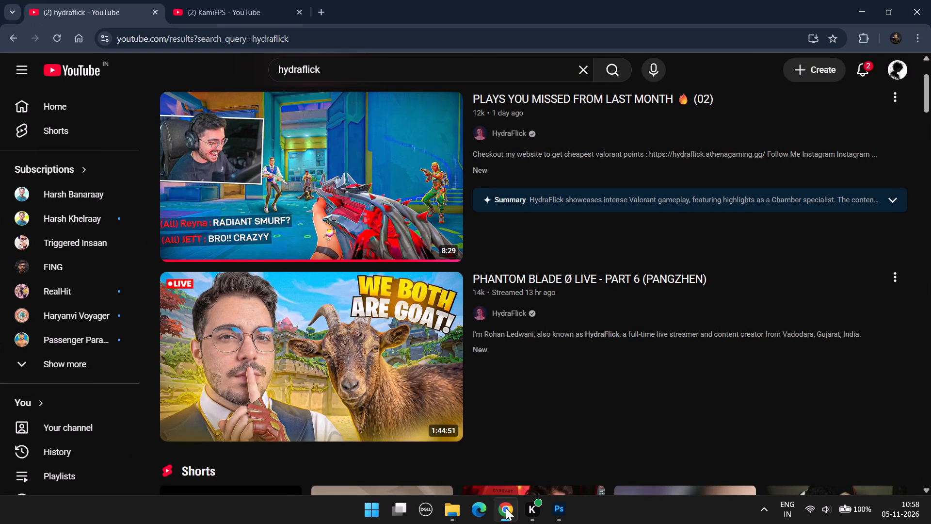
pyautogui.click(506, 508)
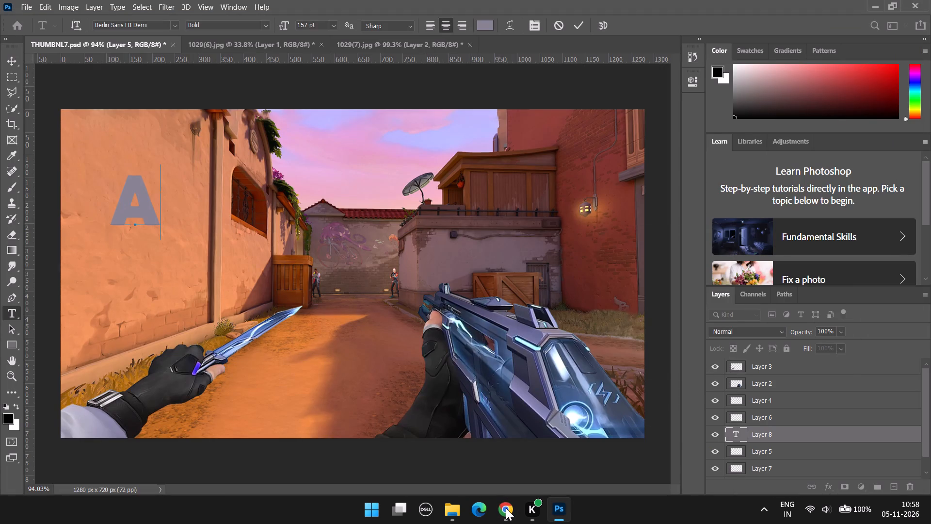
pyautogui.write('ll')
# Set the font of the "All" text to Arial Rounded MT Bold.
pyautogui.click(174, 26)
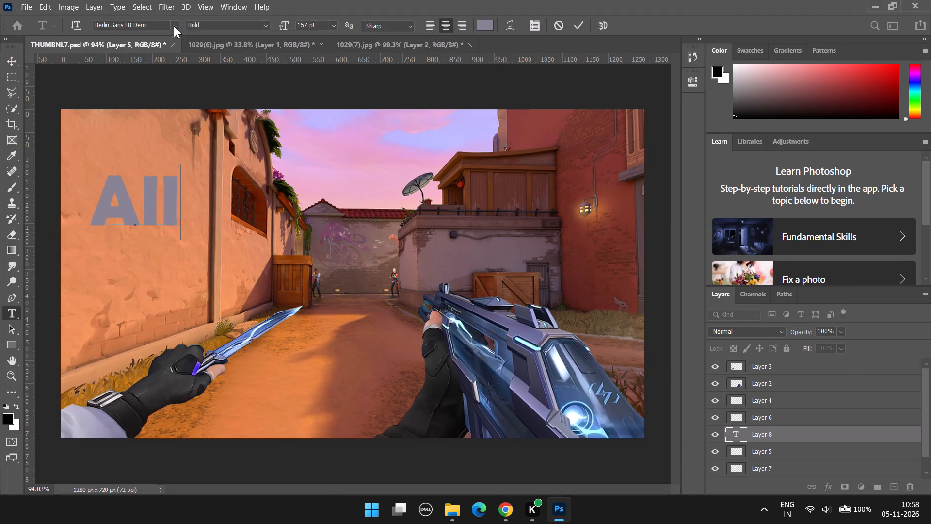
pyautogui.scroll(3, 232, 63)
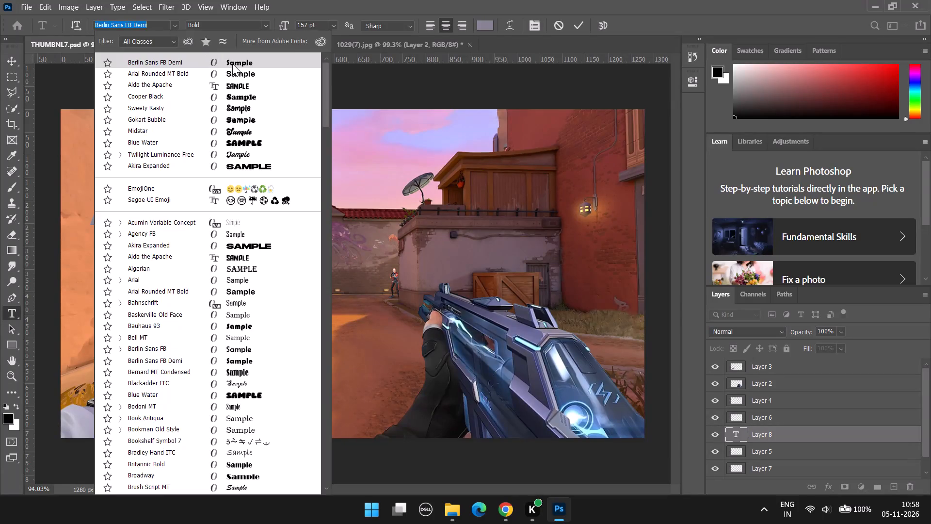
pyautogui.click(232, 64)
pyautogui.moveTo(179, 202); pyautogui.dragTo(55, 204)
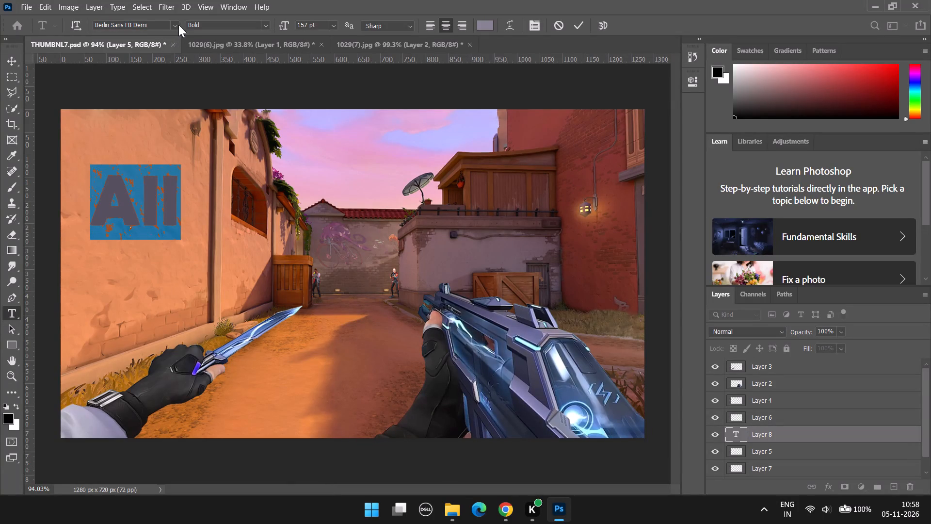
pyautogui.click(178, 25)
pyautogui.click(219, 61)
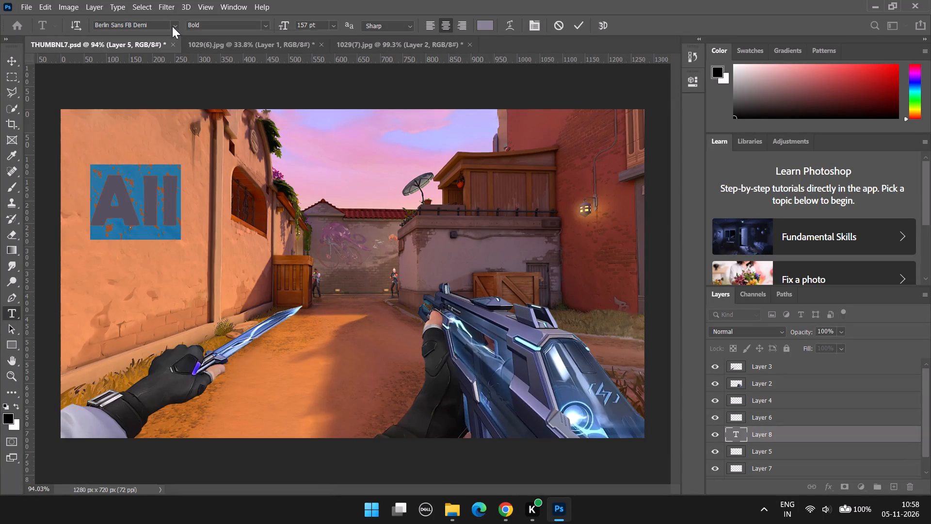
pyautogui.click(172, 26)
pyautogui.click(236, 76)
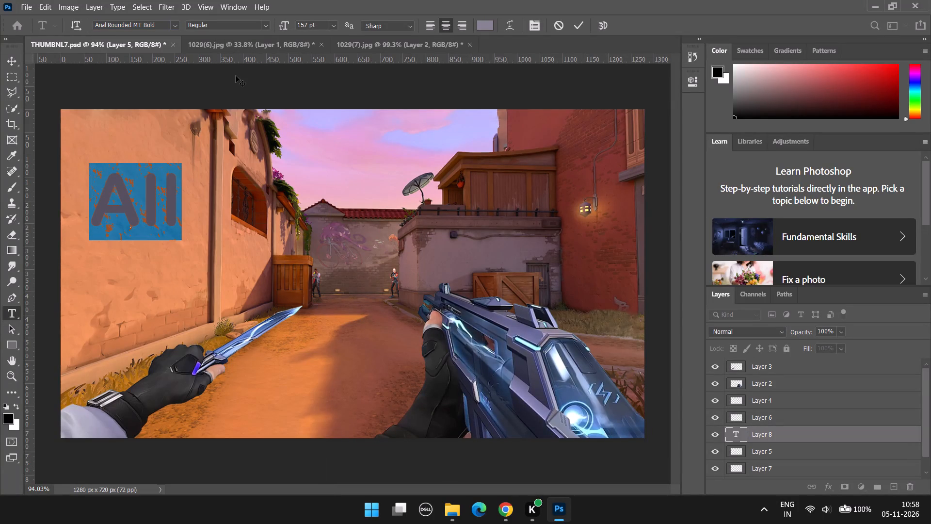
pyautogui.click(176, 26)
pyautogui.click(216, 62)
# Replace the "All" text on the orange wall with "(All)", checking the HydraFlick thumbnail in Chrome as a reference.
pyautogui.click(178, 195)
pyautogui.moveTo(178, 200); pyautogui.dragTo(88, 197)
pyautogui.press('BackSpace')
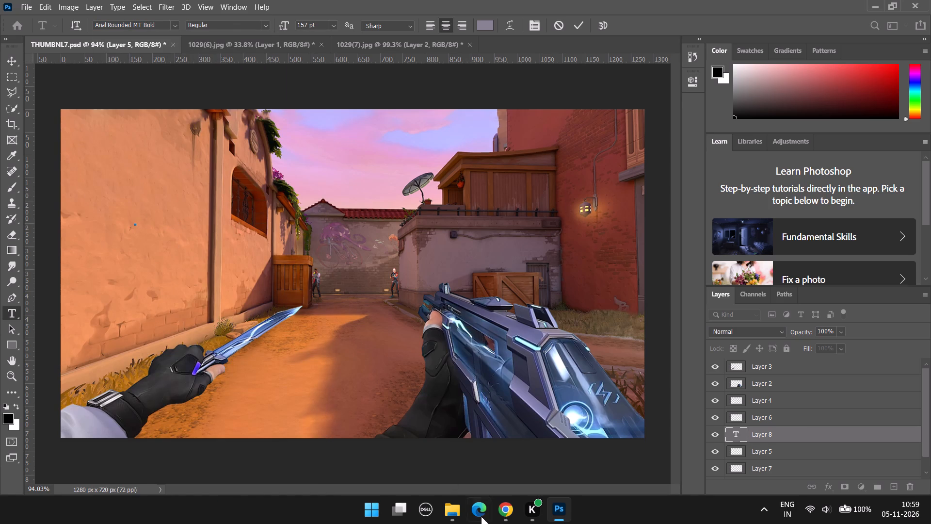
pyautogui.click(507, 516)
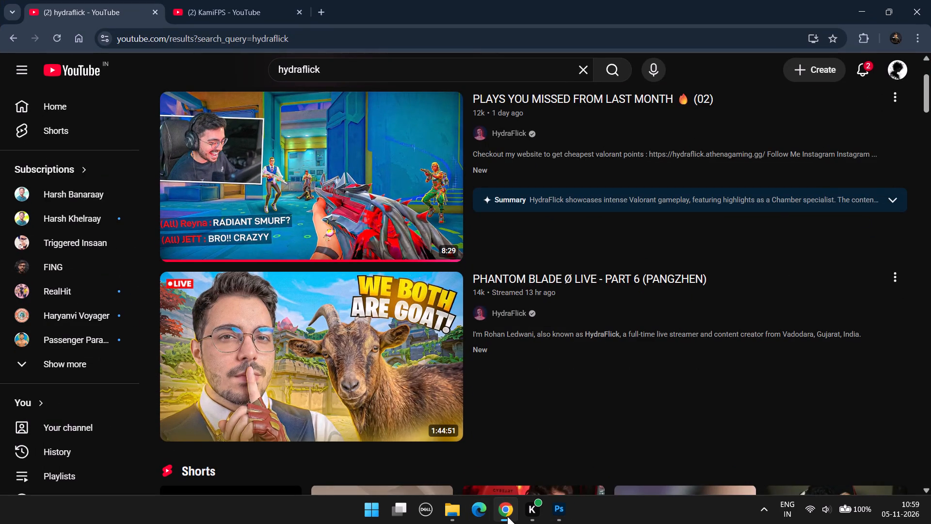
pyautogui.click(507, 516)
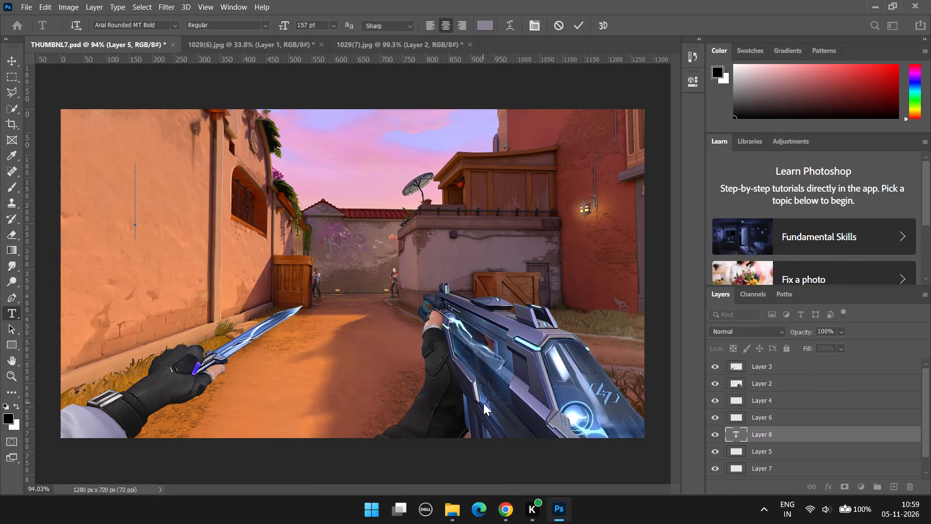
pyautogui.hotkey('shift', '(')
pyautogui.hotkey('shift', 'a')
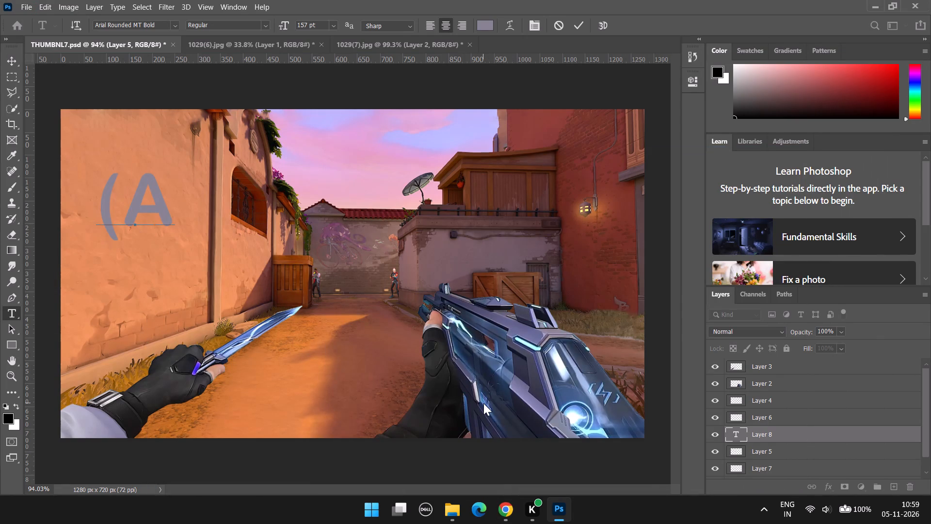
pyautogui.write('LL')
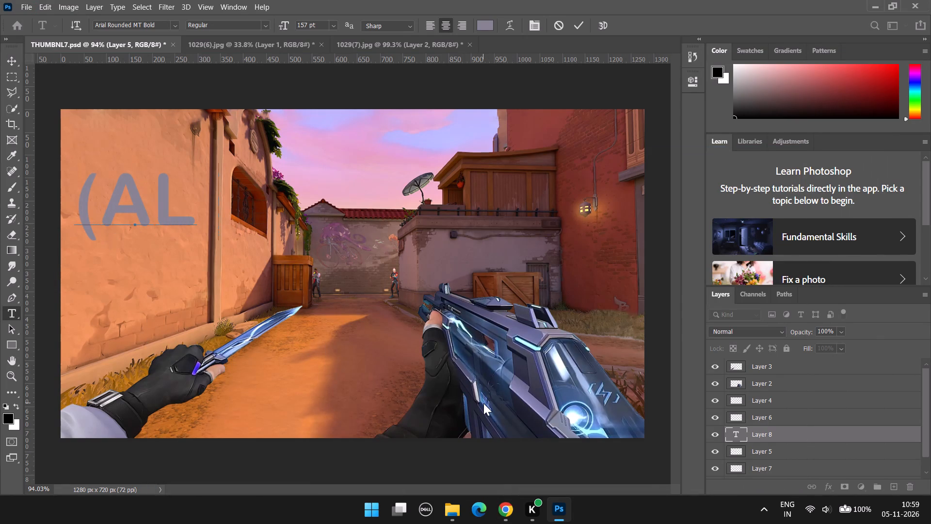
pyautogui.press('BackSpace')
pyautogui.press('BackSpace')
pyautogui.write('ll')
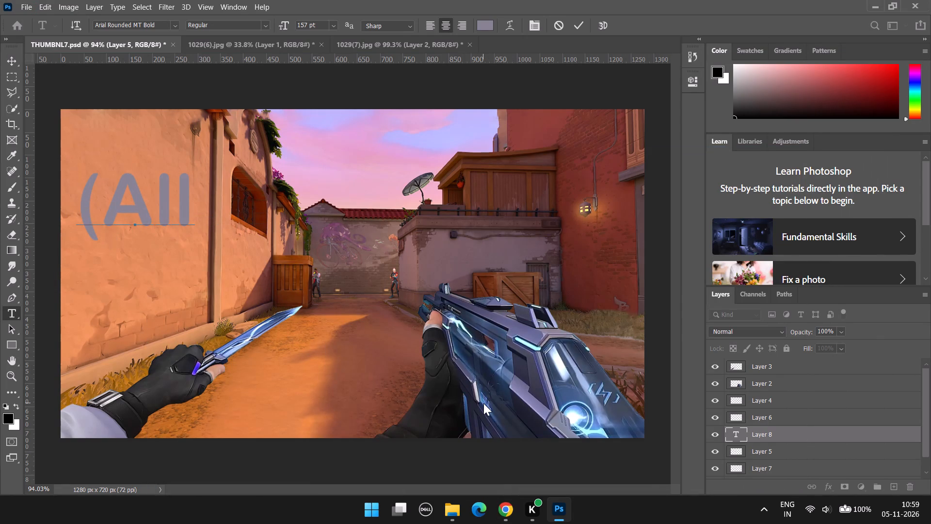
pyautogui.hotkey('shift', ')')
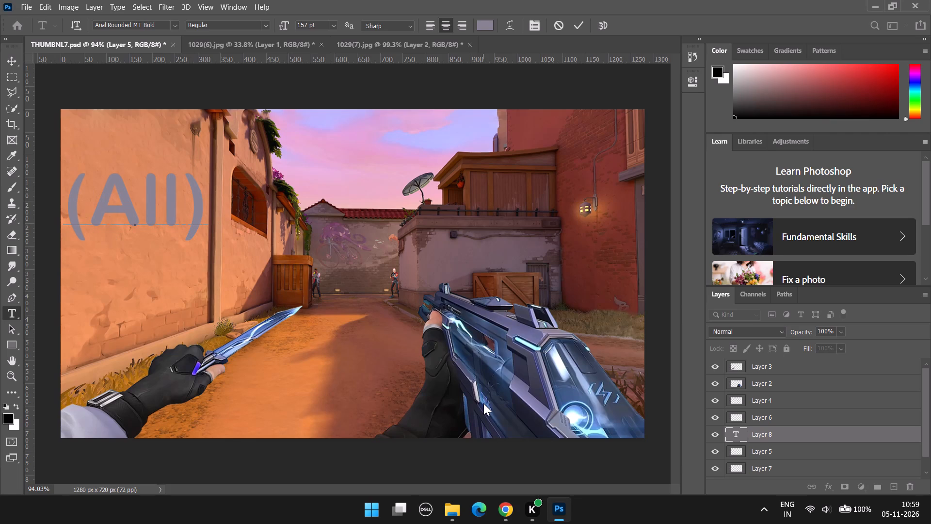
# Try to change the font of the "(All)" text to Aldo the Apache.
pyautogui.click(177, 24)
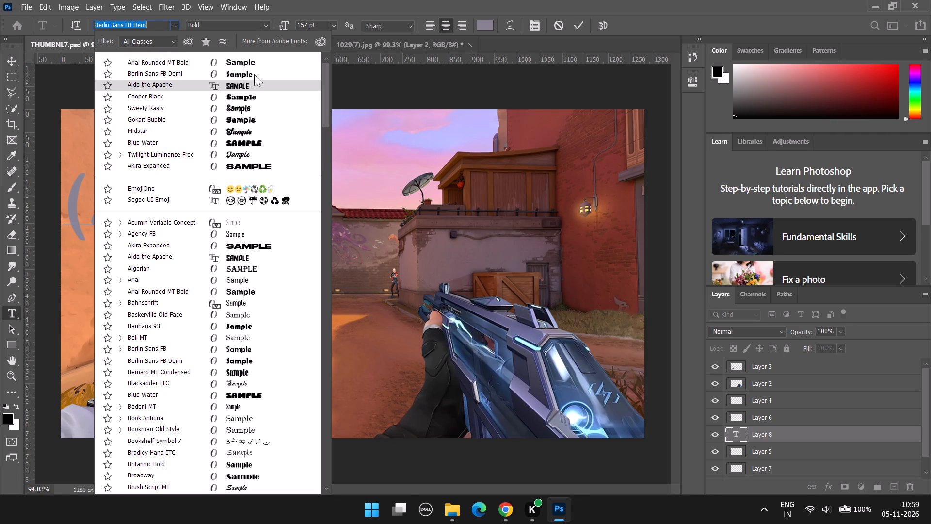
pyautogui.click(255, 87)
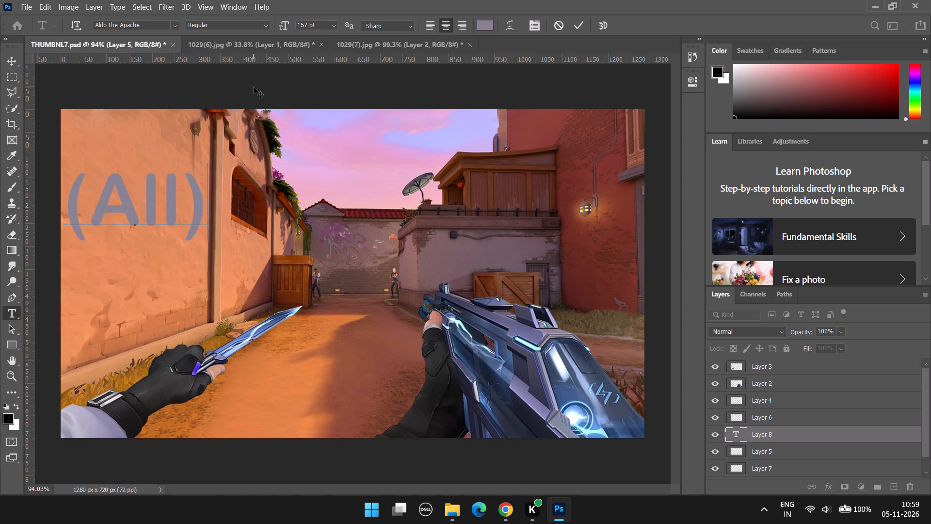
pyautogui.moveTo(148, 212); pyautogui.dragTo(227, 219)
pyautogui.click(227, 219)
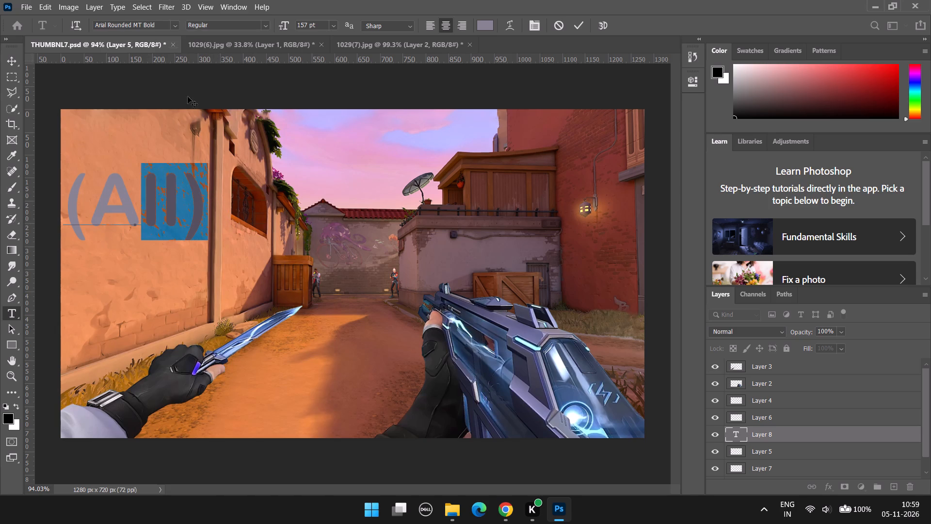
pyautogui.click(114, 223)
# Move the "(All)" text from the orange wall up to the sky between the buildings.
pyautogui.click(14, 55)
pyautogui.moveTo(158, 191); pyautogui.dragTo(166, 192)
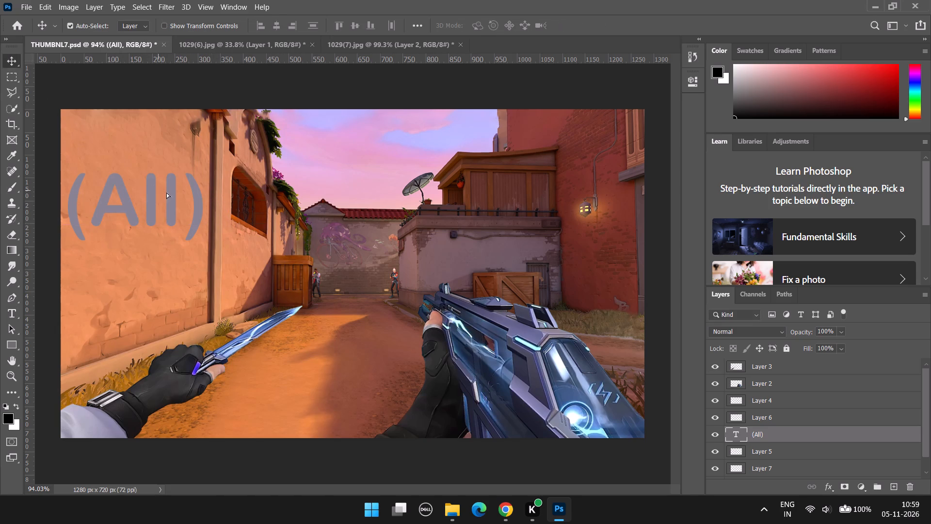
pyautogui.moveTo(166, 192); pyautogui.dragTo(378, 150)
pyautogui.click(409, 148)
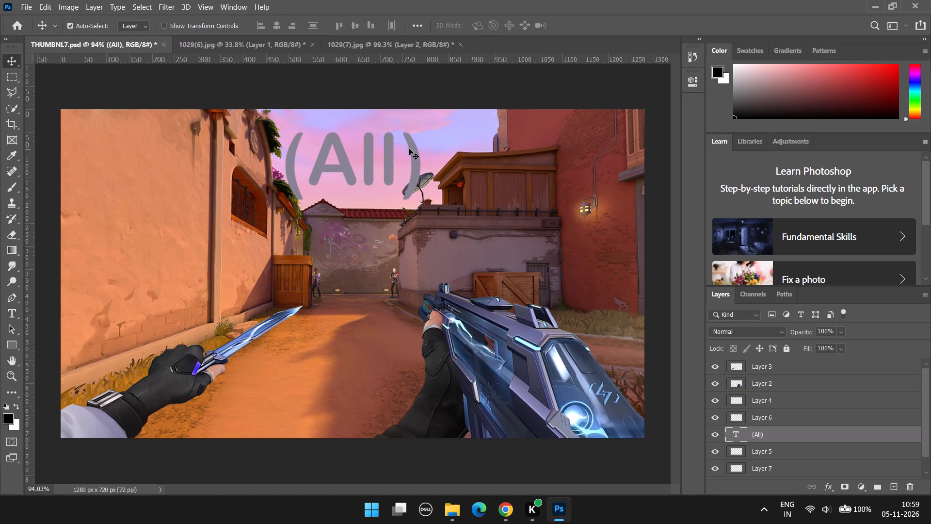
# Set the font of the whole "(All)" text to Arial.
pyautogui.press('t')
pyautogui.moveTo(422, 159); pyautogui.dragTo(419, 161)
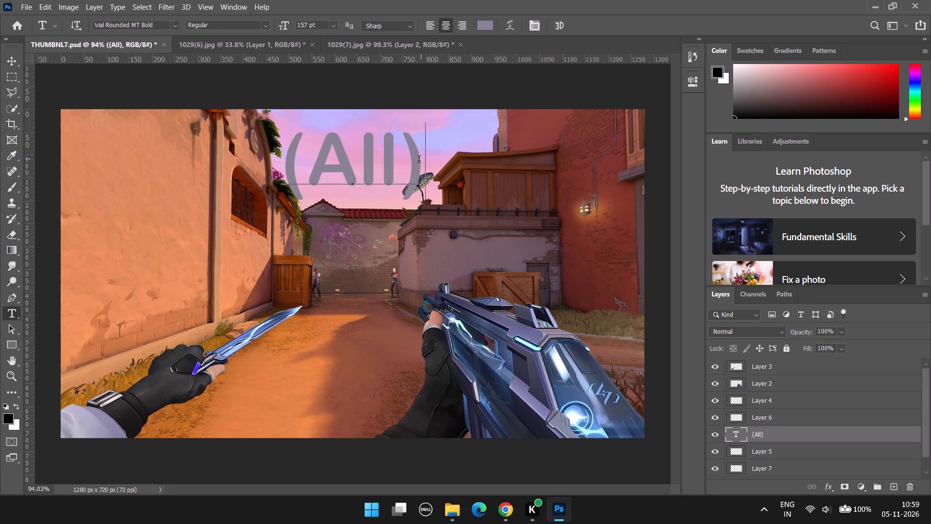
pyautogui.moveTo(419, 161); pyautogui.dragTo(243, 157)
pyautogui.click(173, 26)
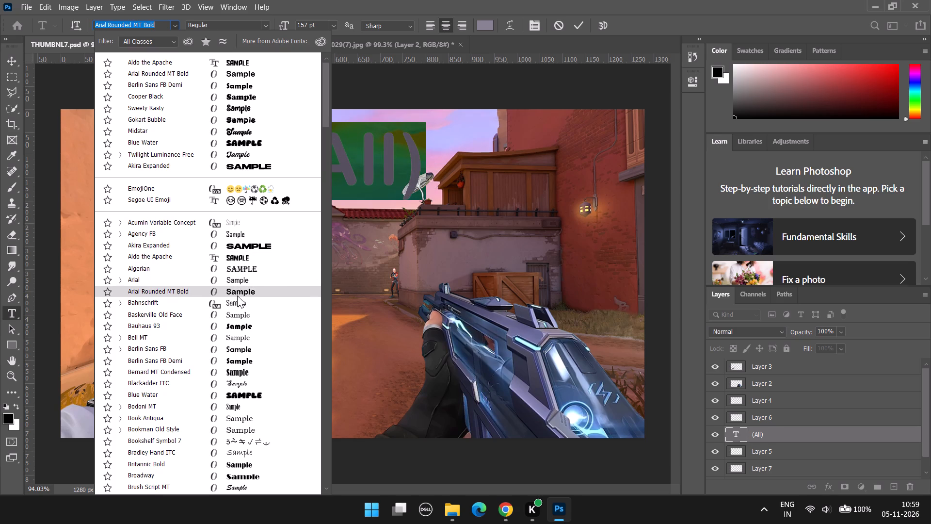
pyautogui.click(238, 281)
pyautogui.click(436, 150)
# Change the lowercase letters in the "(All)" text to capitals so it reads "(ALL)".
pyautogui.click(397, 157)
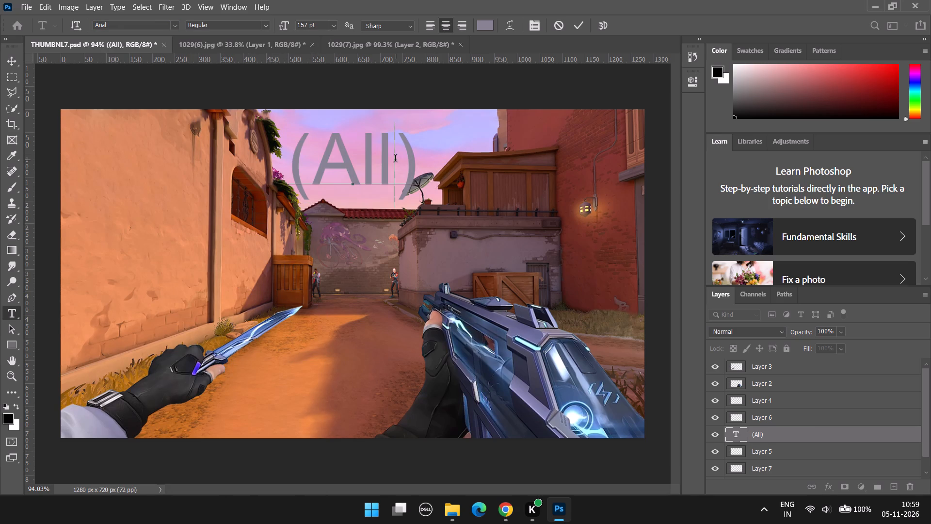
pyautogui.press('BackSpace')
pyautogui.press('BackSpace')
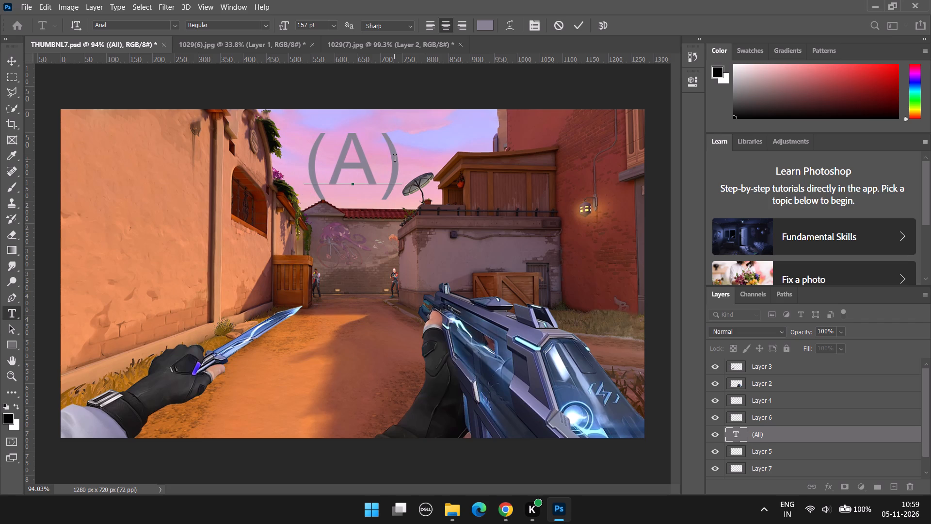
pyautogui.write('LL')
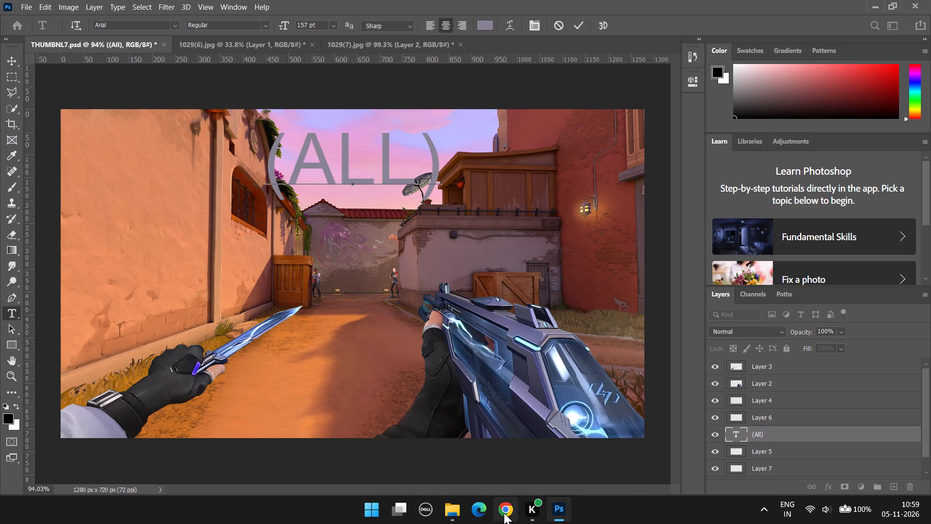
# Consult the chat caption in the HydraFlick thumbnail in Chrome and append "JETT:" after "(ALL)" in the caption.
pyautogui.click(505, 512)
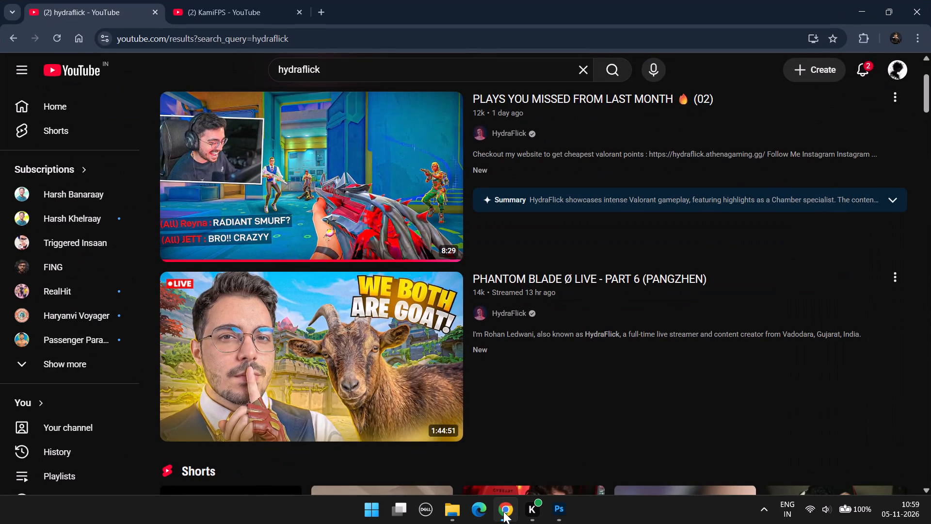
pyautogui.click(503, 511)
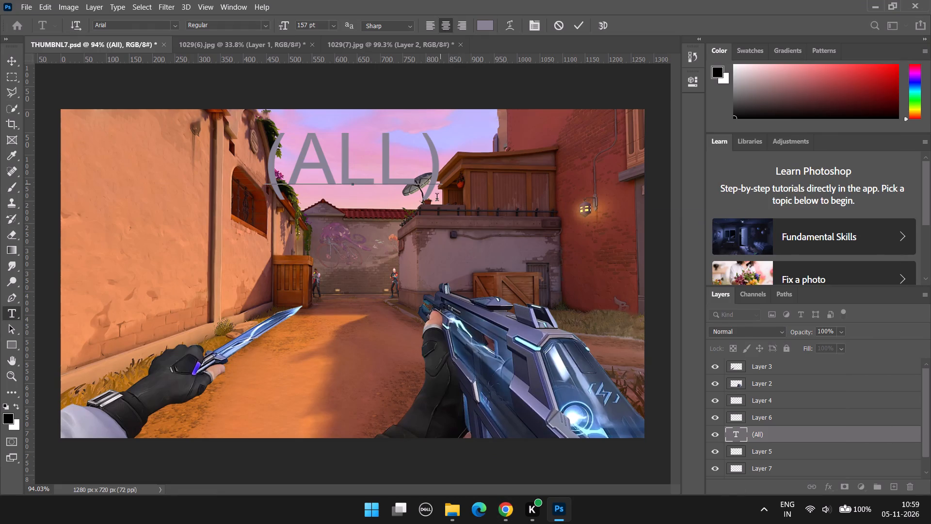
pyautogui.click(507, 517)
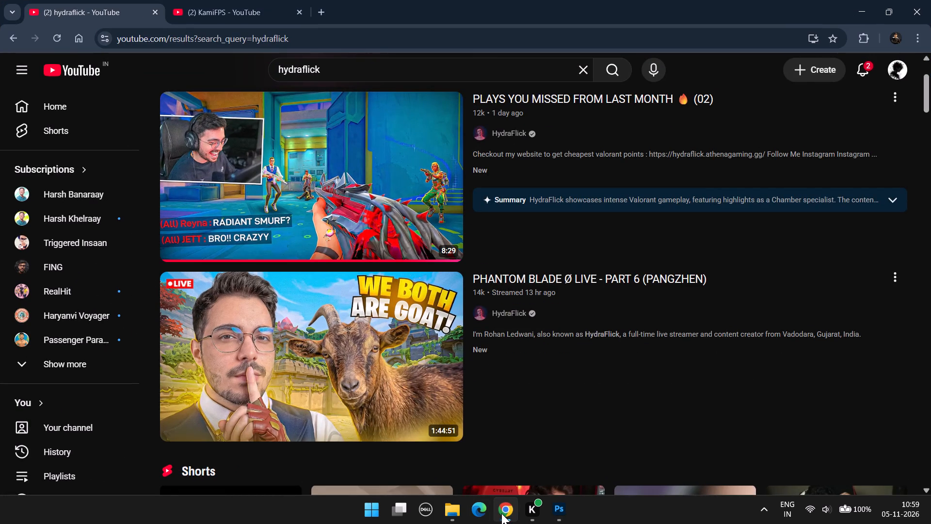
pyautogui.click(501, 513)
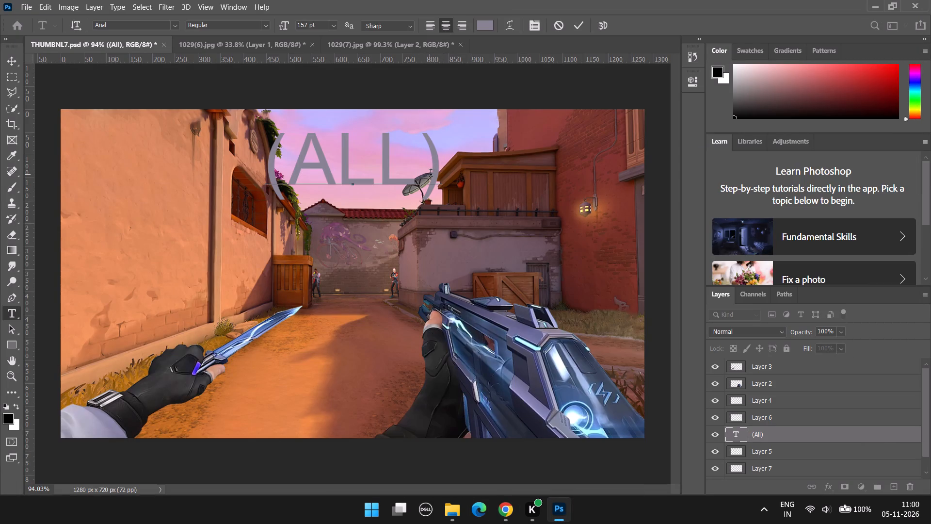
pyautogui.click(504, 521)
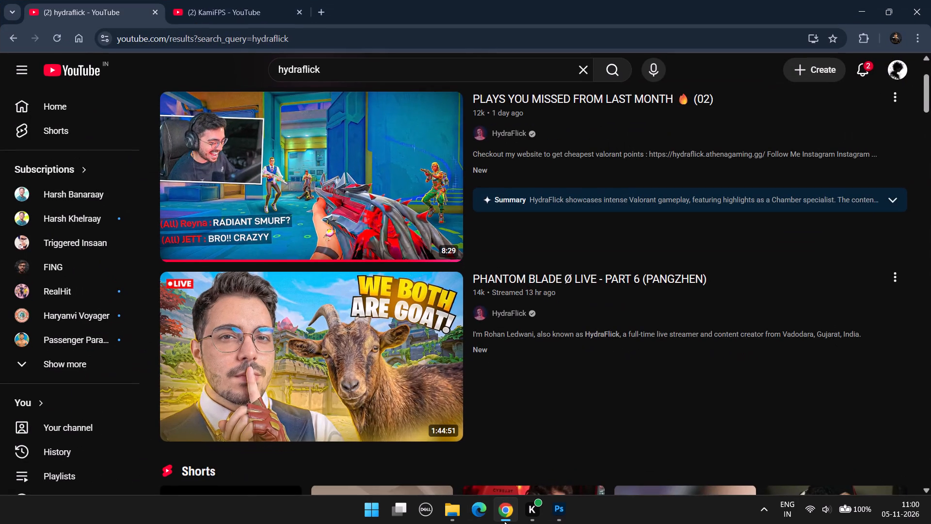
pyautogui.click(504, 521)
pyautogui.click(440, 168)
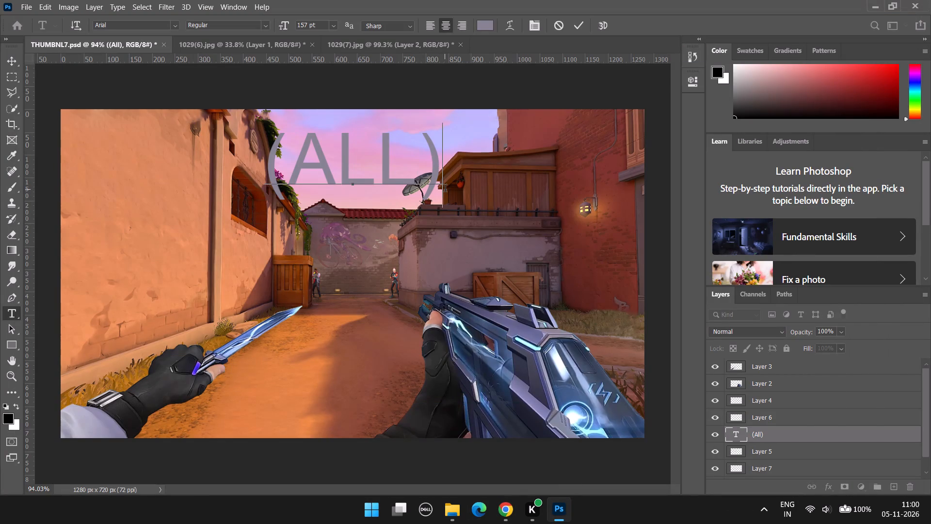
pyautogui.write('JE')
pyautogui.write('TT')
pyautogui.hotkey('shift', ':')
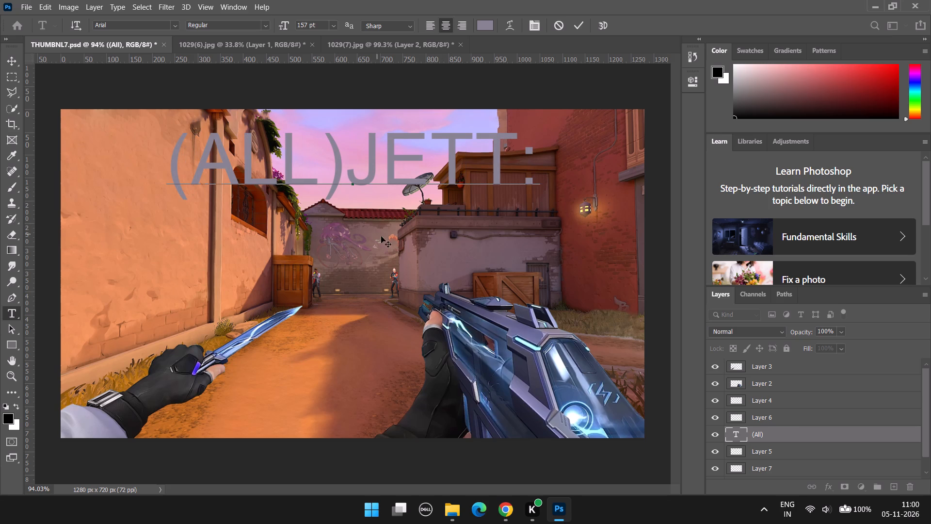
# Append "BRO!! CRAZY" after "JETT:" in the caption, checking the wording against the HydraFlick thumbnail in Chrome.
pyautogui.click(512, 520)
pyautogui.doubleClick(512, 521)
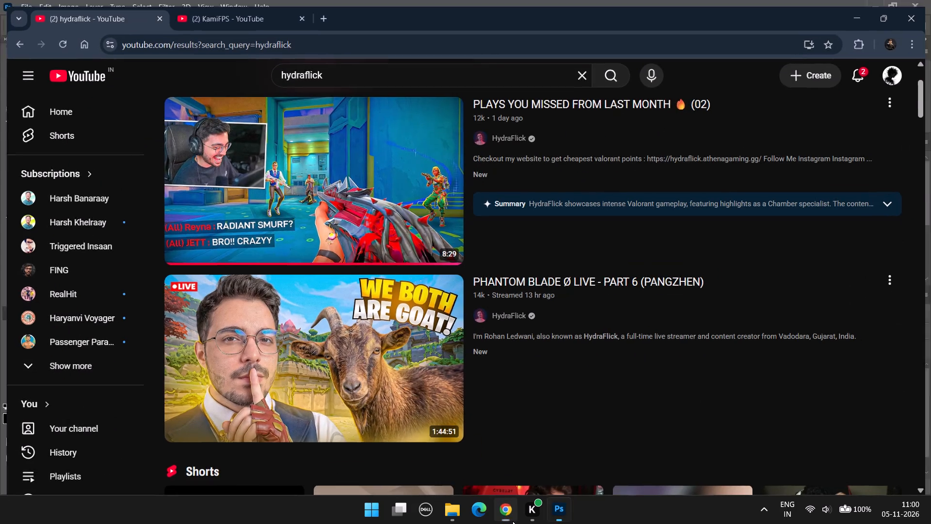
pyautogui.click(513, 521)
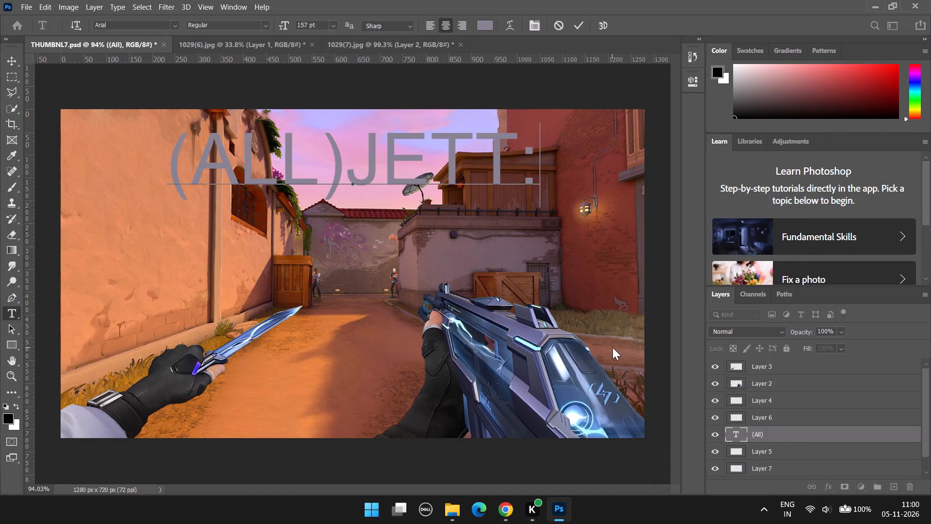
pyautogui.hotkey('shift', 'b')
pyautogui.write('RO')
pyautogui.press('space')
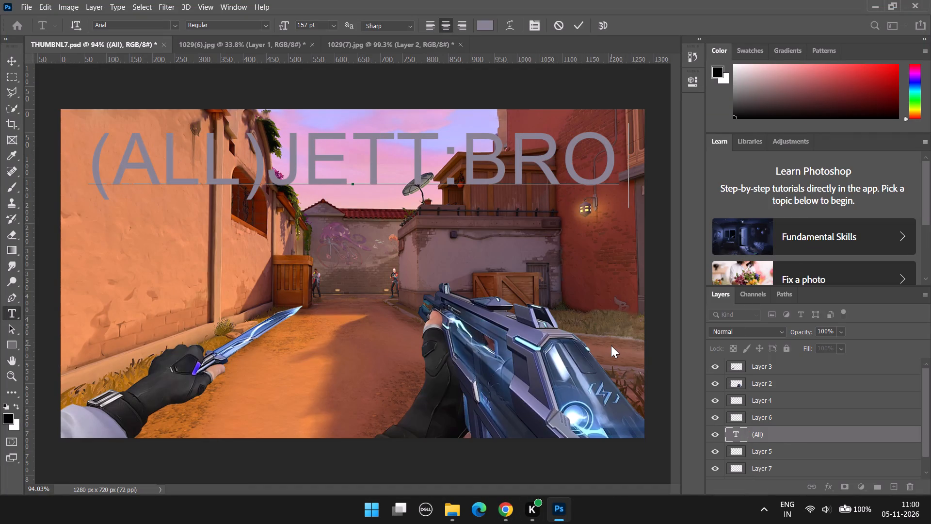
pyautogui.click(500, 510)
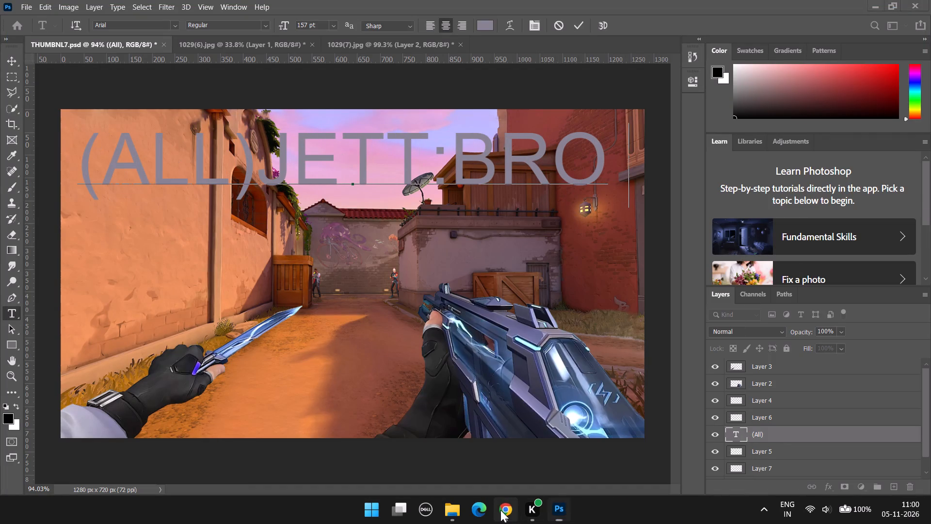
pyautogui.click(500, 510)
pyautogui.press('BackSpace')
pyautogui.write('!! Cr')
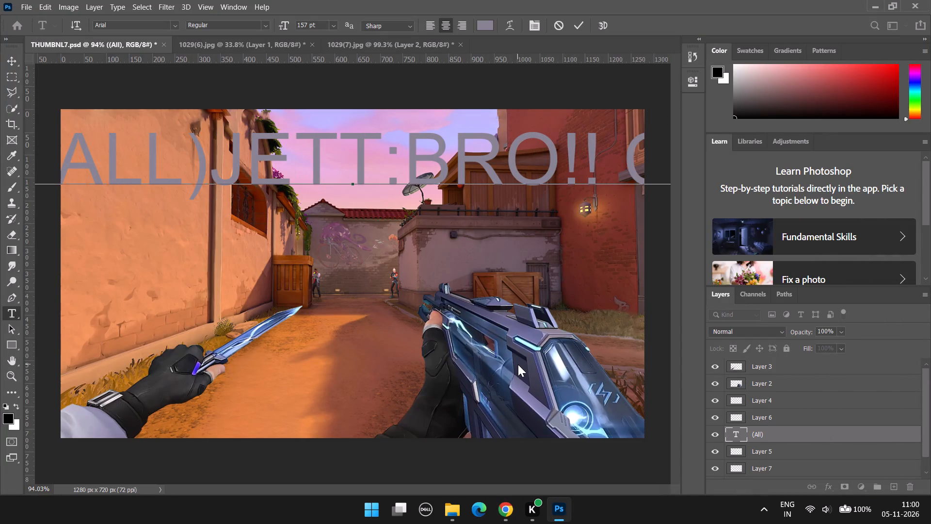
pyautogui.press('BackSpace')
pyautogui.press('BackSpace')
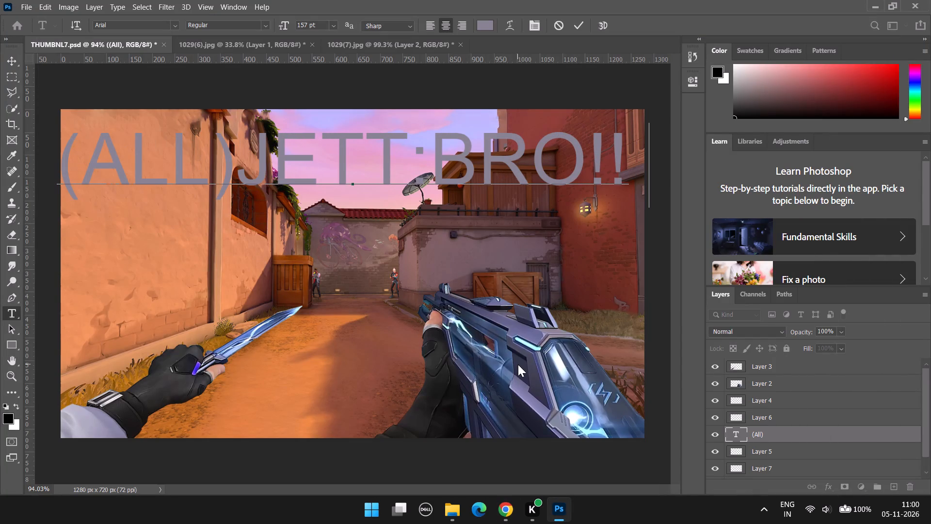
pyautogui.write('CRAZY')
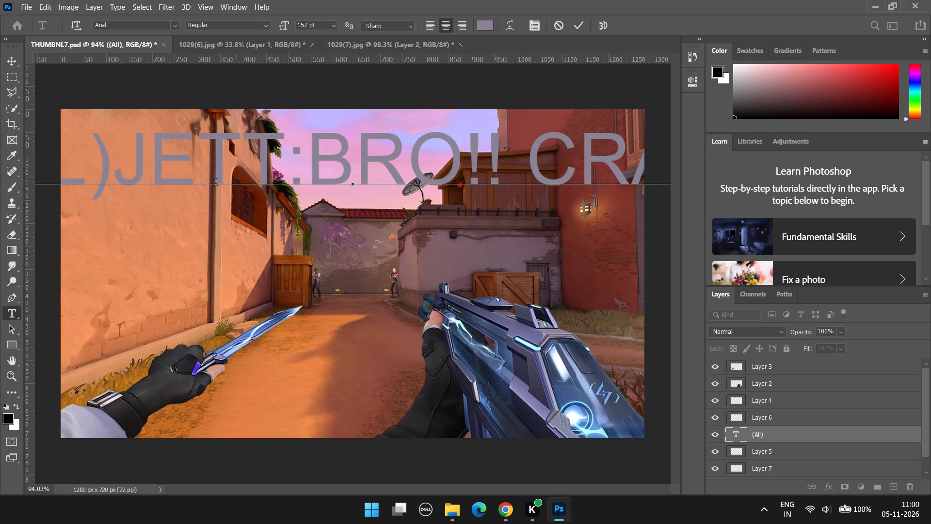
pyautogui.keyDown('alt'); pyautogui.scroll(-8, 253, 255); pyautogui.keyUp('alt')
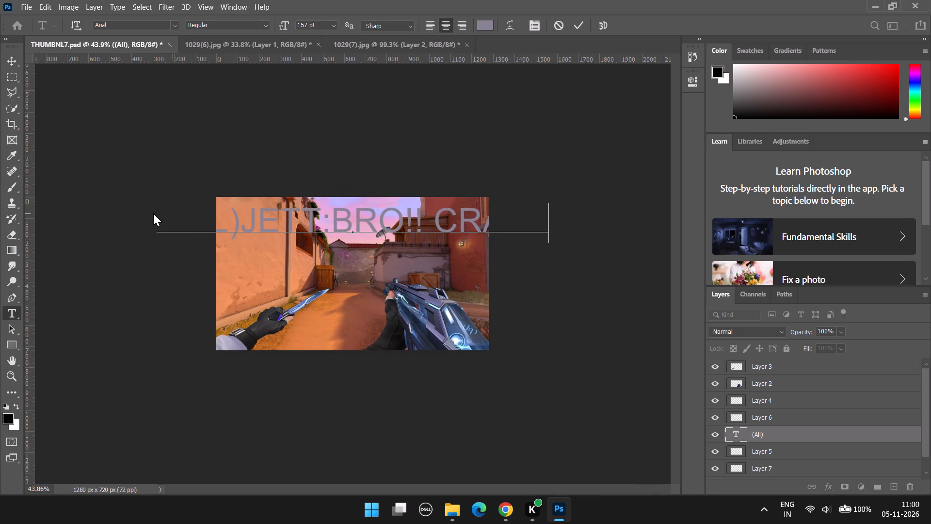
pyautogui.press('t')
# Move the caption down and left so that its "BRO!! CRAZY" part lies inside the canvas.
pyautogui.moveTo(554, 226); pyautogui.dragTo(450, 262)
pyautogui.click(441, 258)
pyautogui.moveTo(447, 255); pyautogui.dragTo(436, 255)
pyautogui.moveTo(431, 255); pyautogui.dragTo(410, 255)
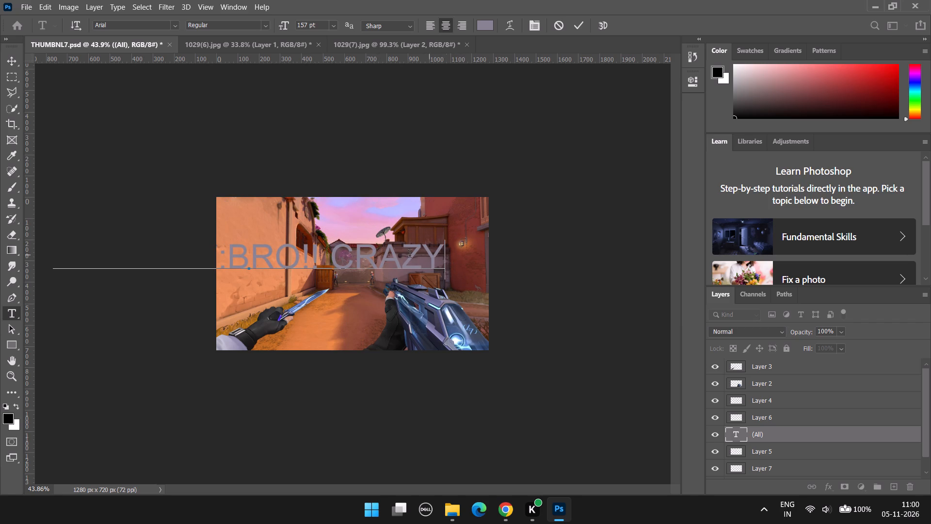
# Set the font size of the whole "(ALL)JETT:BRO!! CRAZY" caption to 36 pt.
pyautogui.moveTo(410, 255); pyautogui.dragTo(421, 255)
pyautogui.moveTo(408, 255); pyautogui.dragTo(174, 243)
pyautogui.click(174, 243)
pyautogui.click(415, 243)
pyautogui.moveTo(447, 257); pyautogui.dragTo(244, 252)
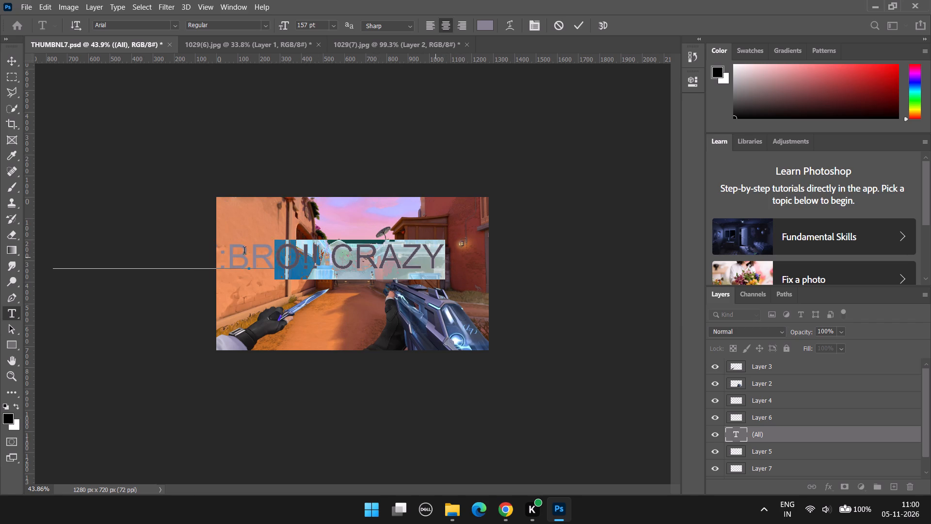
pyautogui.moveTo(244, 252); pyautogui.dragTo(0, 236)
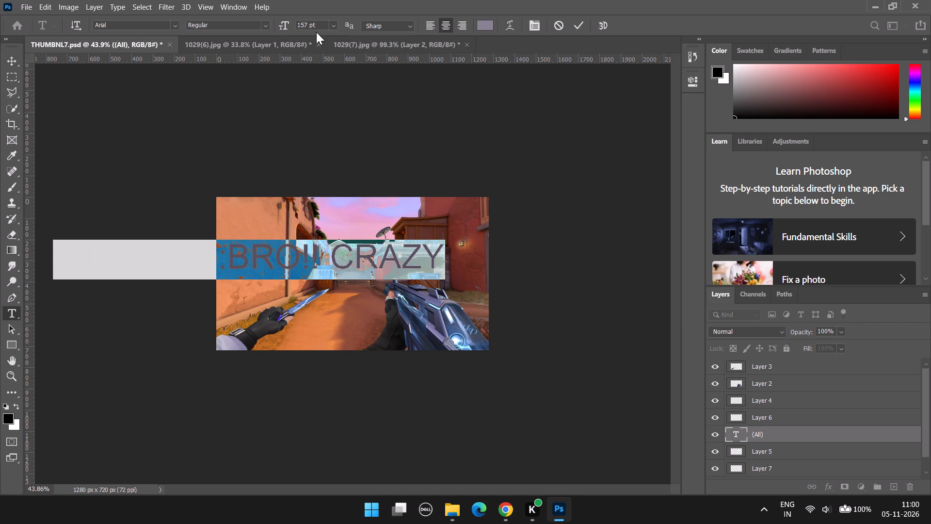
pyautogui.click(333, 27)
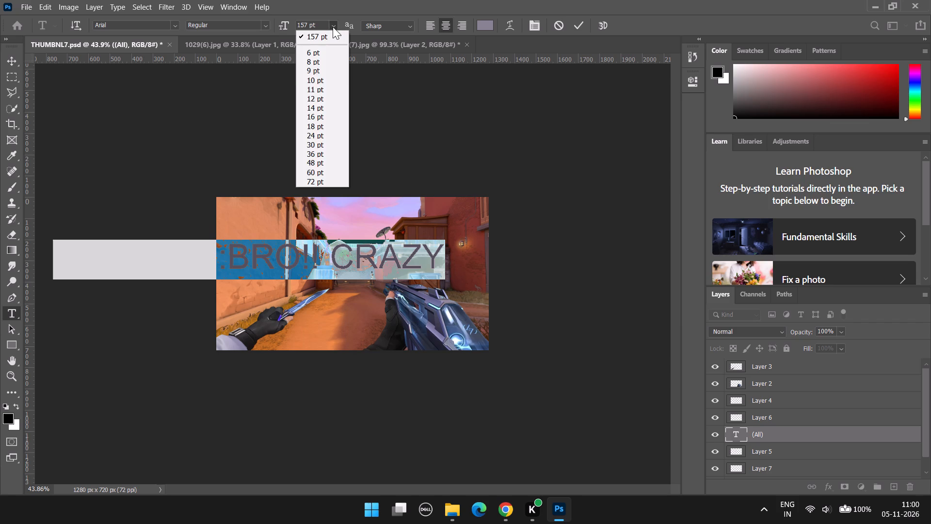
pyautogui.click(319, 88)
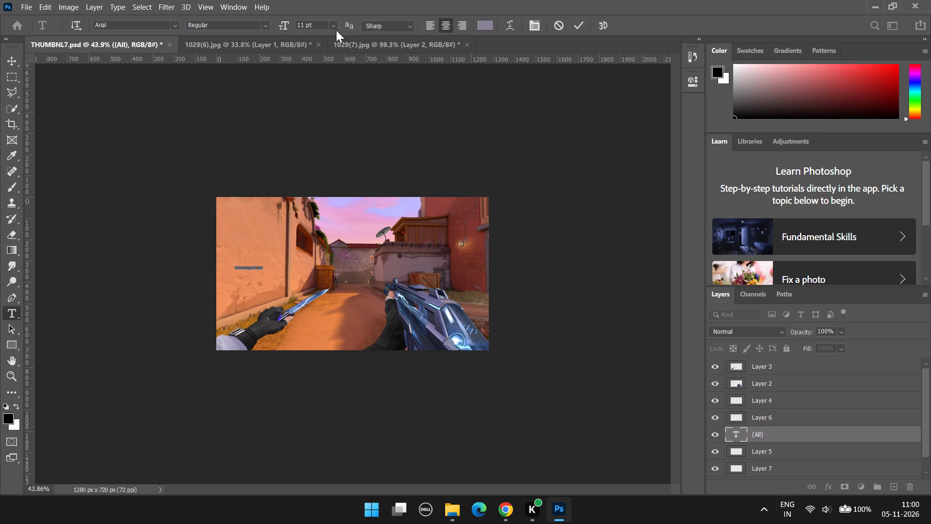
pyautogui.click(336, 23)
pyautogui.click(314, 129)
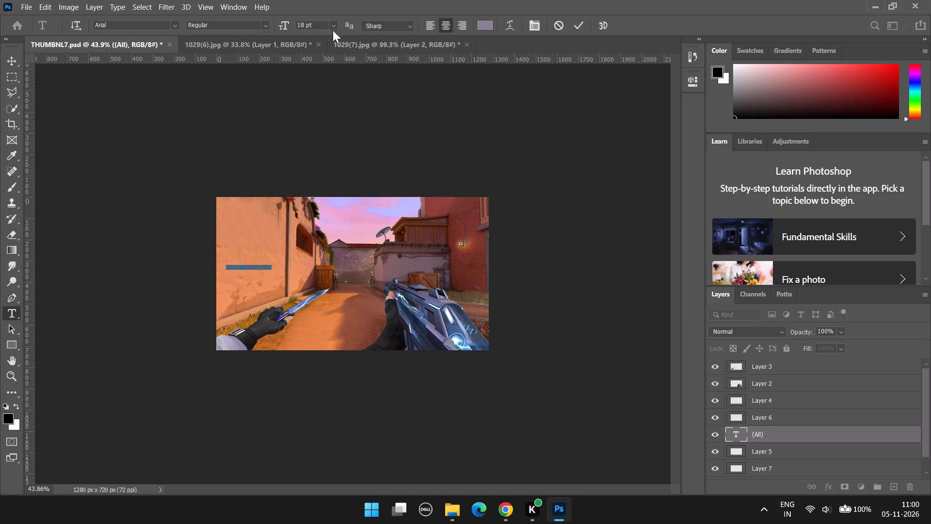
pyautogui.doubleClick(333, 26)
pyautogui.click(331, 29)
pyautogui.click(320, 154)
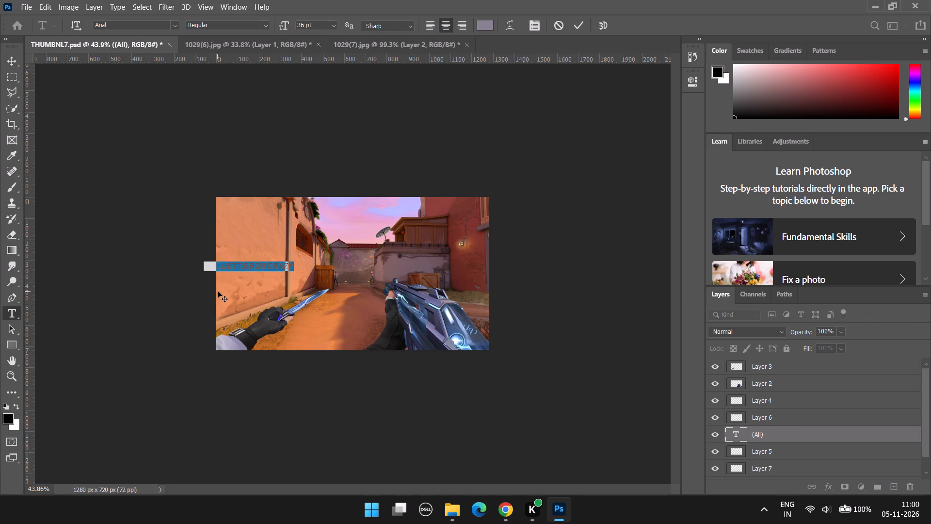
# Recolour the "(ALL)JETT:" part of the caption bright red.
pyautogui.keyDown('alt'); pyautogui.scroll(10, 218, 290); pyautogui.keyUp('alt')
pyautogui.click(138, 252)
pyautogui.moveTo(139, 252); pyautogui.dragTo(189, 245)
pyautogui.doubleClick(249, 250)
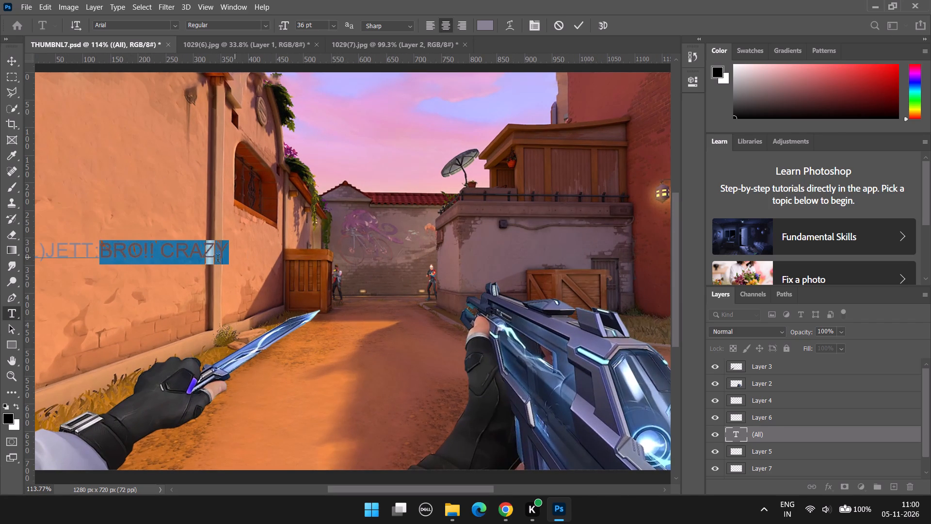
pyautogui.click(235, 251)
pyautogui.moveTo(100, 253); pyautogui.dragTo(0, 253)
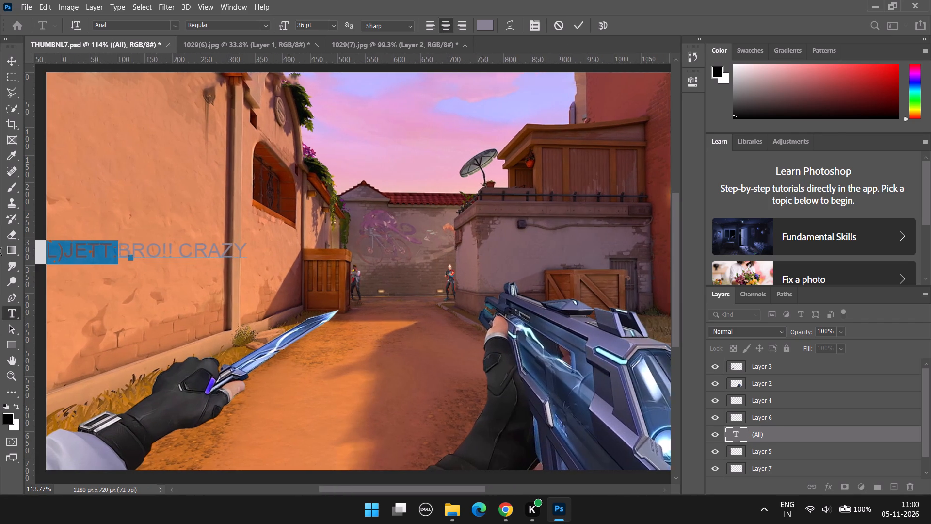
pyautogui.moveTo(0, 253); pyautogui.dragTo(118, 246)
pyautogui.moveTo(803, 103); pyautogui.dragTo(930, 7)
pyautogui.scroll(6, 876, 88)
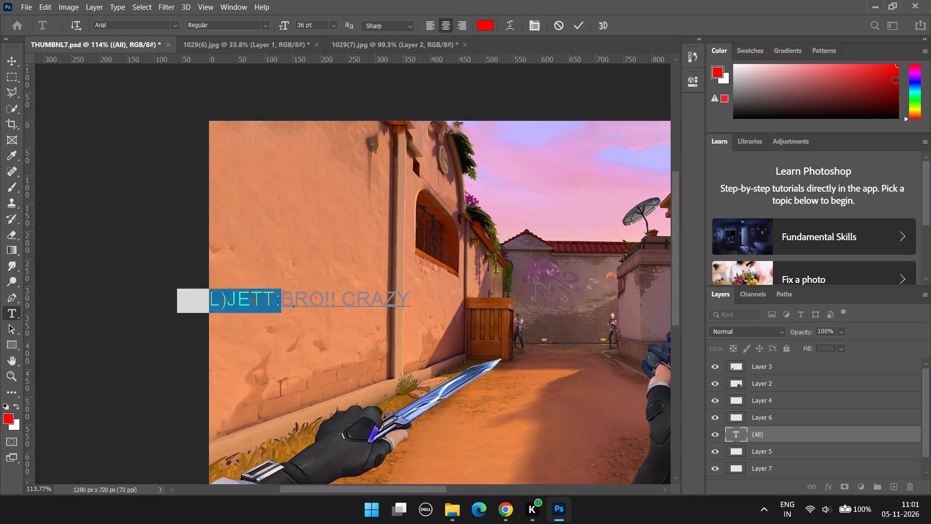
pyautogui.moveTo(896, 80); pyautogui.dragTo(930, 32)
pyautogui.click(861, 76)
pyautogui.moveTo(862, 71); pyautogui.dragTo(890, 25)
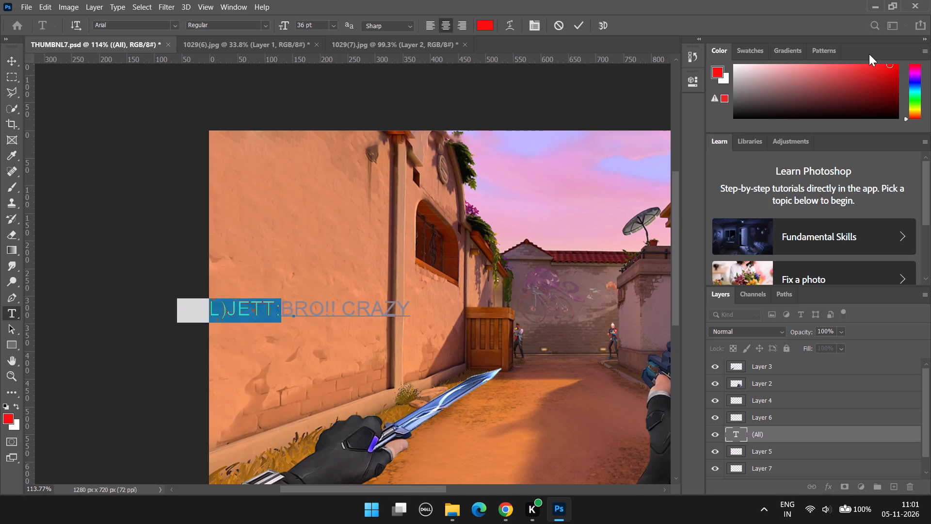
pyautogui.click(432, 228)
pyautogui.click(294, 281)
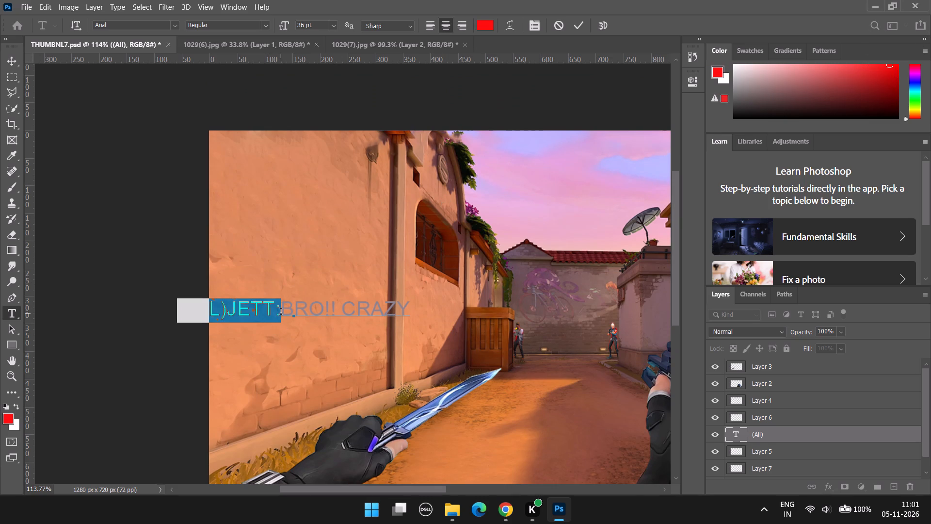
# Recolour the "BRO!! CRAZY" part of the caption white.
pyautogui.click(281, 312)
pyautogui.moveTo(283, 307); pyautogui.dragTo(421, 309)
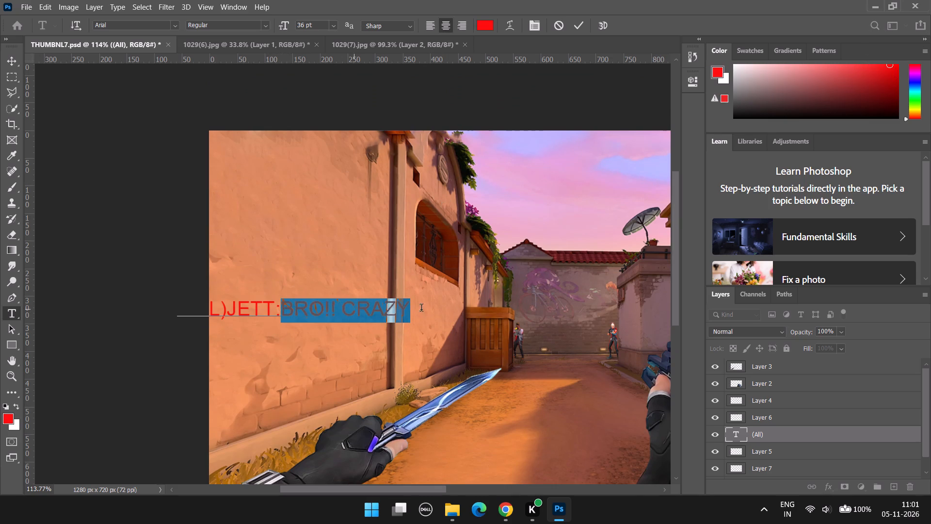
pyautogui.moveTo(421, 309); pyautogui.dragTo(429, 307)
pyautogui.moveTo(851, 73); pyautogui.dragTo(616, 27)
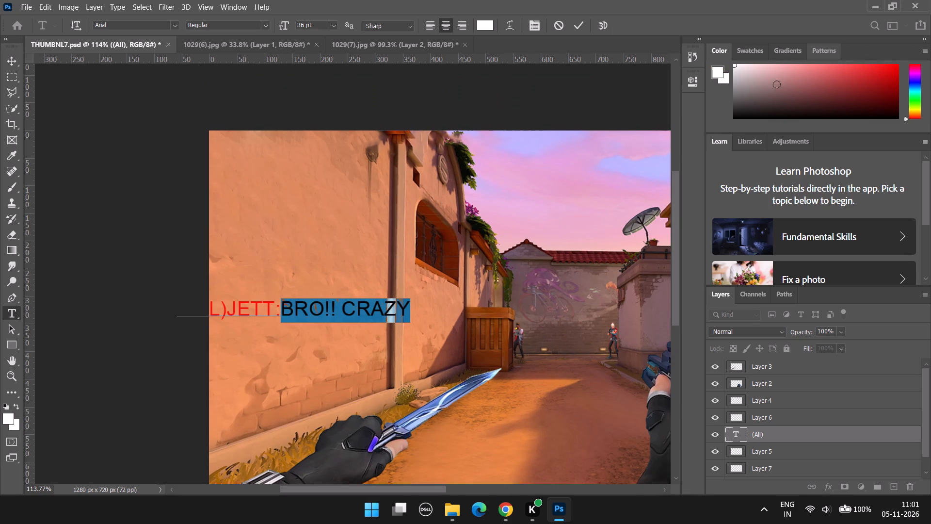
pyautogui.click(476, 247)
pyautogui.click(335, 300)
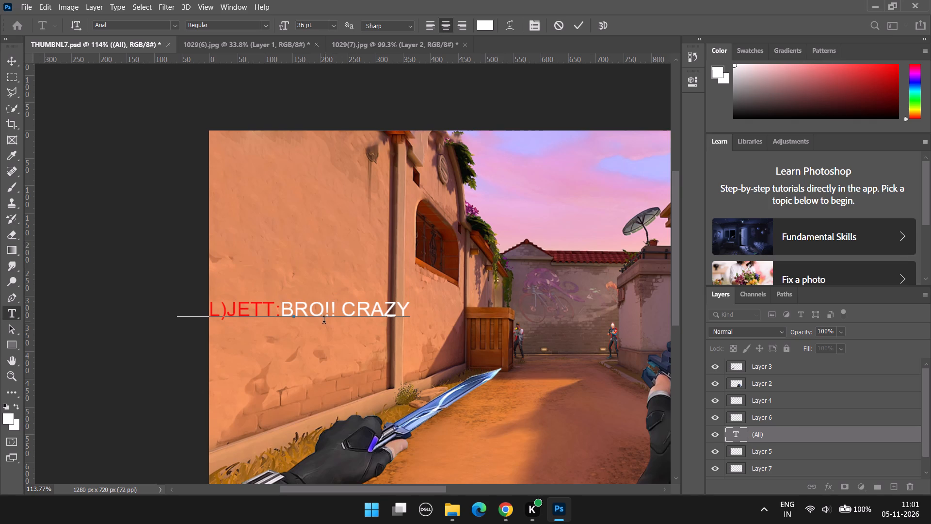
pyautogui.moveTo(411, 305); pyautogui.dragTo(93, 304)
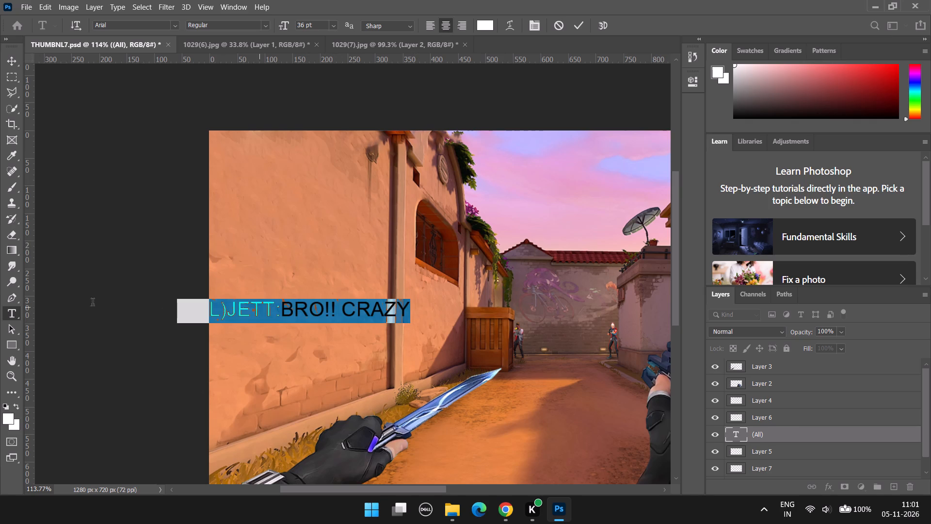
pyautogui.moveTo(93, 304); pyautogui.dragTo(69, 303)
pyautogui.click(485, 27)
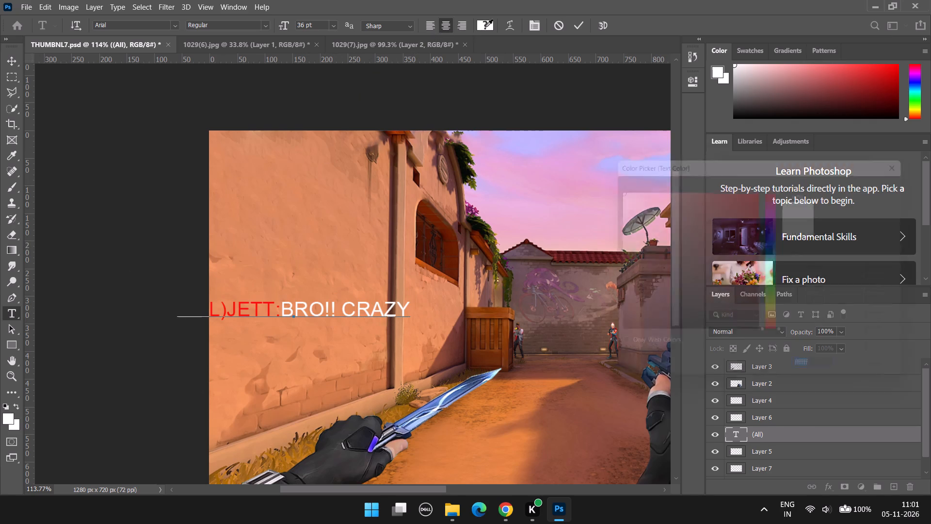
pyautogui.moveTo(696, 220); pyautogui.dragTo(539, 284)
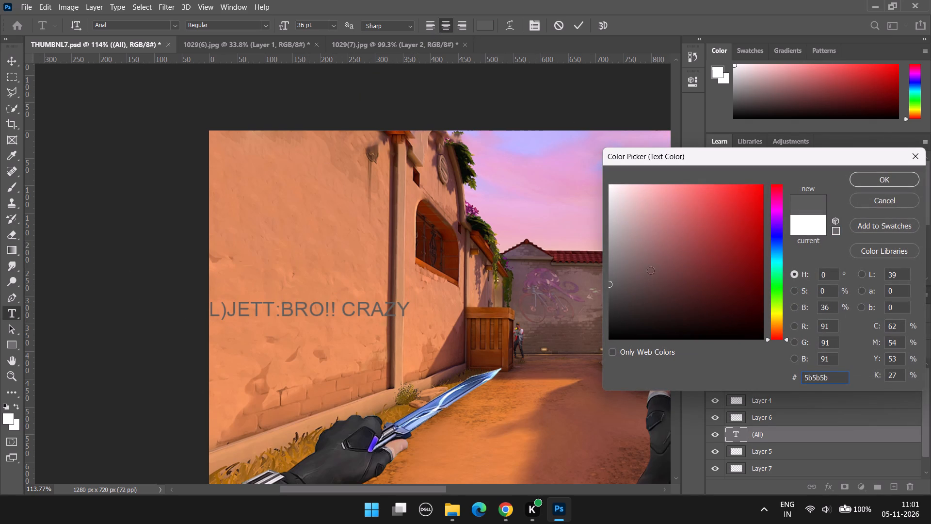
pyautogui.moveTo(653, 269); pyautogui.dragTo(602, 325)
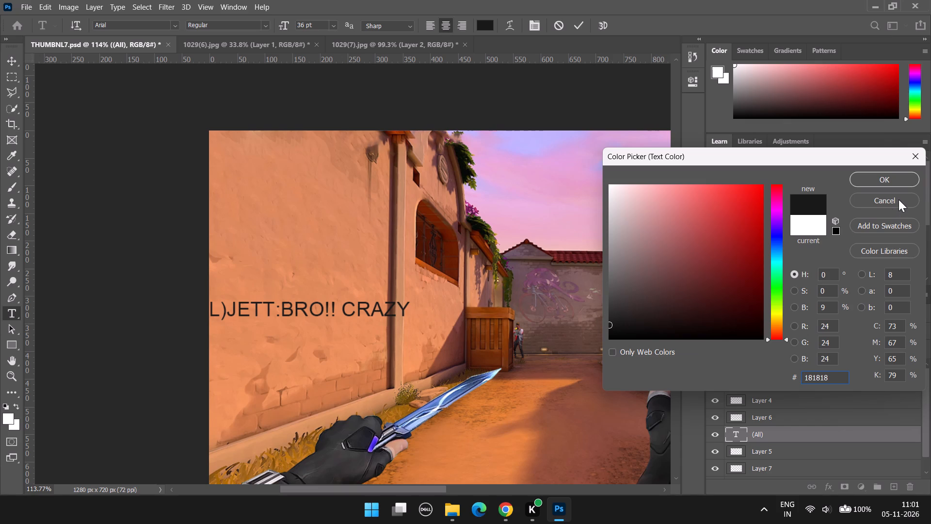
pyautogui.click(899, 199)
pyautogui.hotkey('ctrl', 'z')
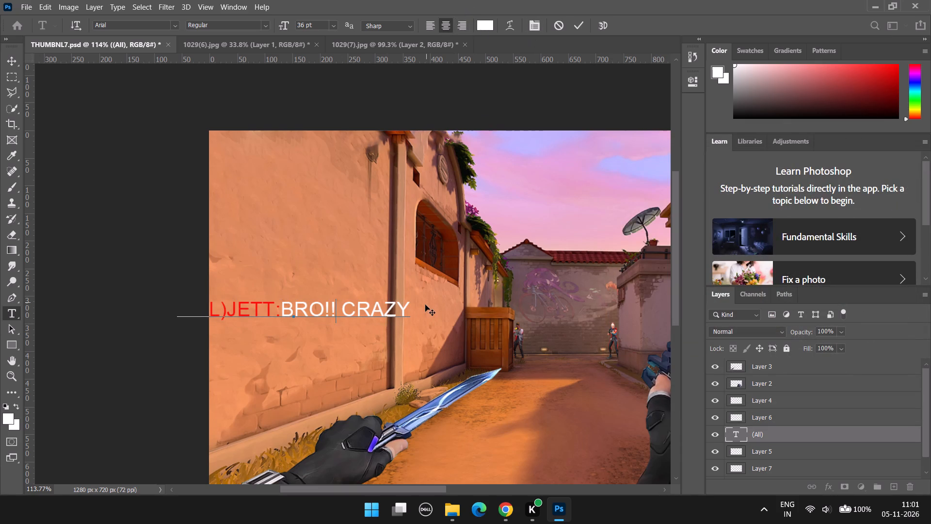
# Move the whole caption up and right onto the alley's left wall, at about X 28 px, Y 182 px.
pyautogui.moveTo(415, 306); pyautogui.dragTo(117, 321)
pyautogui.click(330, 277)
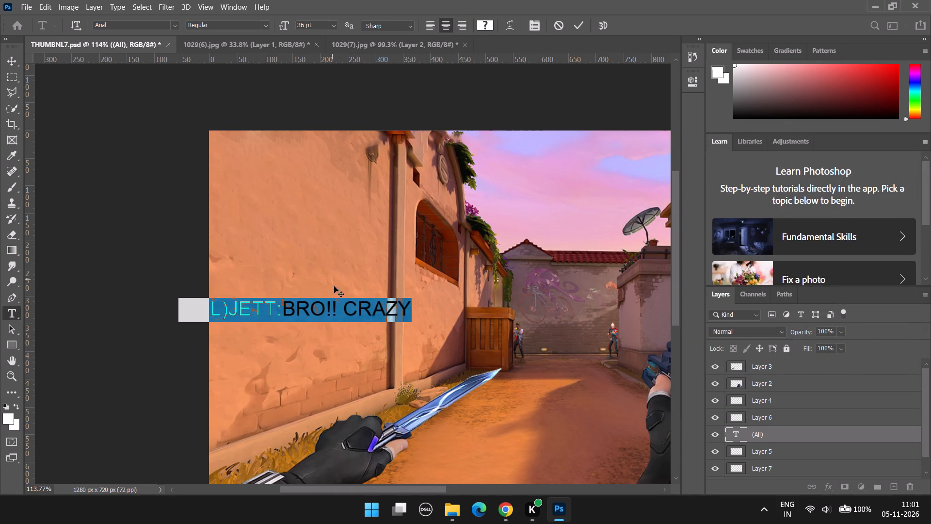
pyautogui.click(351, 263)
pyautogui.click(347, 260)
pyautogui.click(296, 235)
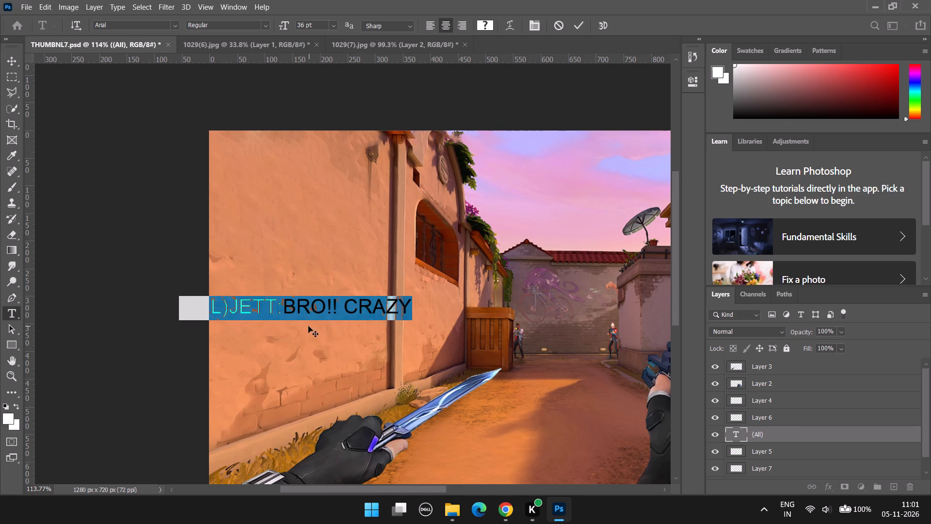
pyautogui.moveTo(307, 320); pyautogui.dragTo(353, 255)
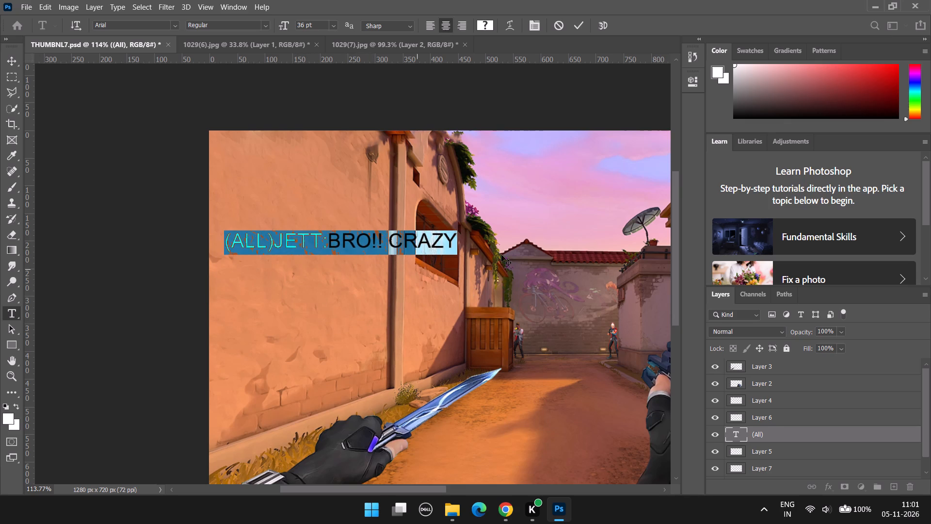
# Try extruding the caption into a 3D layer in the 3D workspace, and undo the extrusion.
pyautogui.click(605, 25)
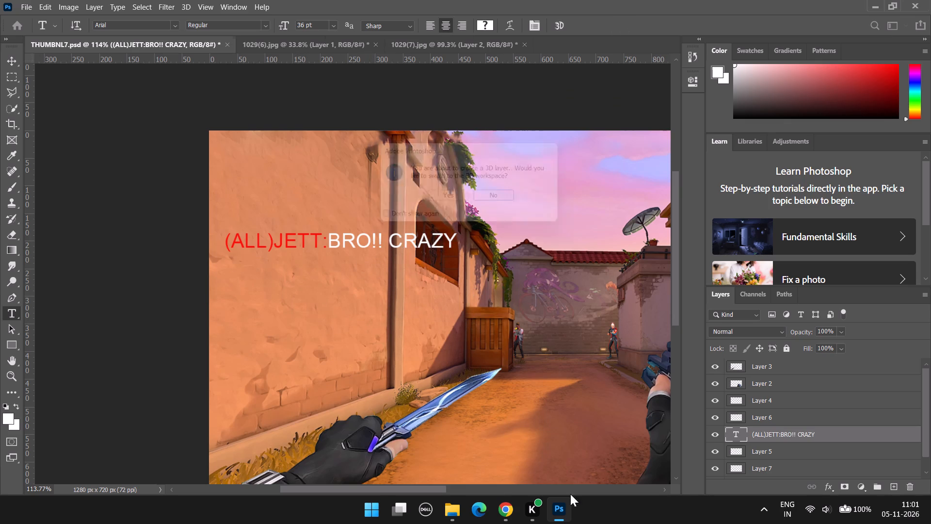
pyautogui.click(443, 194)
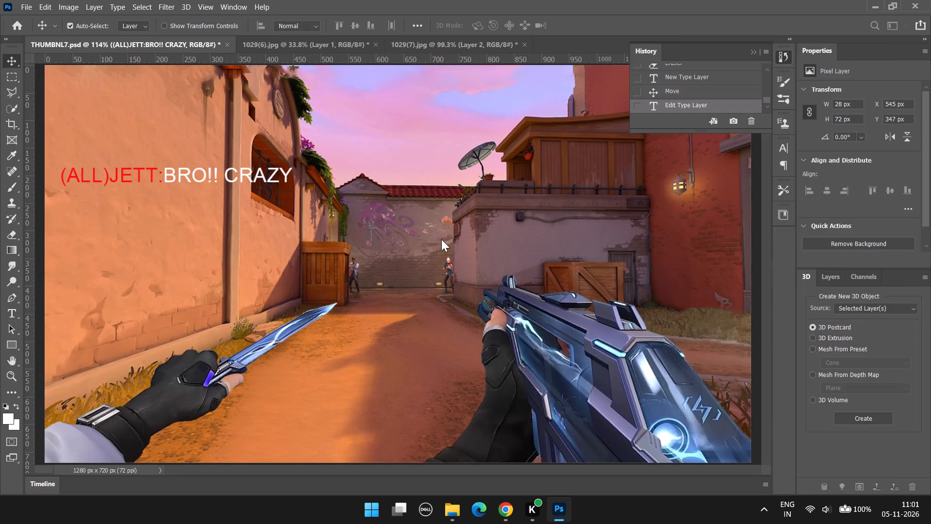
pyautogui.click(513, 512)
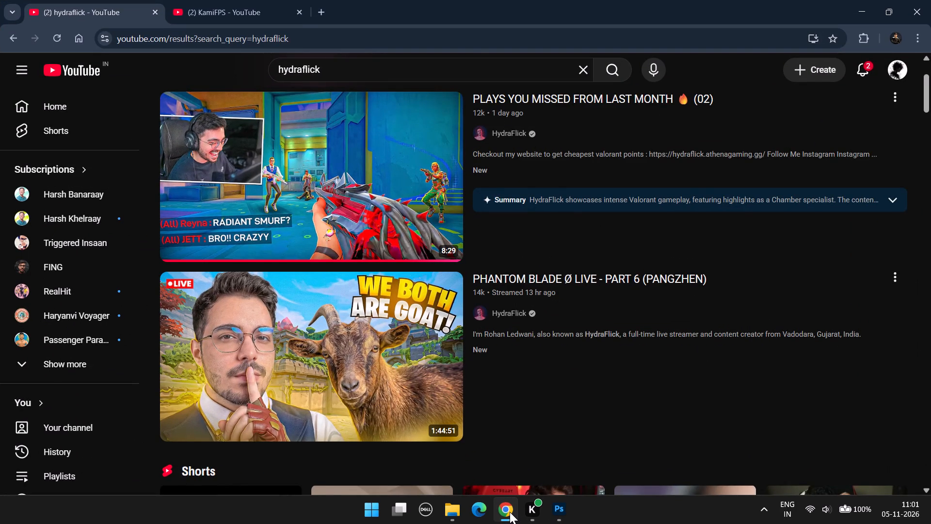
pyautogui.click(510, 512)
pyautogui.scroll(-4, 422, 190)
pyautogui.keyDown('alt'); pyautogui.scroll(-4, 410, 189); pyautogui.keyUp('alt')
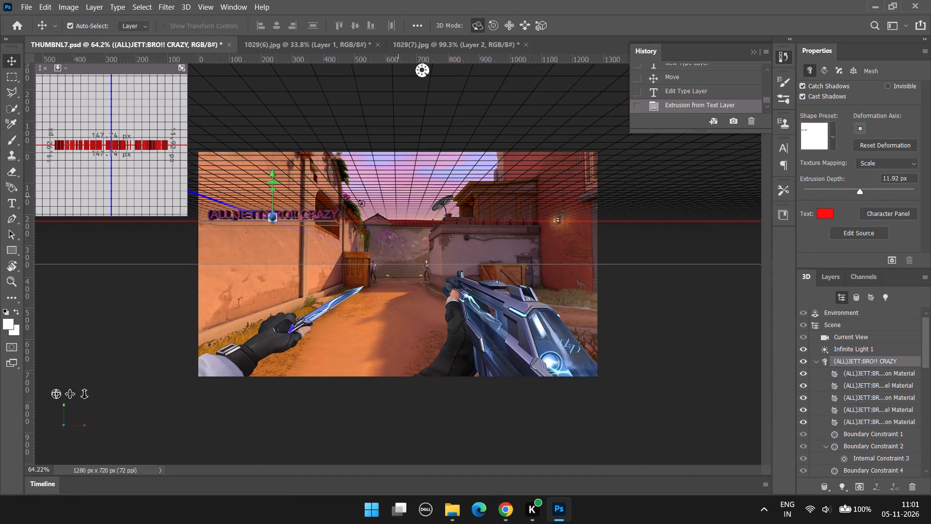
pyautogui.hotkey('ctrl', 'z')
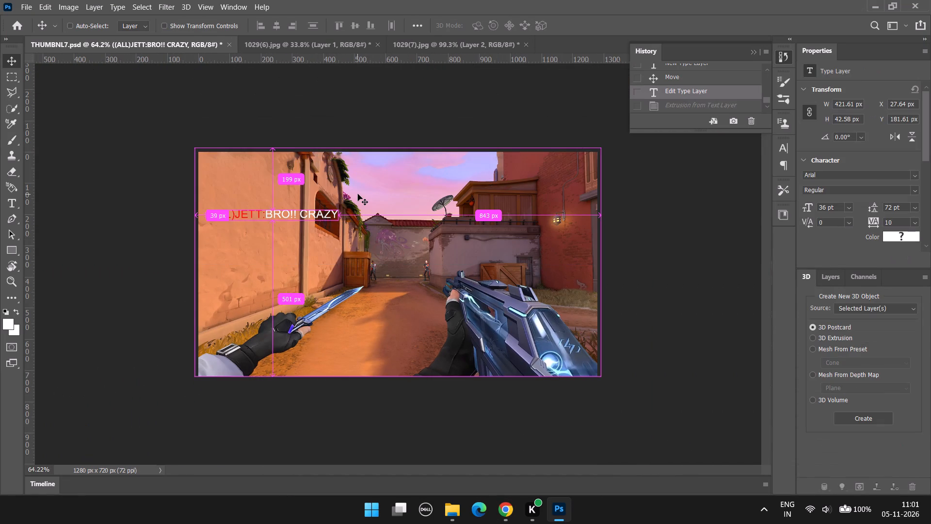
# Scale the caption down to about 68% and place it lower on the alley's left wall.
pyautogui.click(342, 233)
pyautogui.keyDown('alt'); pyautogui.scroll(4, 262, 230); pyautogui.keyUp('alt')
pyautogui.click(241, 188)
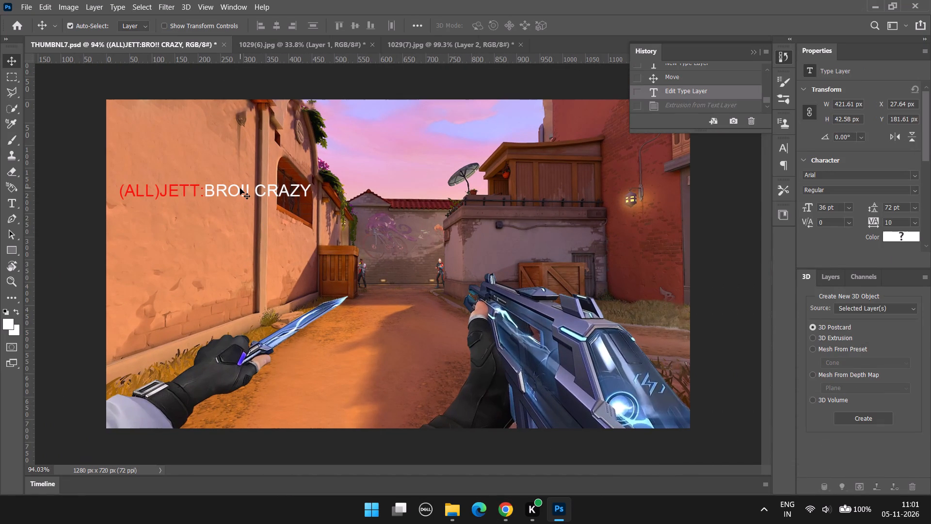
pyautogui.hotkey('ctrl', 't')
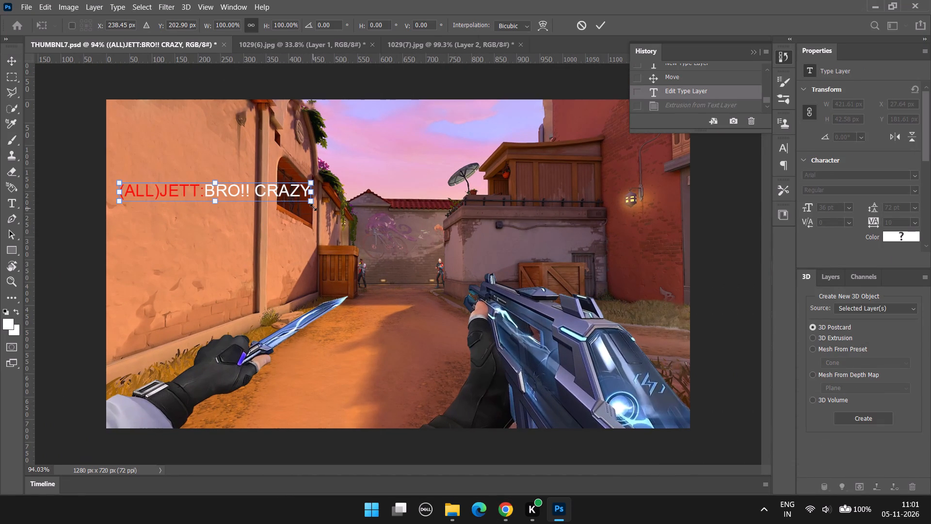
pyautogui.keyDown('alt'); pyautogui.moveTo(314, 206); pyautogui.dragTo(310, 220); pyautogui.keyUp('alt')
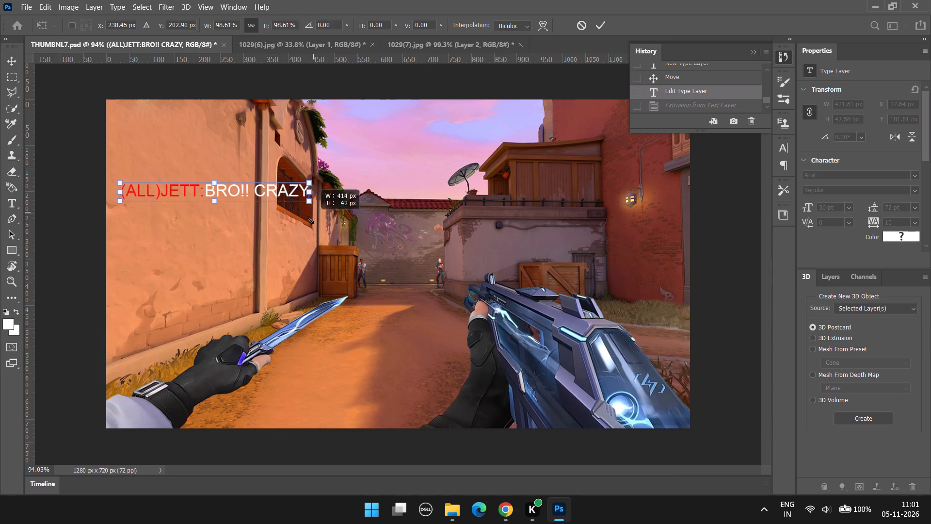
pyautogui.keyDown('alt'); pyautogui.moveTo(310, 220); pyautogui.dragTo(265, 266); pyautogui.keyUp('alt')
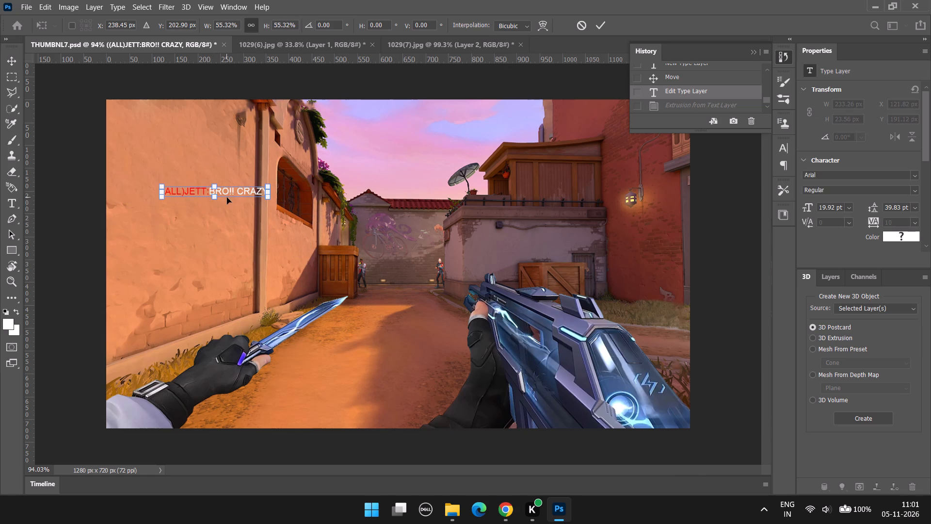
pyautogui.moveTo(225, 193); pyautogui.dragTo(188, 238)
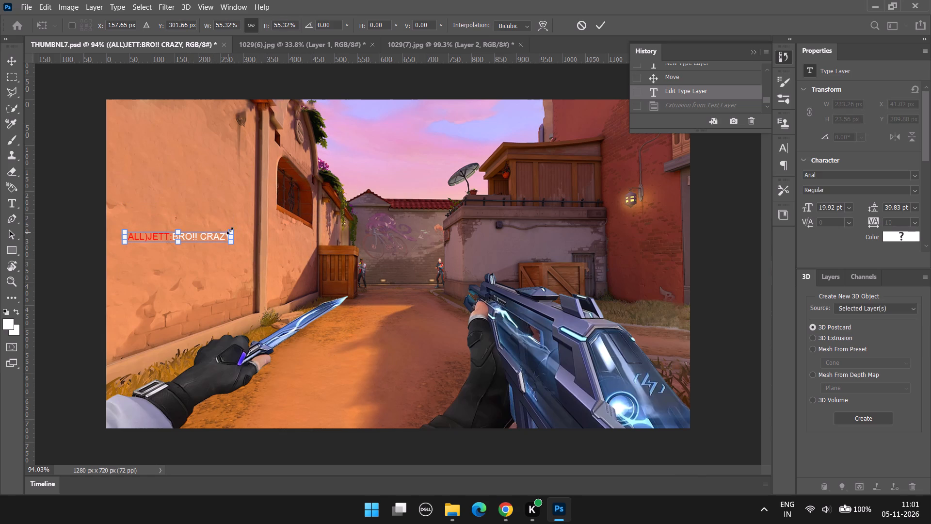
pyautogui.keyDown('alt'); pyautogui.moveTo(230, 230); pyautogui.dragTo(241, 219); pyautogui.keyUp('alt')
pyautogui.moveTo(242, 235); pyautogui.dragTo(250, 236)
# Move the scaled-down caption off the wall into the pink sky beside the satellite dish, at about X 514 px, Y 131 px.
pyautogui.keyDown('alt'); pyautogui.scroll(5, 228, 231); pyautogui.keyUp('alt')
pyautogui.moveTo(180, 238); pyautogui.dragTo(249, 228)
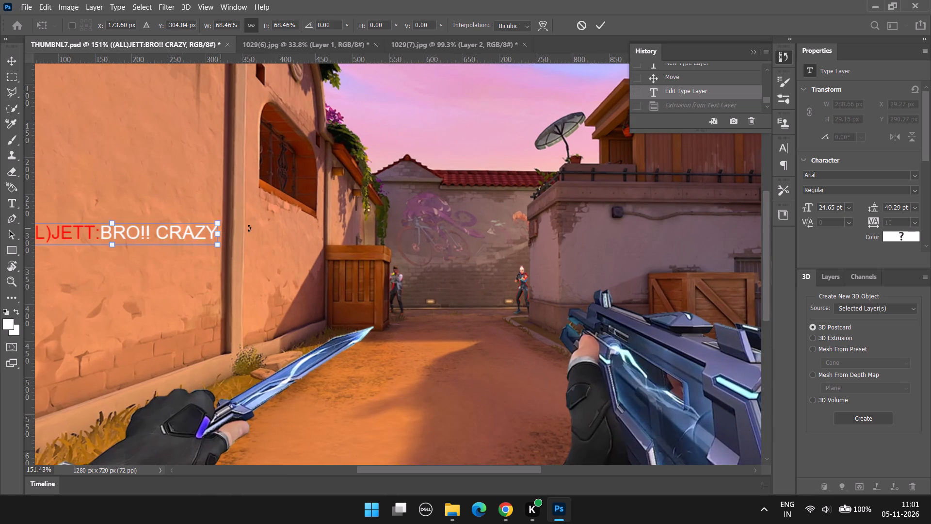
pyautogui.moveTo(249, 228); pyautogui.dragTo(321, 228)
pyautogui.moveTo(198, 236); pyautogui.dragTo(554, 118)
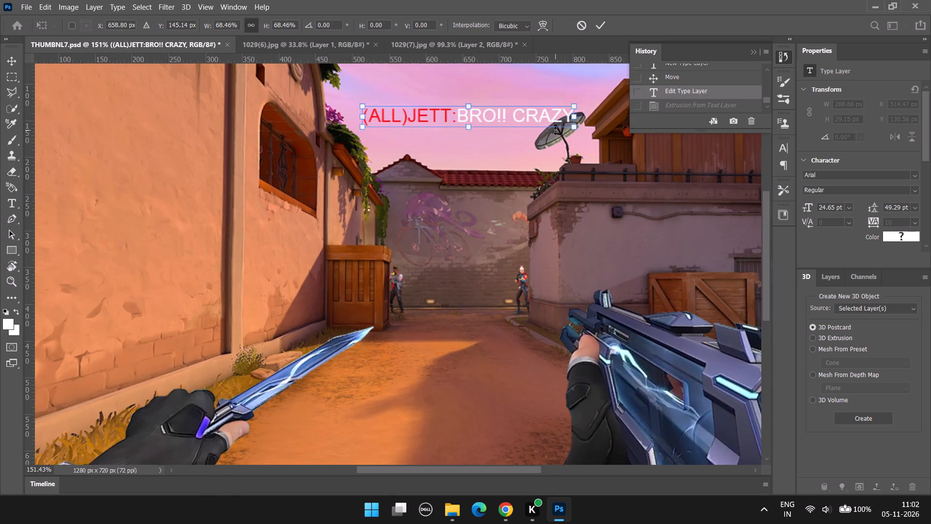
pyautogui.keyDown('alt'); pyautogui.scroll(-4, 555, 131); pyautogui.keyUp('alt')
pyautogui.click(478, 158)
pyautogui.click(602, 28)
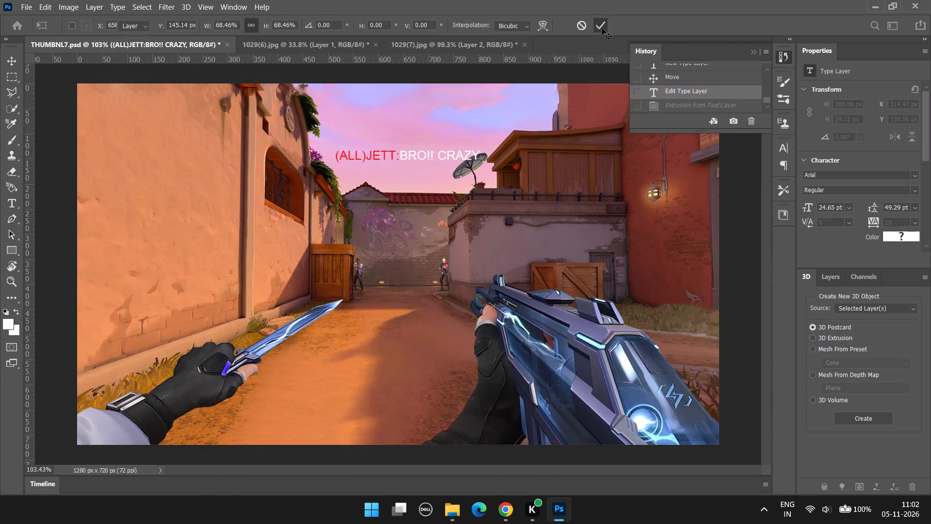
# Close the History and Properties displays and bring the document's layer list into view.
pyautogui.scroll(3, 535, 157)
pyautogui.click(639, 106)
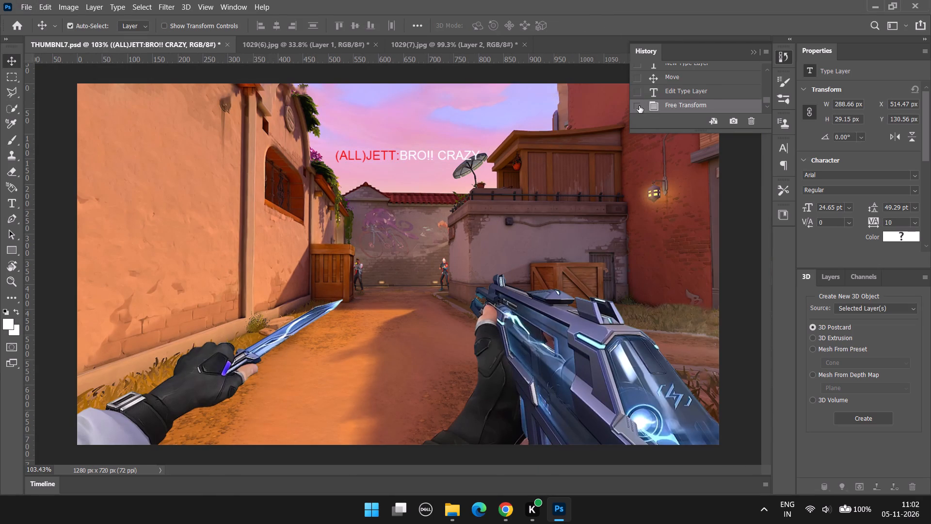
pyautogui.click(639, 106)
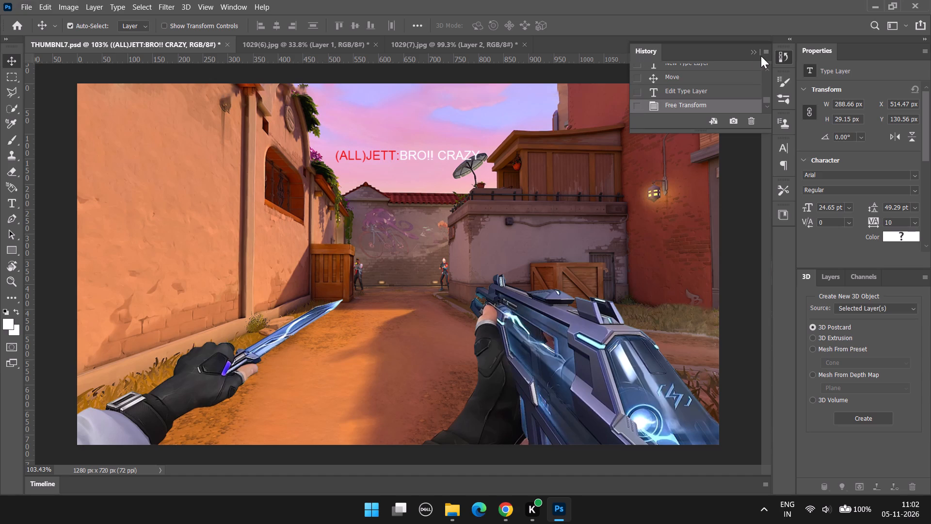
pyautogui.click(755, 53)
pyautogui.keyDown('alt'); pyautogui.scroll(4, 451, 207); pyautogui.keyUp('alt')
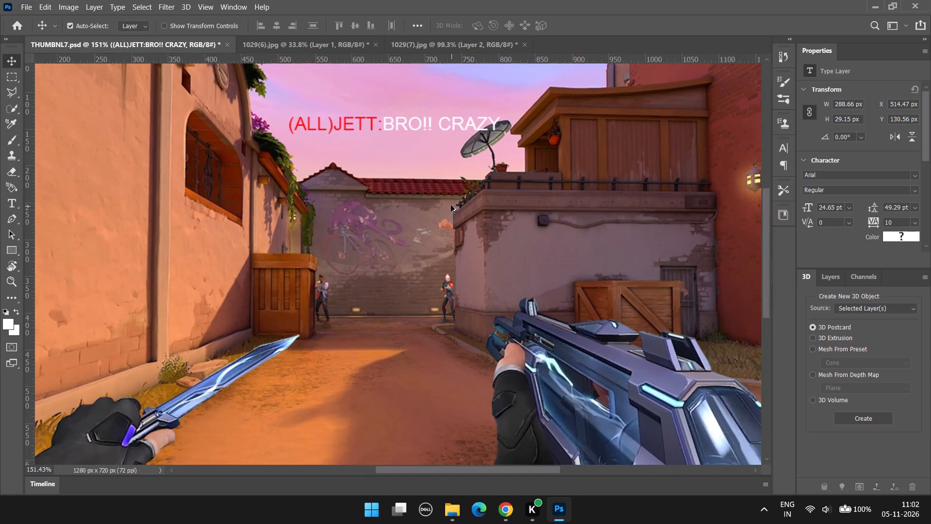
pyautogui.click(781, 58)
pyautogui.click(781, 58)
pyautogui.click(927, 55)
pyautogui.click(847, 85)
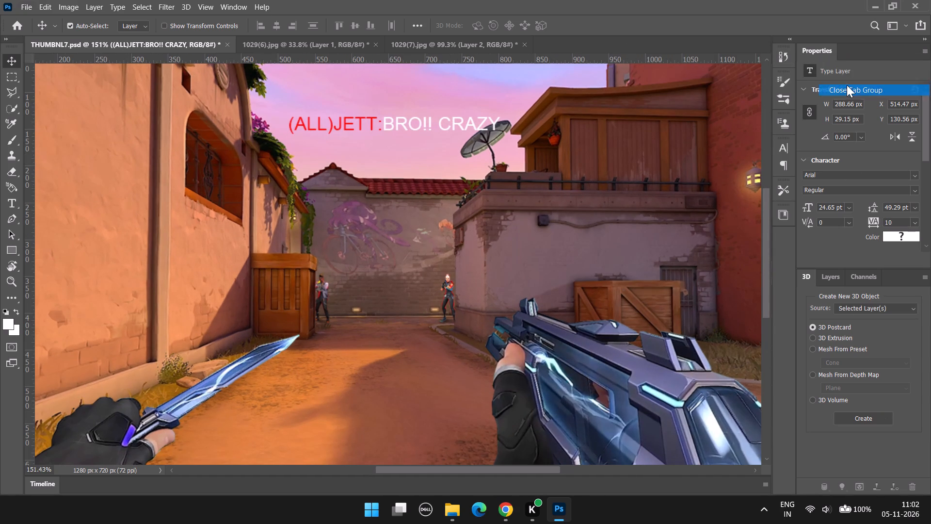
pyautogui.click(924, 43)
pyautogui.click(924, 49)
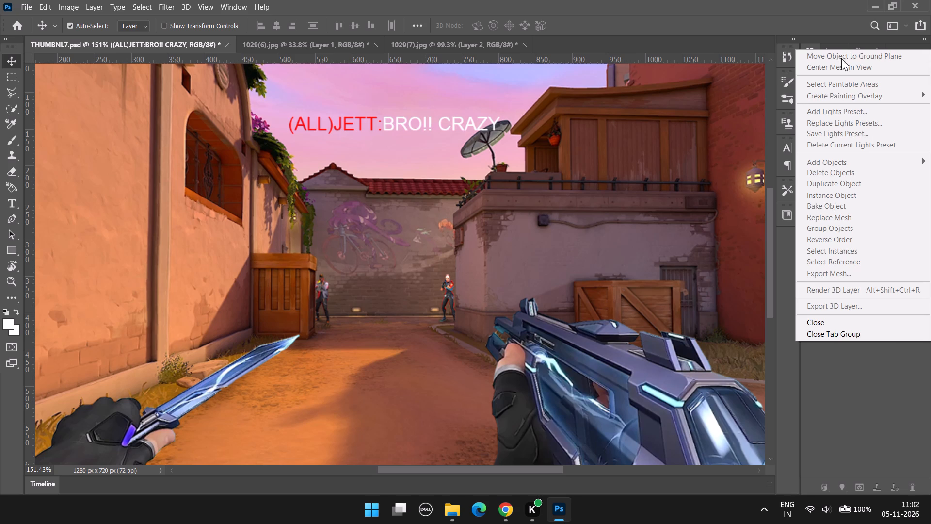
pyautogui.click(834, 43)
pyautogui.click(832, 48)
pyautogui.scroll(3, 854, 110)
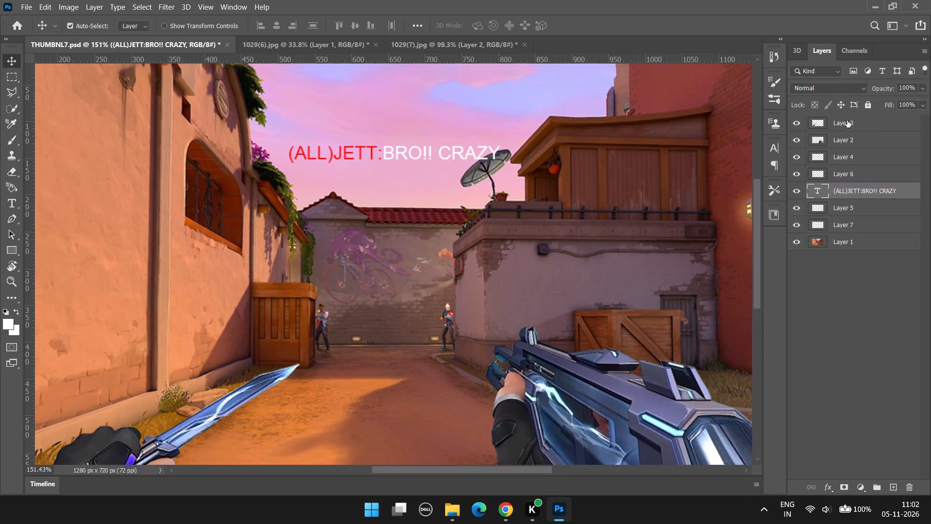
pyautogui.click(927, 52)
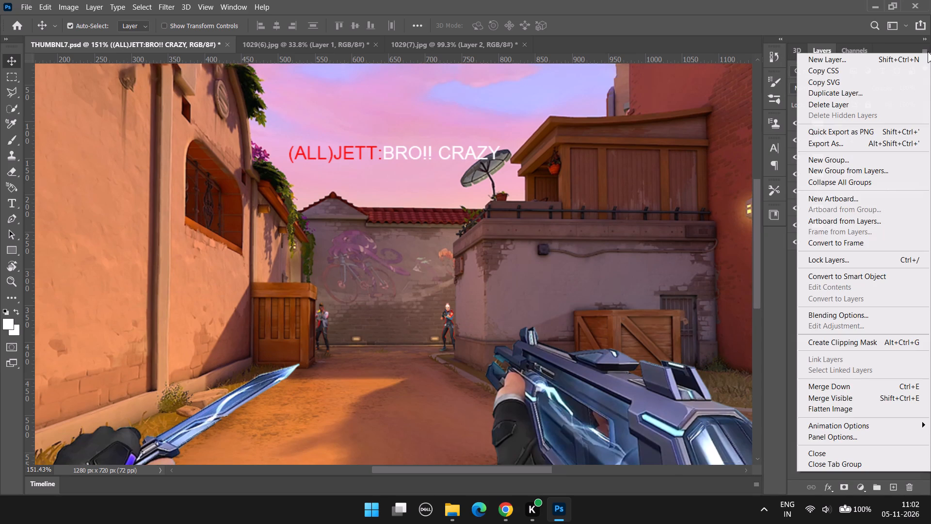
pyautogui.click(928, 51)
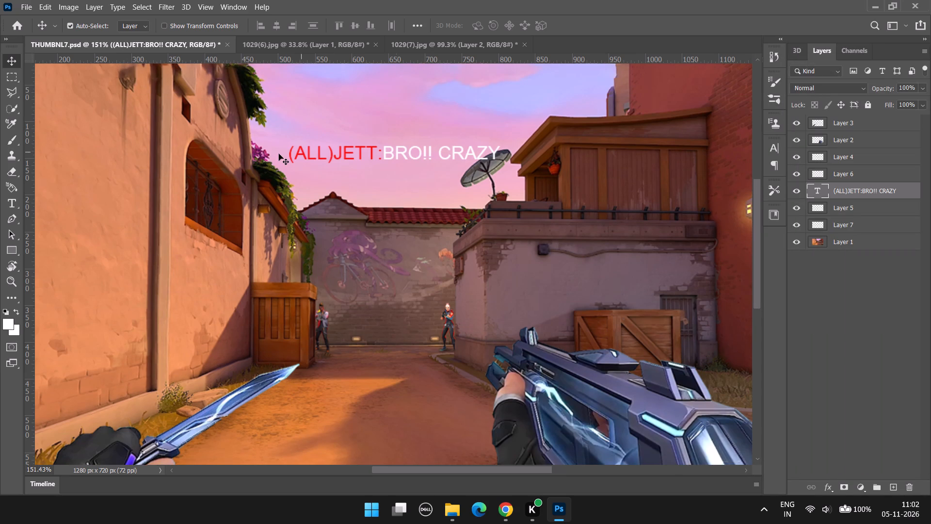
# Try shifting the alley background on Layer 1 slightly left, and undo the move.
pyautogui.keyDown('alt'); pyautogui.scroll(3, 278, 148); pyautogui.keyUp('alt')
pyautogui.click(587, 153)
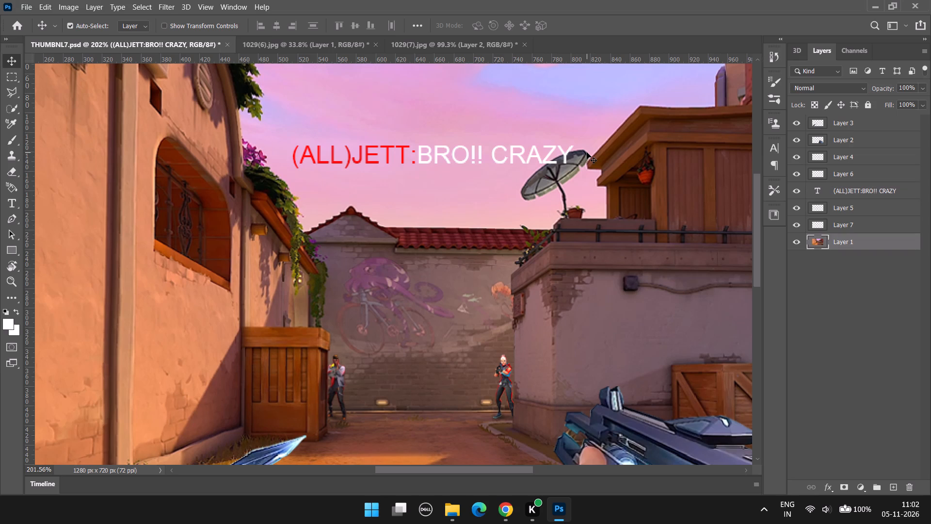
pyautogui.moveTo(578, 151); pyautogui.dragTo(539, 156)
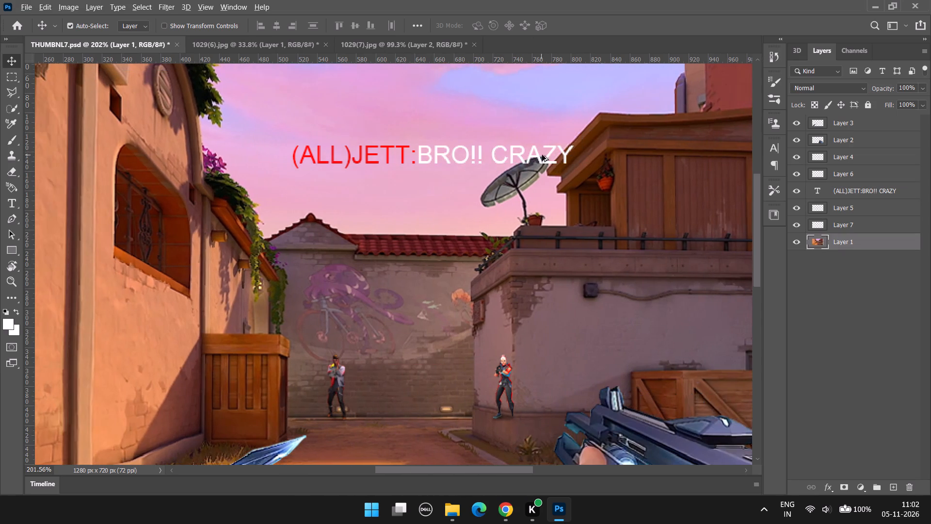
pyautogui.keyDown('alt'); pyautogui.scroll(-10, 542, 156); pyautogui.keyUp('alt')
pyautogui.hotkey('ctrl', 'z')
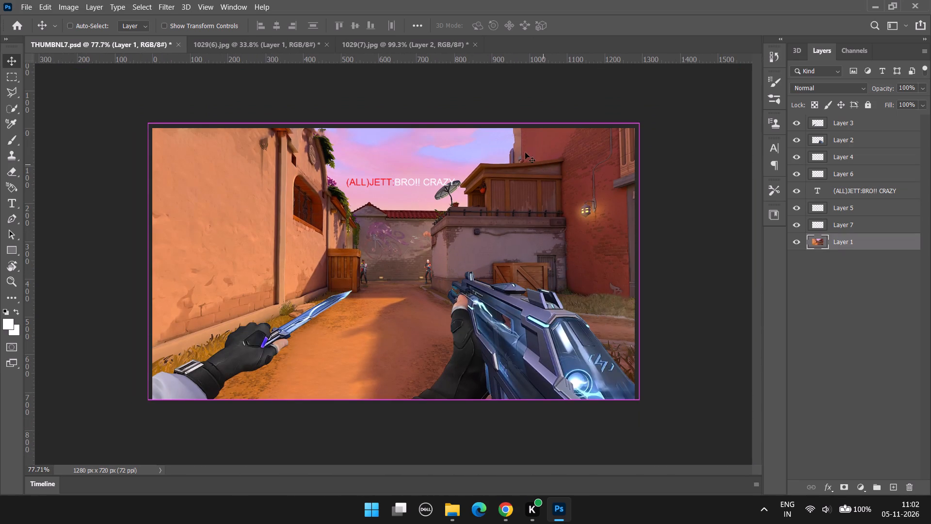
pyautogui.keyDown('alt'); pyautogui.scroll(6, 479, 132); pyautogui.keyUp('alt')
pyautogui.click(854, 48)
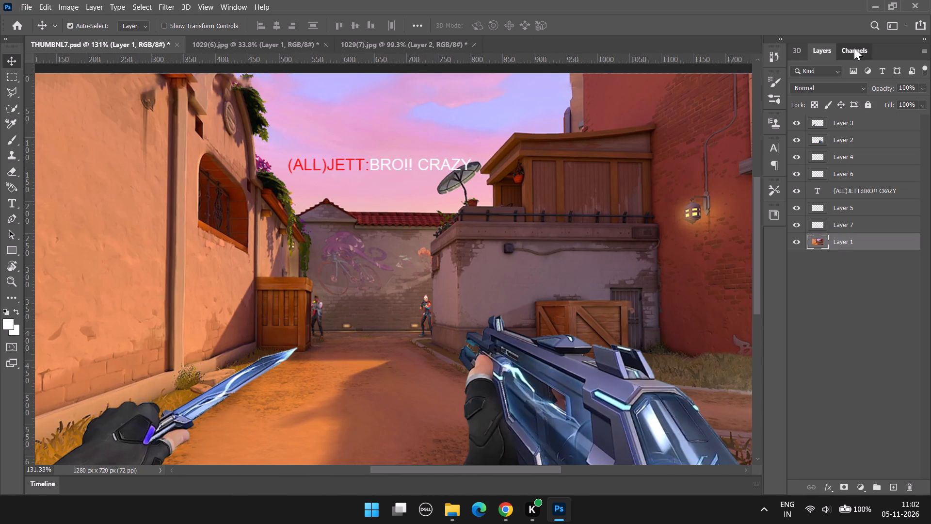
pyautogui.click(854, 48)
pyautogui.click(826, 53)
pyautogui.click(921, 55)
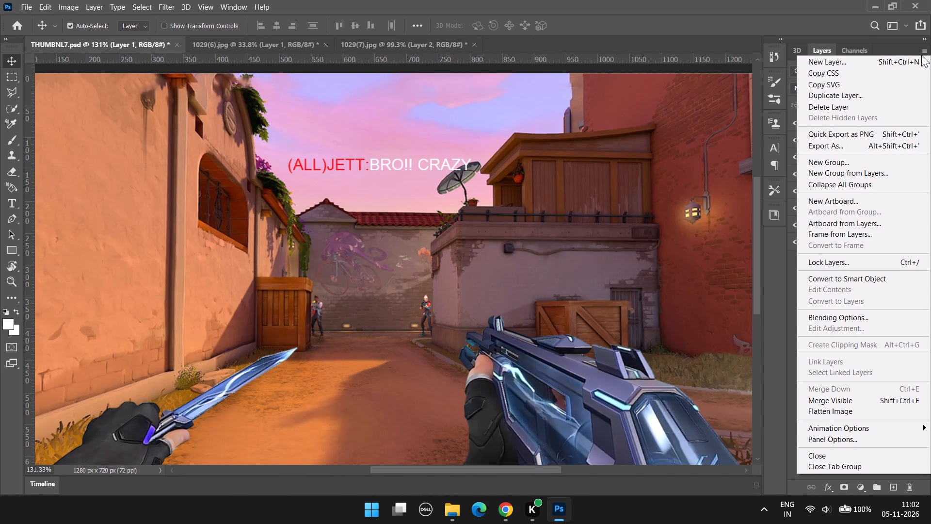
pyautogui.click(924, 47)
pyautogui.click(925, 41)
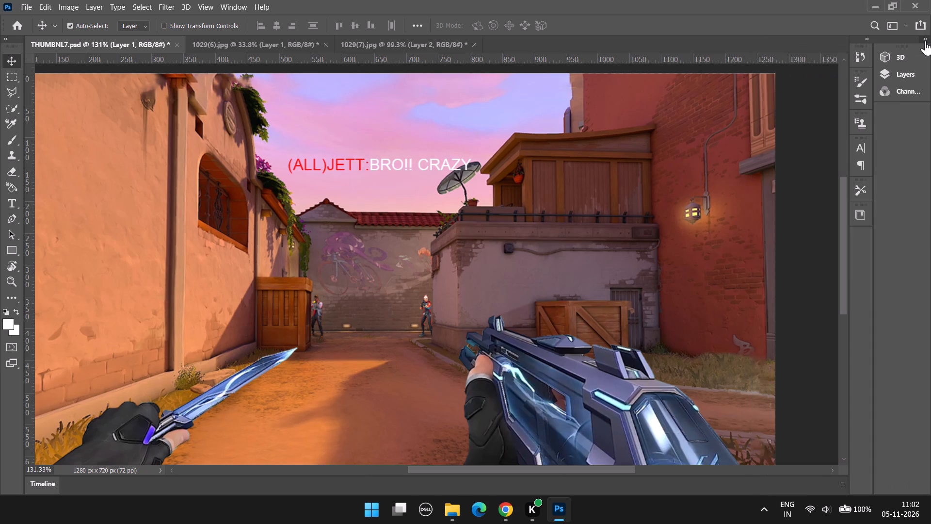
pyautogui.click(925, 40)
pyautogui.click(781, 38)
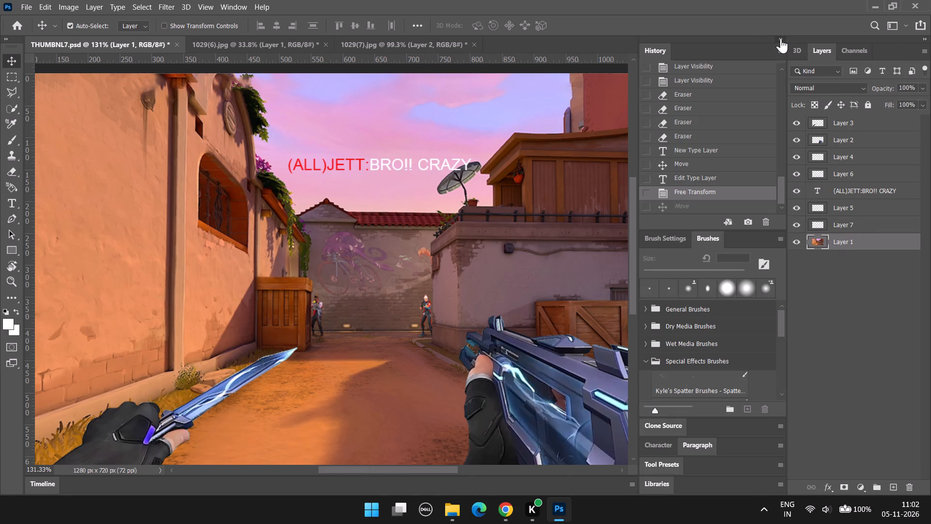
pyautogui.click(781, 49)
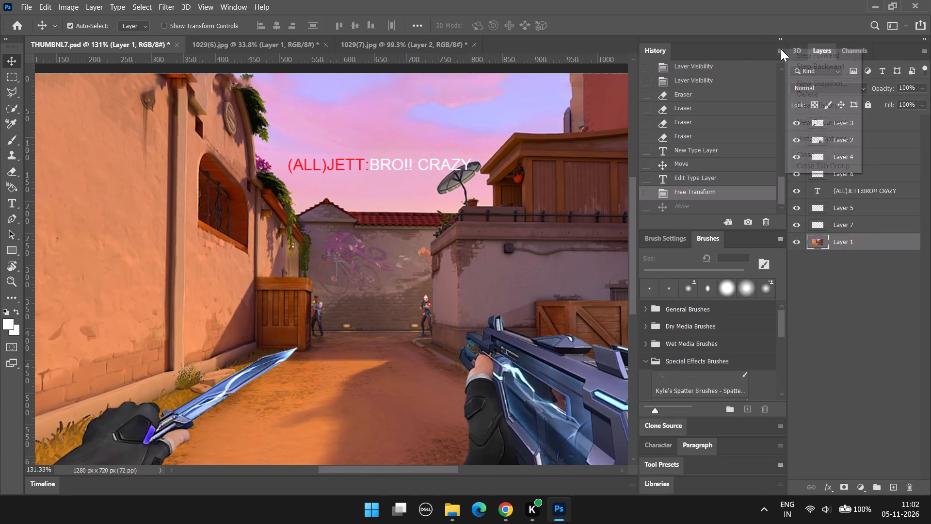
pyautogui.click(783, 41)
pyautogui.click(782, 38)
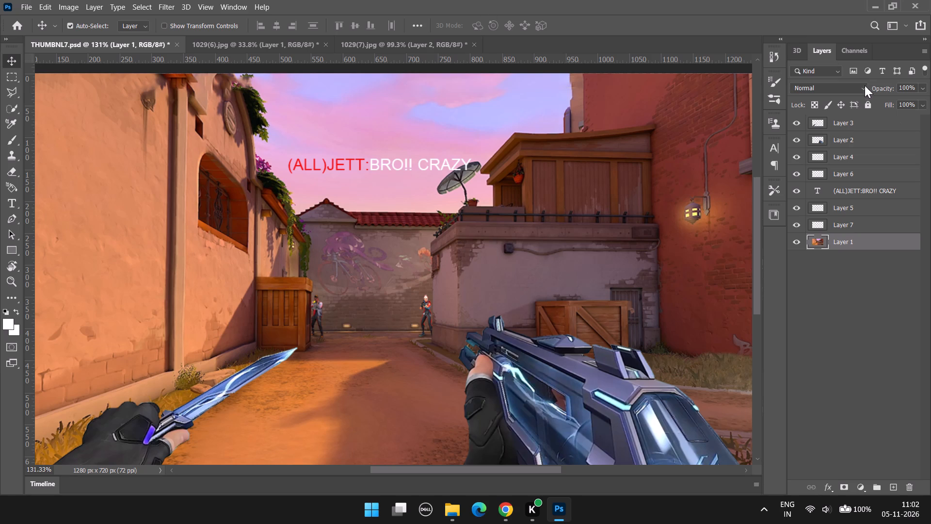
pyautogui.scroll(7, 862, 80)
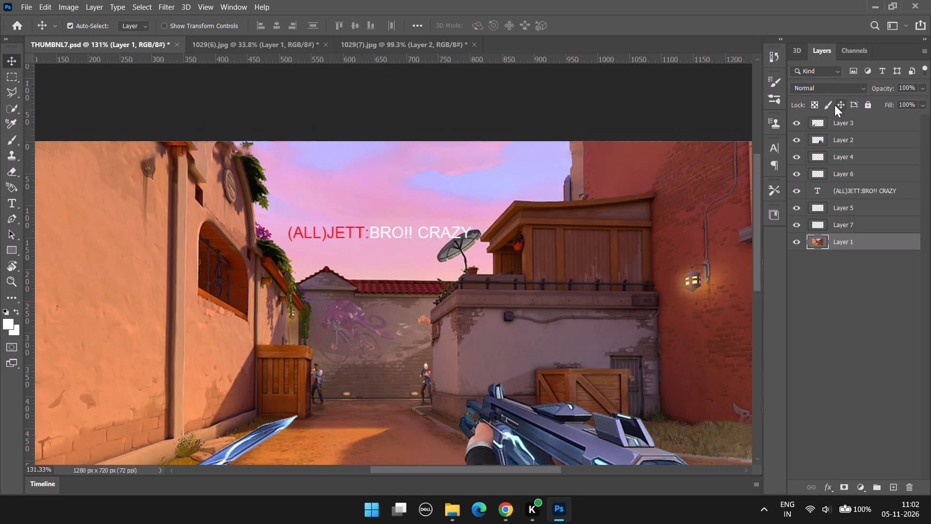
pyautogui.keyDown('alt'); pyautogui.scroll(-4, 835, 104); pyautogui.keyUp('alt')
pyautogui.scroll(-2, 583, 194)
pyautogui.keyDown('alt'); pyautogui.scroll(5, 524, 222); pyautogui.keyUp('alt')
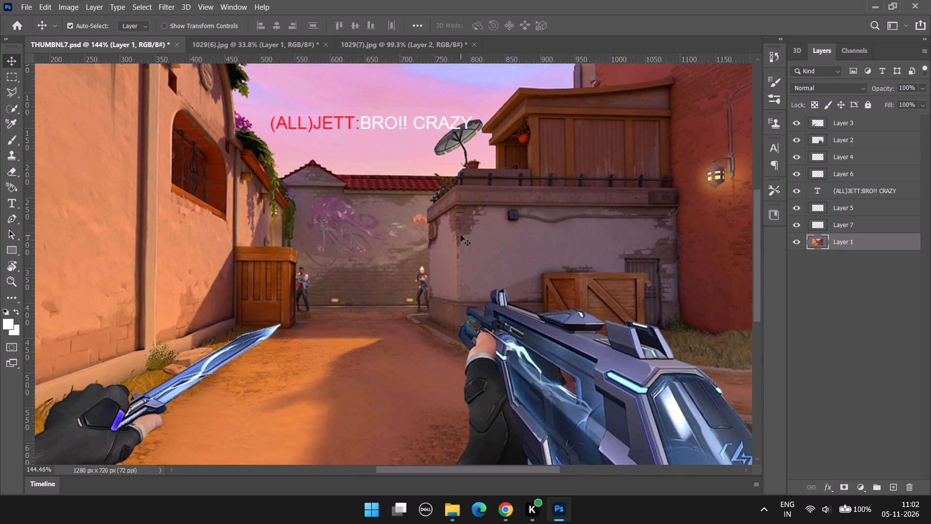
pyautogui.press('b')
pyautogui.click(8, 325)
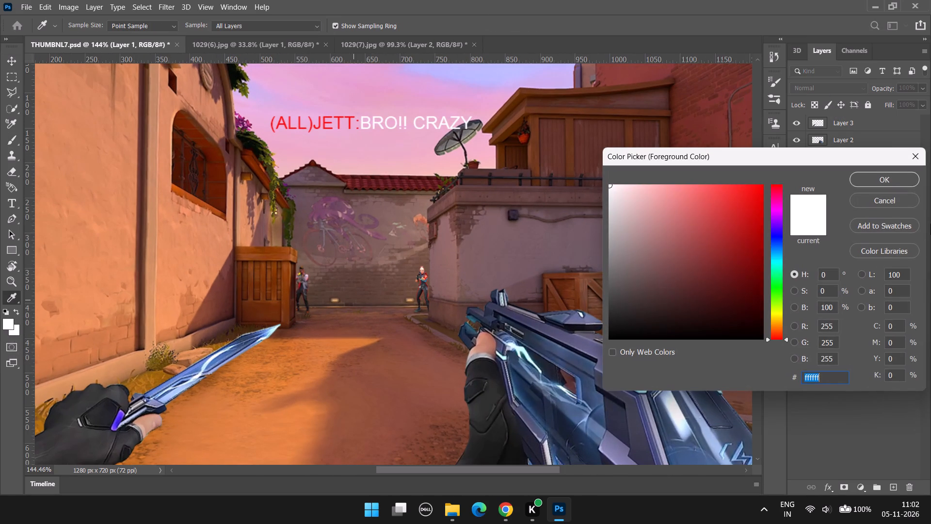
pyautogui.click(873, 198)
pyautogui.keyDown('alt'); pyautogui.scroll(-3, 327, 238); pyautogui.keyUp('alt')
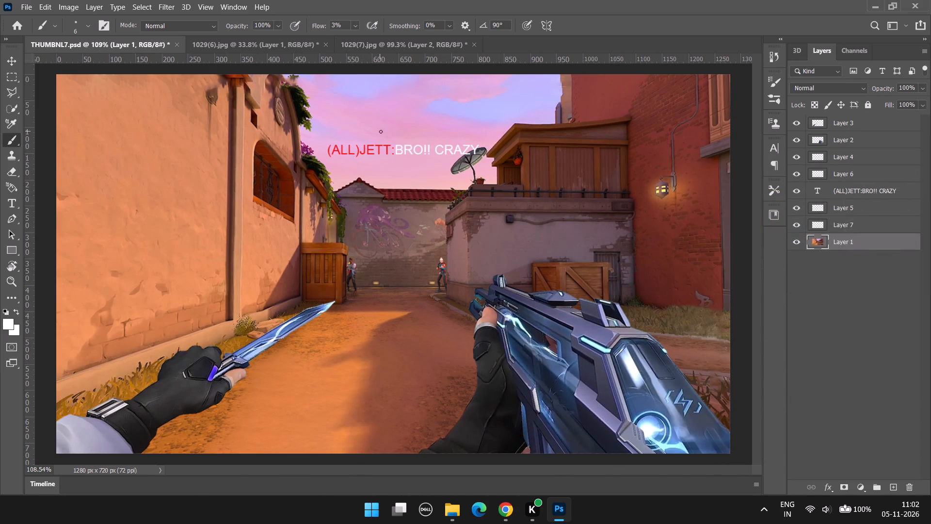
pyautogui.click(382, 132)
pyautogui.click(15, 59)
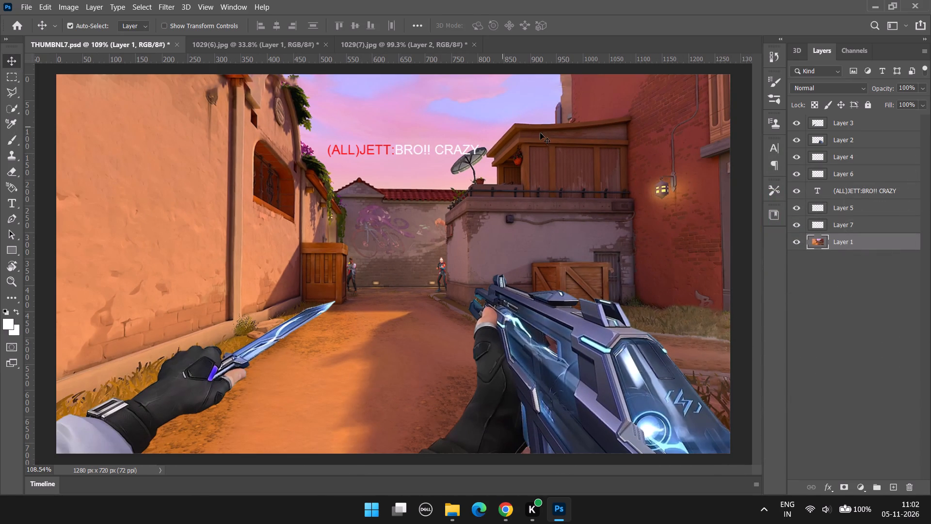
# Change the font of the whole "(ALL)JETT:BRO!! CRAZY" caption to Berlin Sans FB Demi, Bold.
pyautogui.press('t')
pyautogui.scroll(7, 445, 128)
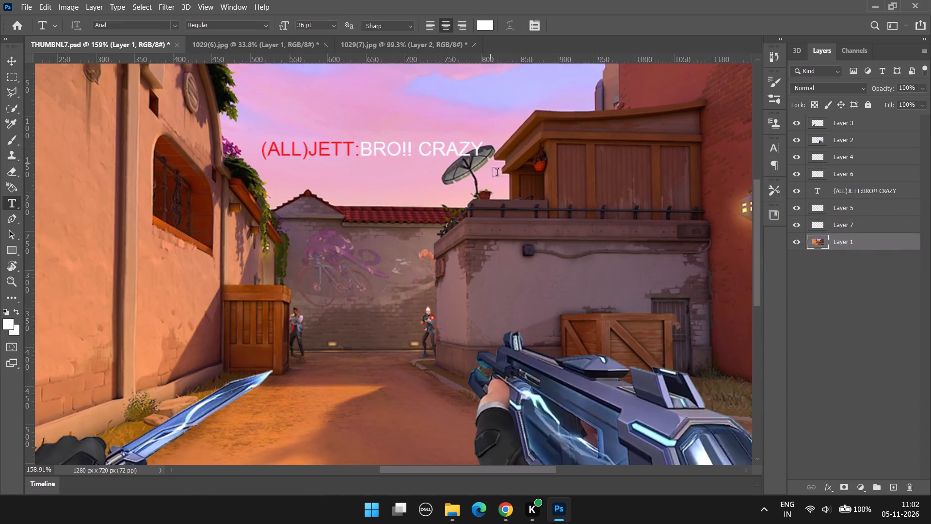
pyautogui.click(479, 148)
pyautogui.moveTo(483, 148); pyautogui.dragTo(225, 135)
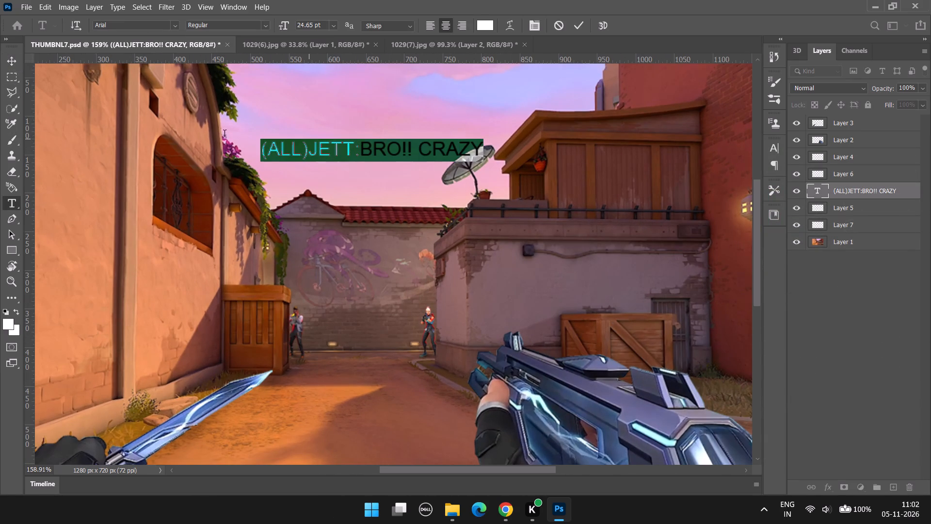
pyautogui.moveTo(225, 135); pyautogui.dragTo(185, 135)
pyautogui.click(177, 26)
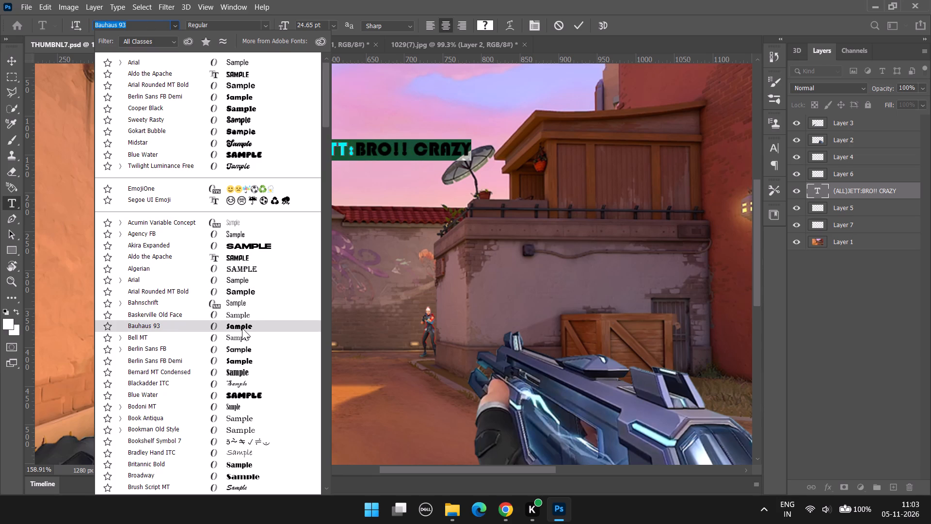
pyautogui.doubleClick(243, 356)
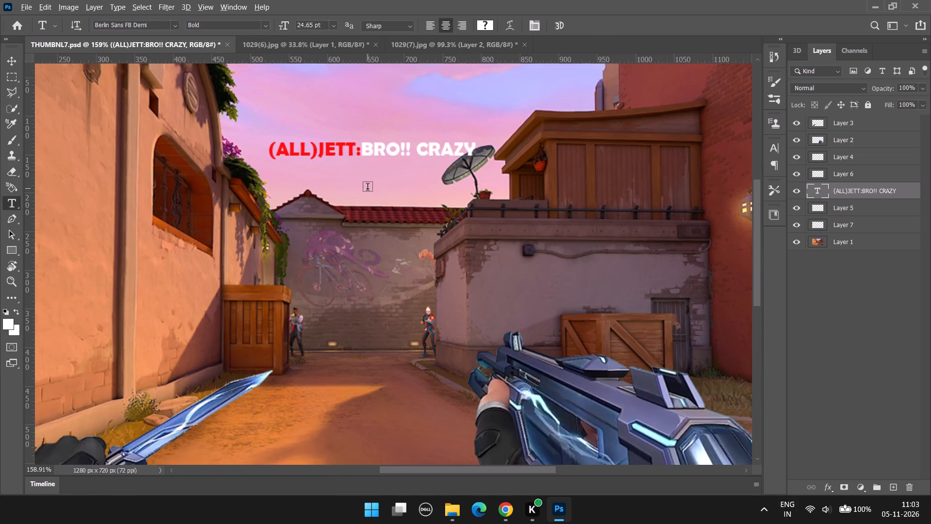
# Move the caption right and down onto the building's balcony railing, just below the satellite dish, and deselect it.
pyautogui.keyDown('alt'); pyautogui.scroll(3, 368, 187); pyautogui.keyUp('alt')
pyautogui.scroll(3, 350, 140)
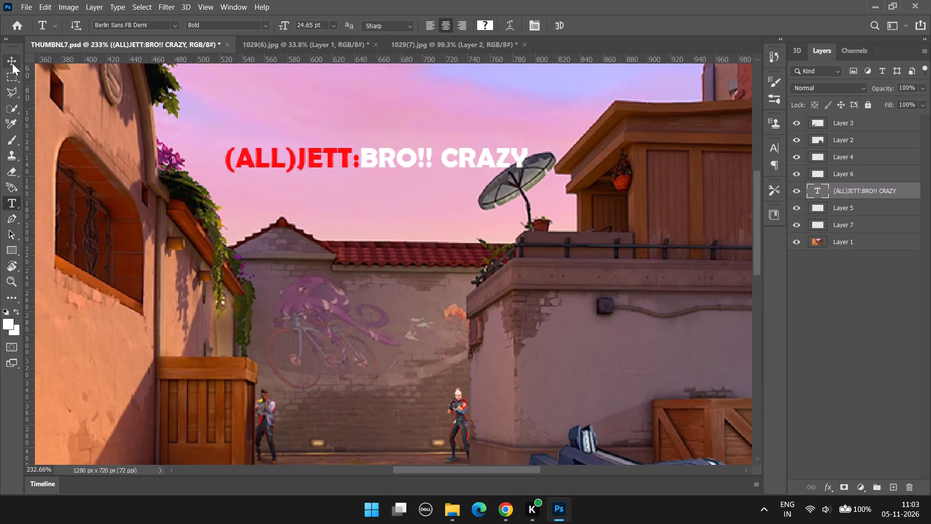
pyautogui.click(16, 59)
pyautogui.moveTo(376, 156); pyautogui.dragTo(605, 185)
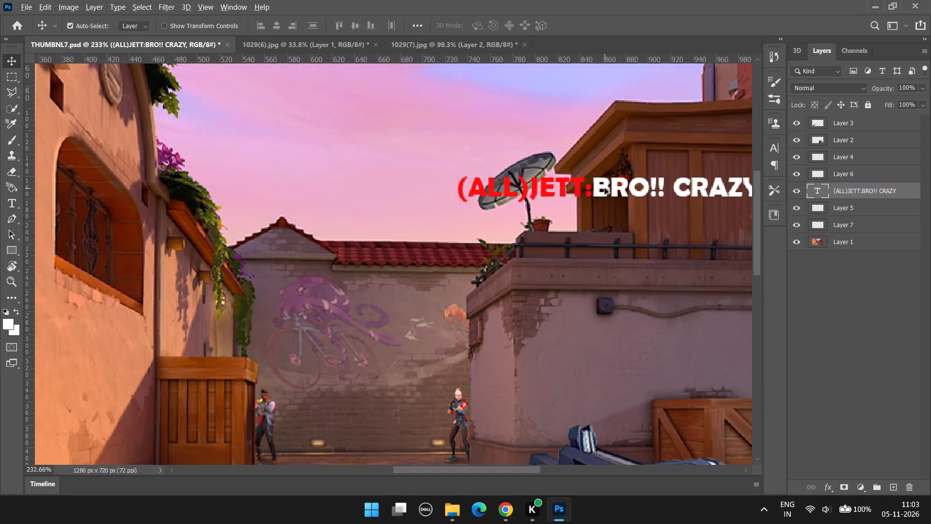
pyautogui.keyDown('alt'); pyautogui.scroll(-3, 607, 191); pyautogui.keyUp('alt')
pyautogui.moveTo(649, 194); pyautogui.dragTo(680, 228)
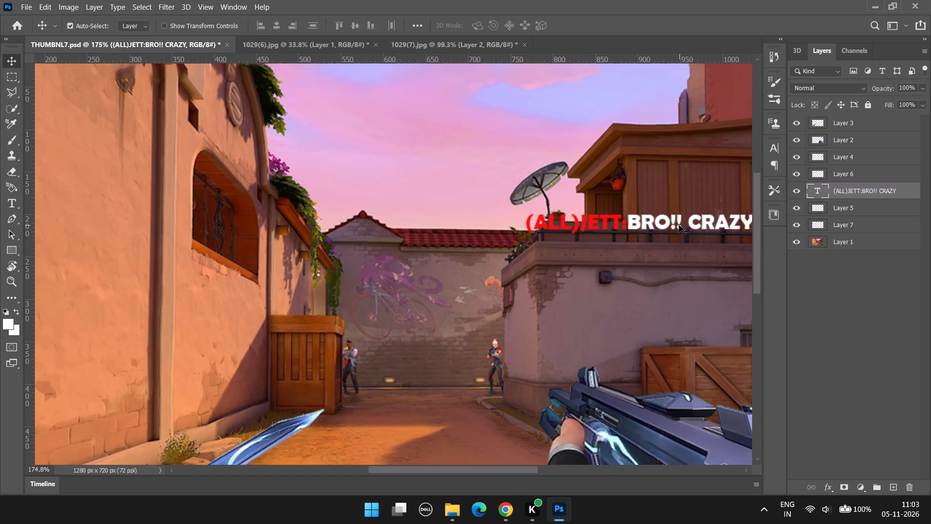
pyautogui.keyDown('alt'); pyautogui.scroll(-4, 679, 225); pyautogui.keyUp('alt')
pyautogui.click(717, 220)
pyautogui.click(866, 255)
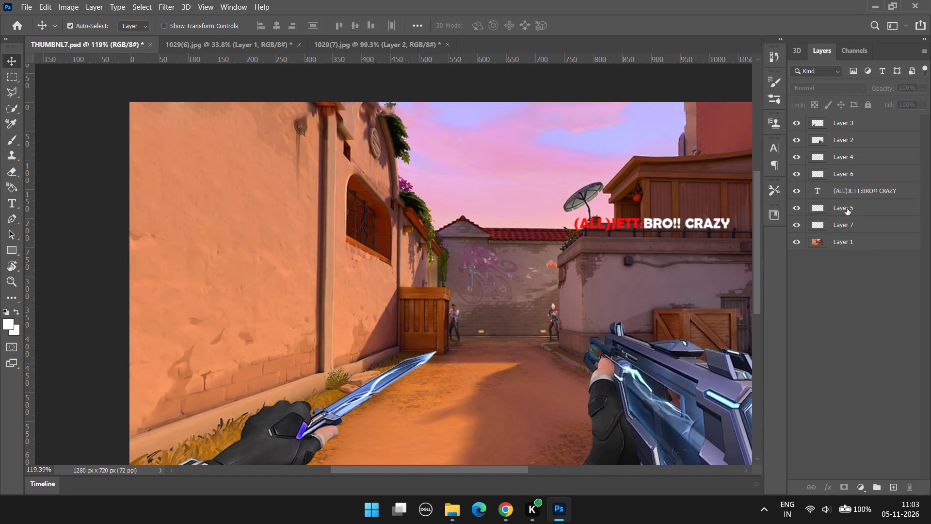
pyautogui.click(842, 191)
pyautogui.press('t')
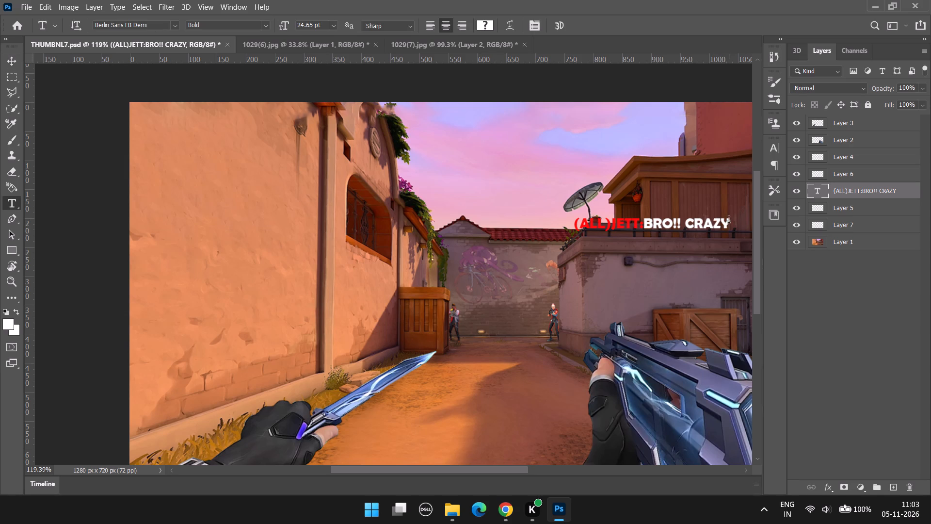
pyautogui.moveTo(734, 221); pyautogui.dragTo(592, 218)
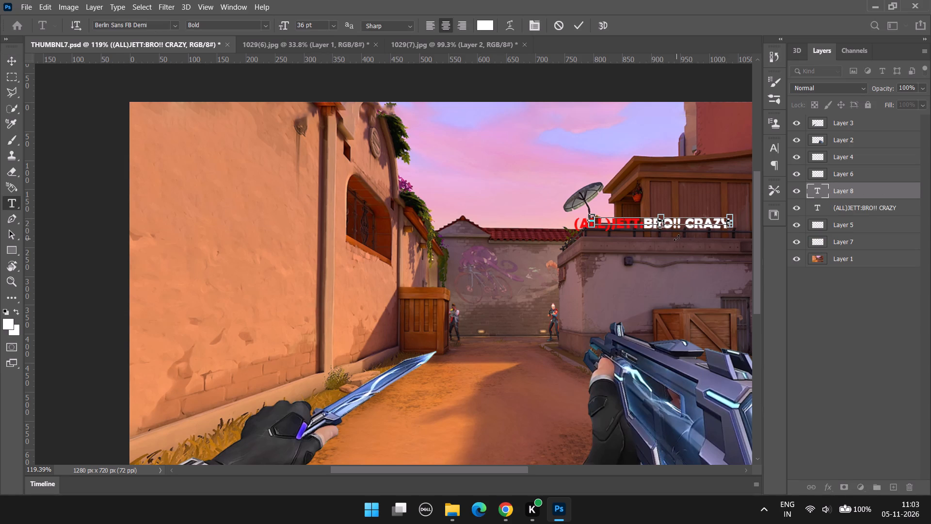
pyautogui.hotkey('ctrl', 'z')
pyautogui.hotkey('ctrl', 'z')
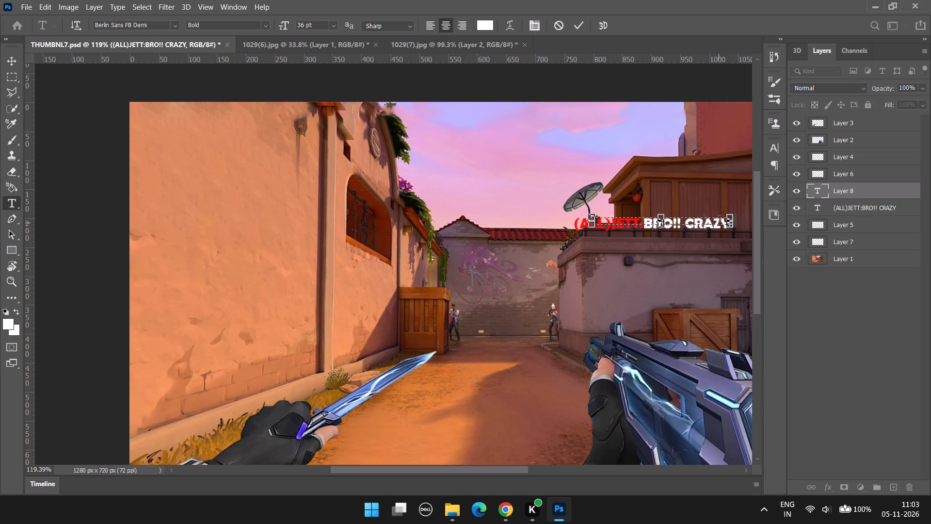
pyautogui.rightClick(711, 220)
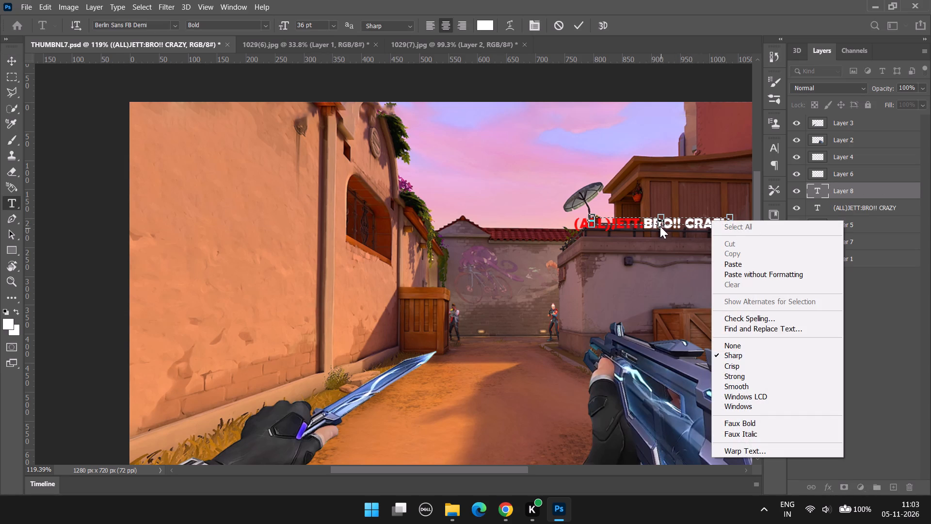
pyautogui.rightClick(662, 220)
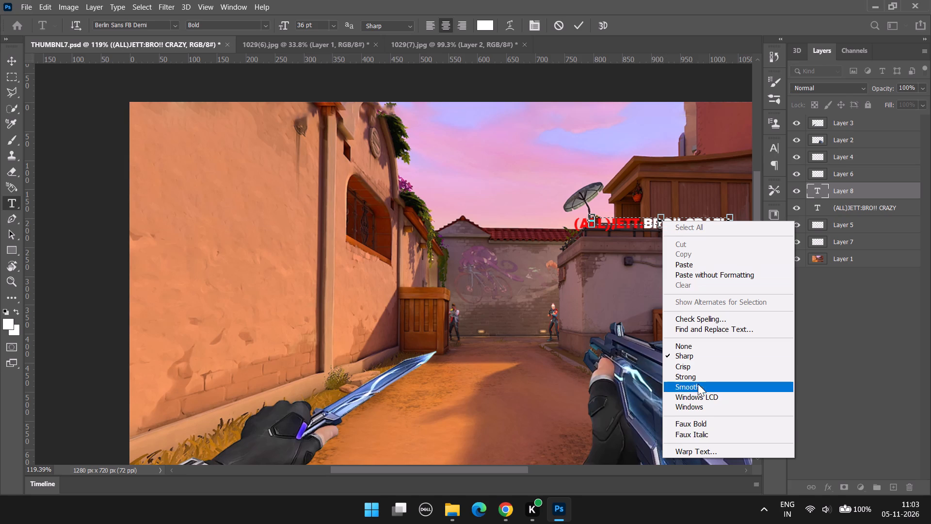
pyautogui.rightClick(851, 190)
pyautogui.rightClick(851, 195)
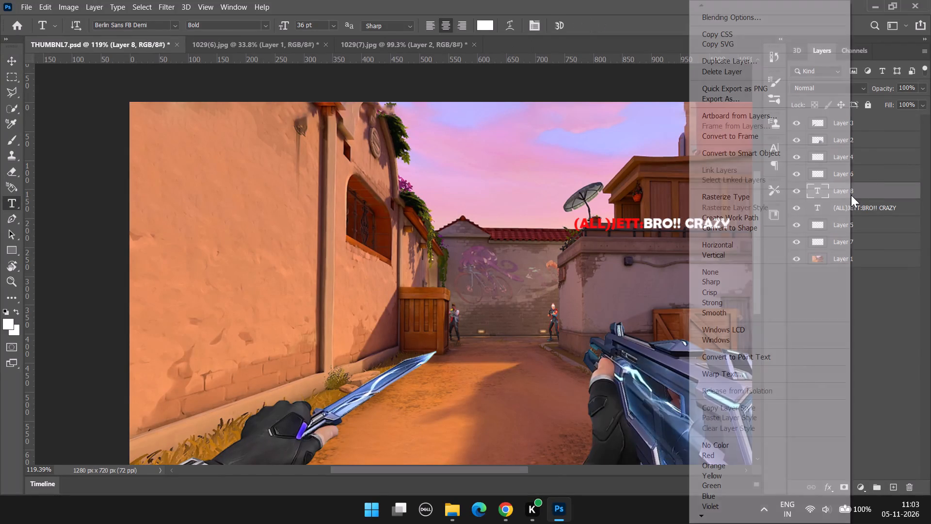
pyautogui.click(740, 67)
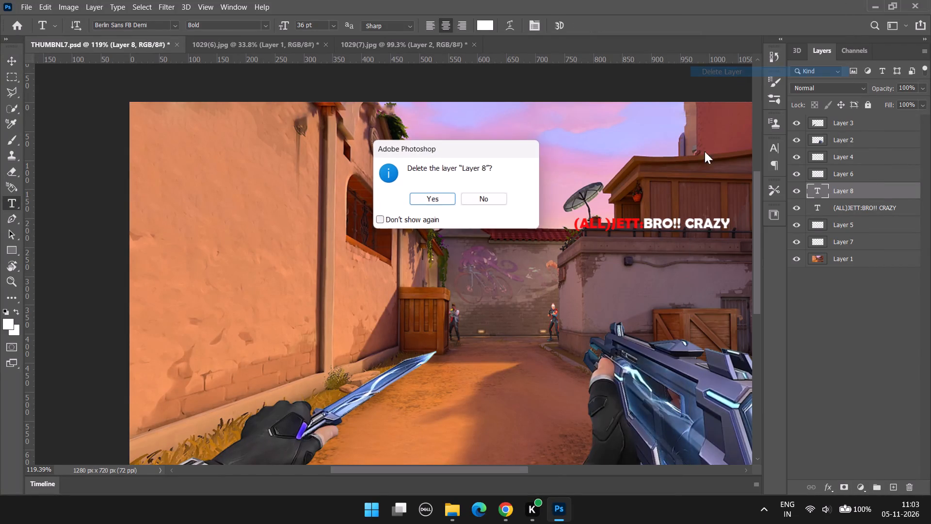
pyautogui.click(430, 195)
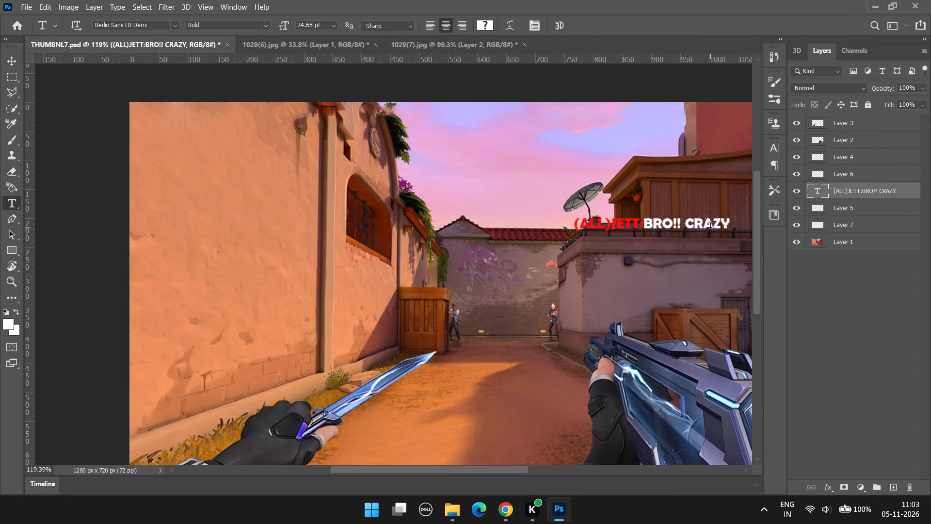
# Preview other fonts on the whole "(ALL)JETT:BRO!! CRAZY" caption and keep Berlin Sans FB Demi, Bold.
pyautogui.click(710, 227)
pyautogui.moveTo(732, 225); pyautogui.dragTo(480, 204)
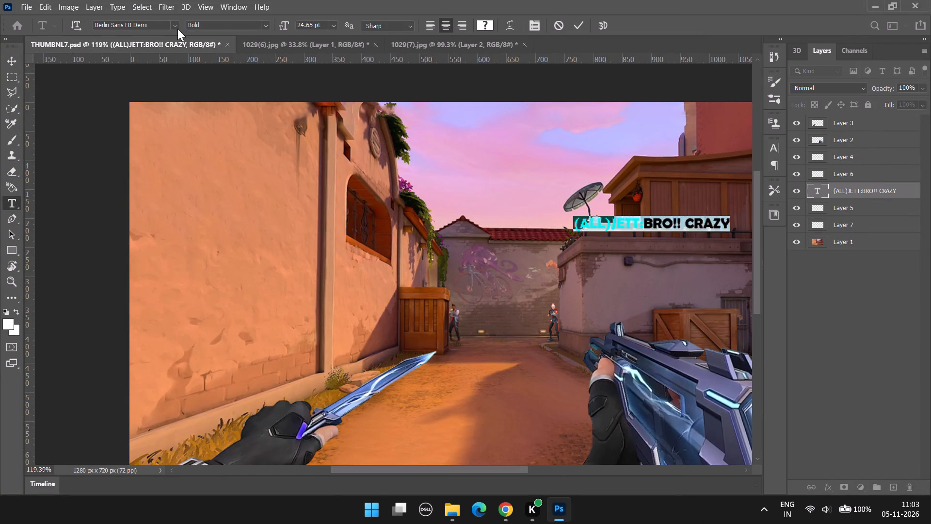
pyautogui.click(174, 26)
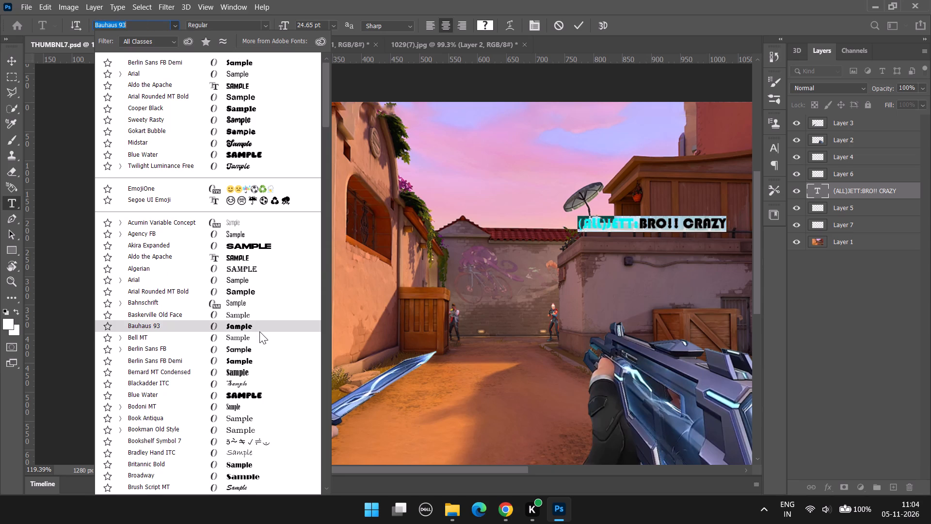
pyautogui.click(252, 360)
pyautogui.click(708, 215)
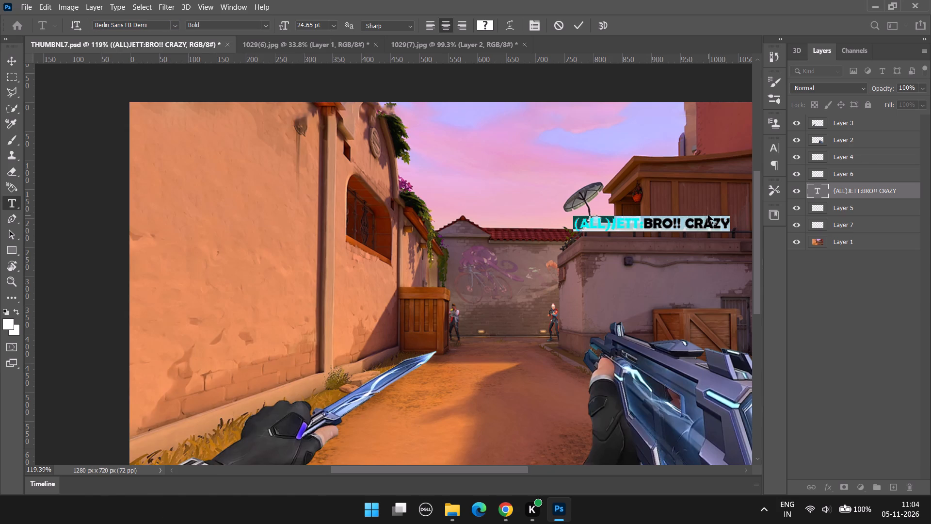
pyautogui.click(699, 237)
pyautogui.click(696, 231)
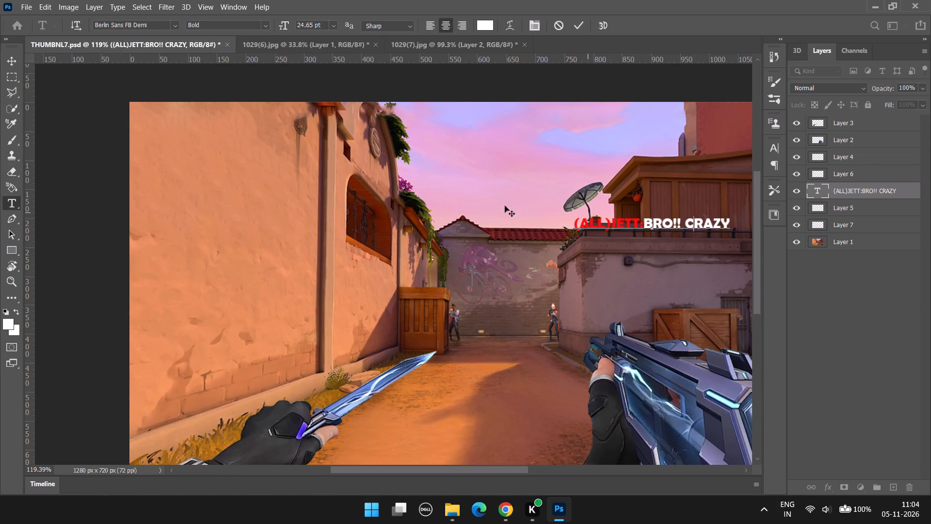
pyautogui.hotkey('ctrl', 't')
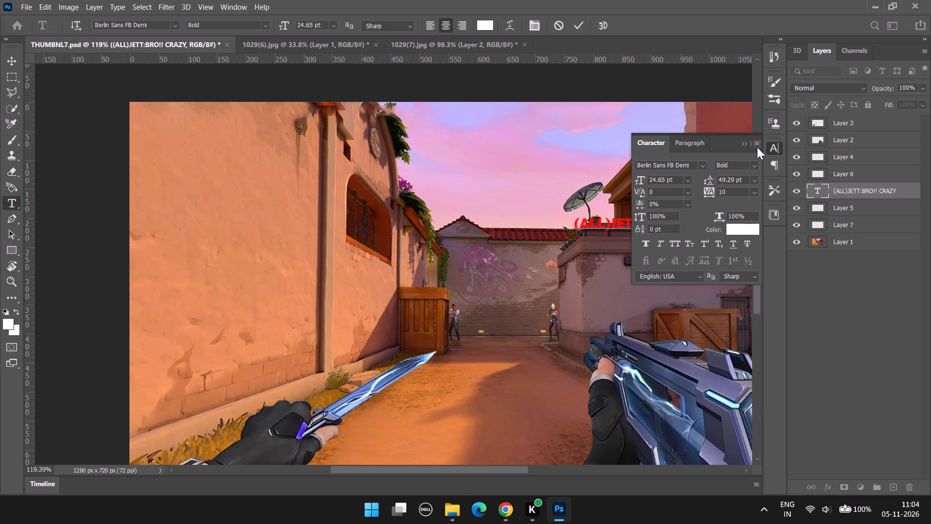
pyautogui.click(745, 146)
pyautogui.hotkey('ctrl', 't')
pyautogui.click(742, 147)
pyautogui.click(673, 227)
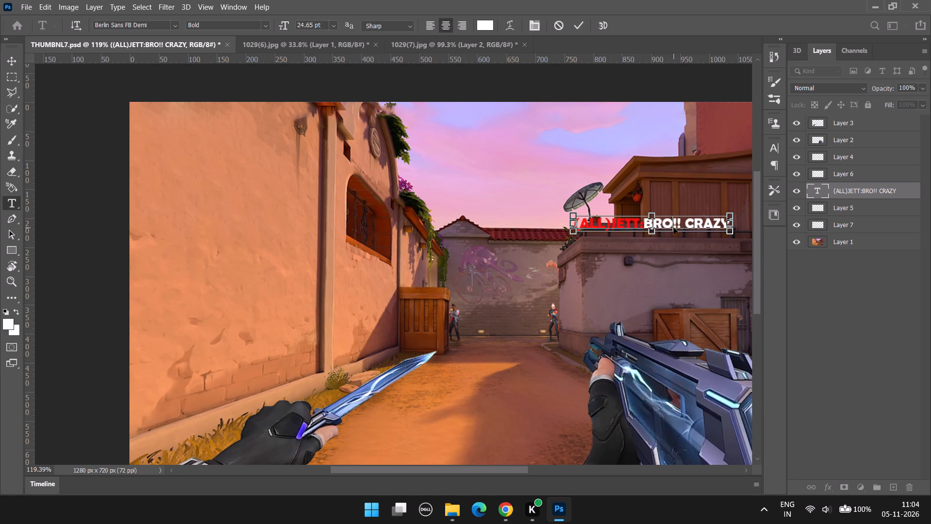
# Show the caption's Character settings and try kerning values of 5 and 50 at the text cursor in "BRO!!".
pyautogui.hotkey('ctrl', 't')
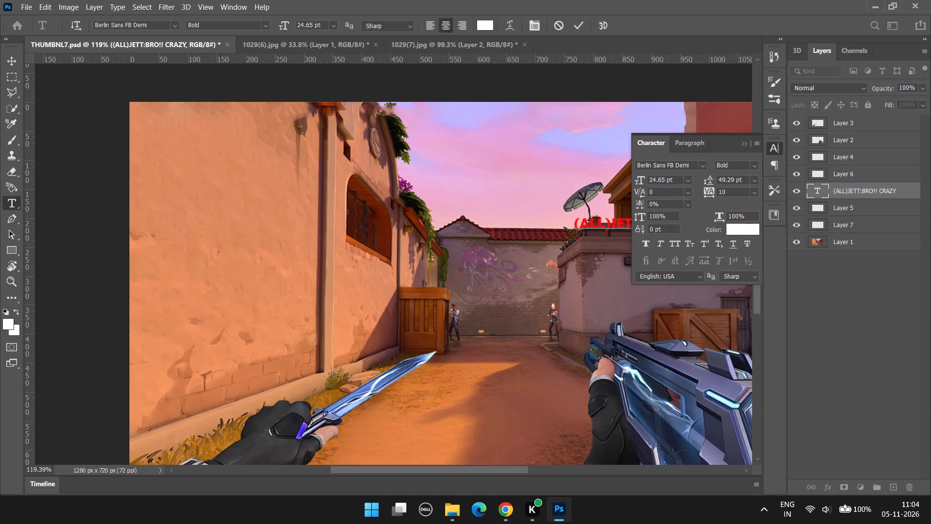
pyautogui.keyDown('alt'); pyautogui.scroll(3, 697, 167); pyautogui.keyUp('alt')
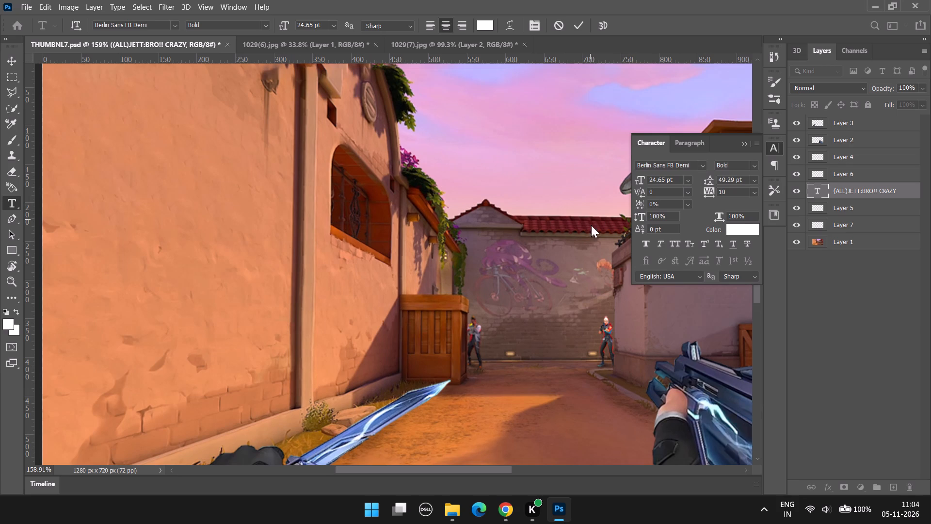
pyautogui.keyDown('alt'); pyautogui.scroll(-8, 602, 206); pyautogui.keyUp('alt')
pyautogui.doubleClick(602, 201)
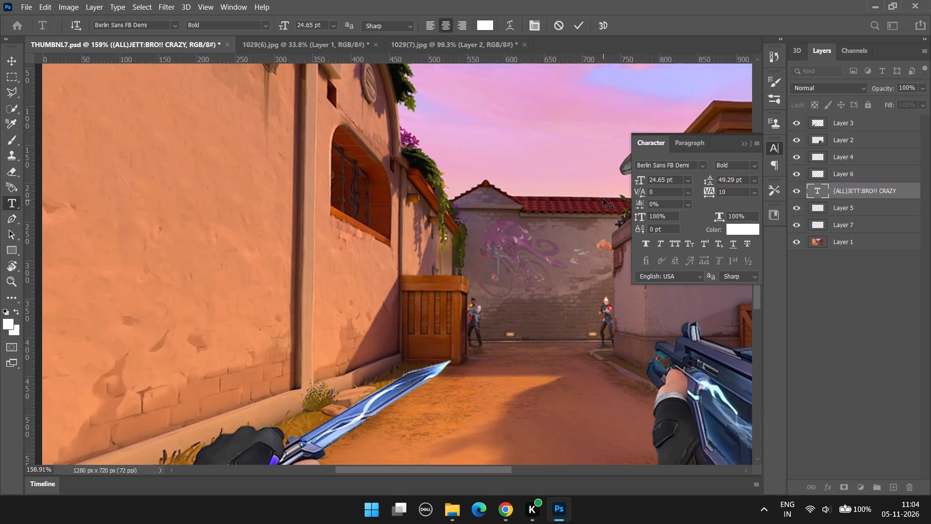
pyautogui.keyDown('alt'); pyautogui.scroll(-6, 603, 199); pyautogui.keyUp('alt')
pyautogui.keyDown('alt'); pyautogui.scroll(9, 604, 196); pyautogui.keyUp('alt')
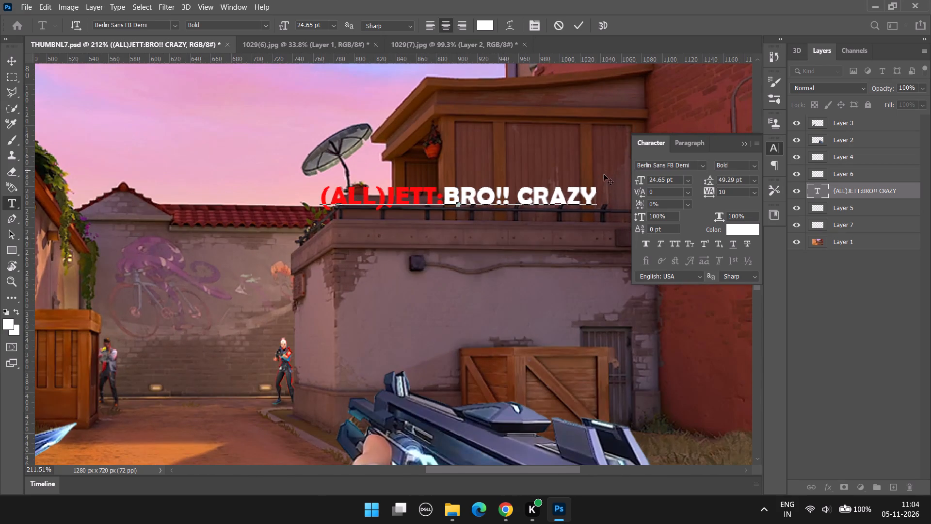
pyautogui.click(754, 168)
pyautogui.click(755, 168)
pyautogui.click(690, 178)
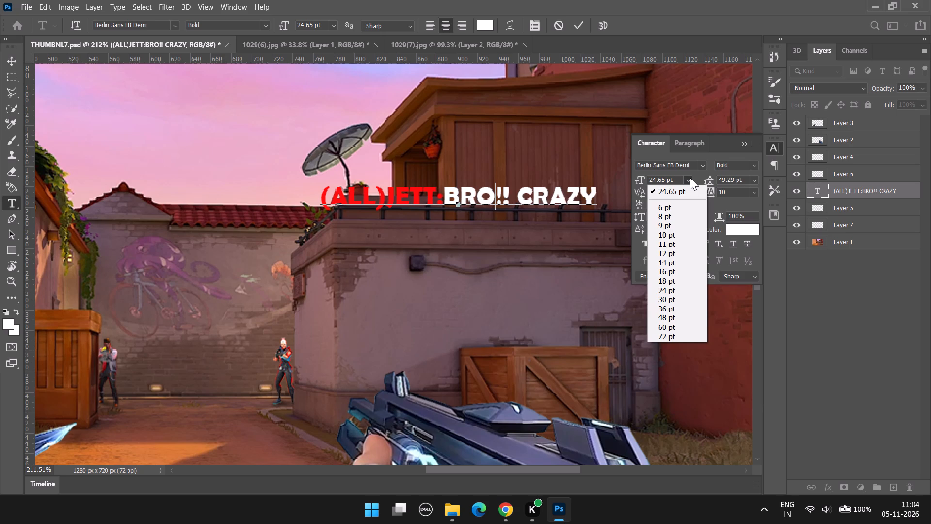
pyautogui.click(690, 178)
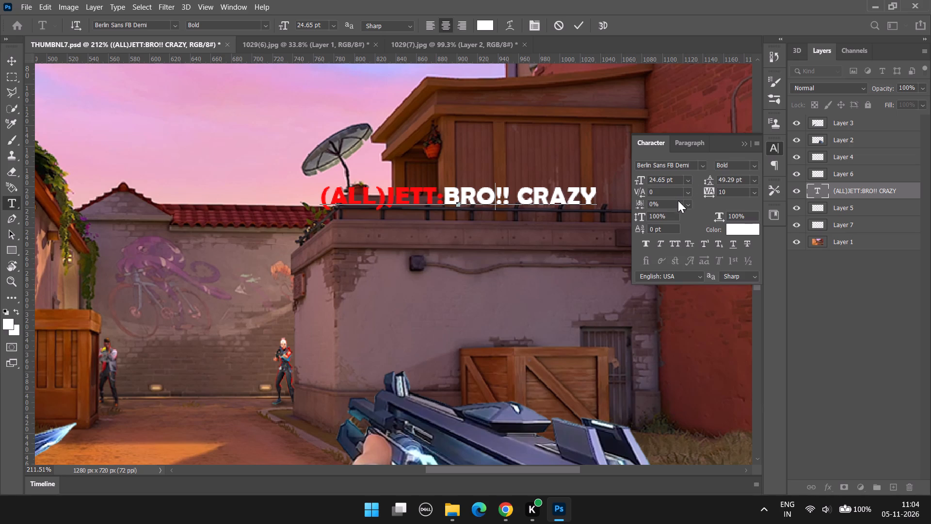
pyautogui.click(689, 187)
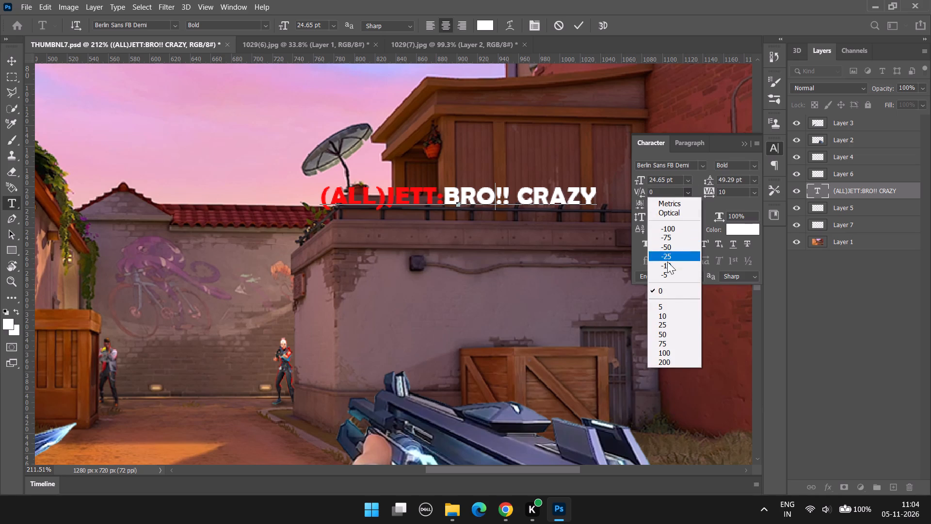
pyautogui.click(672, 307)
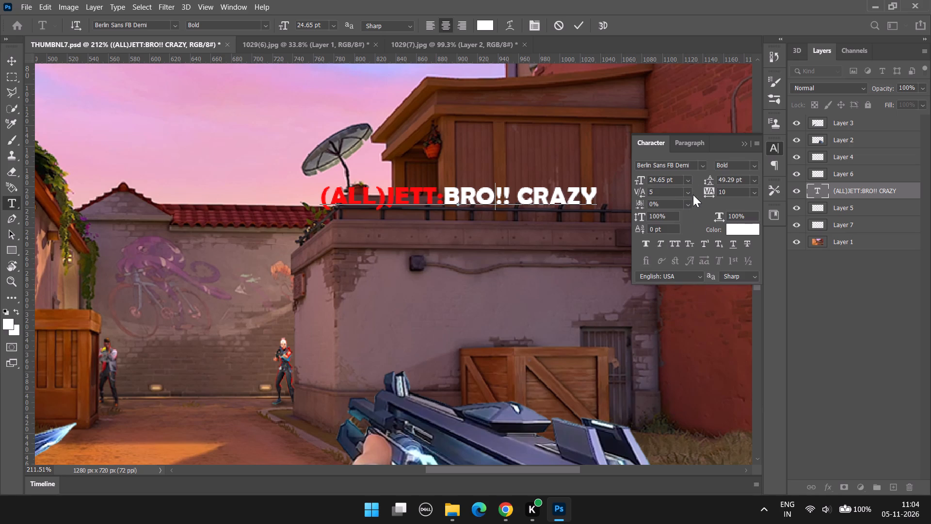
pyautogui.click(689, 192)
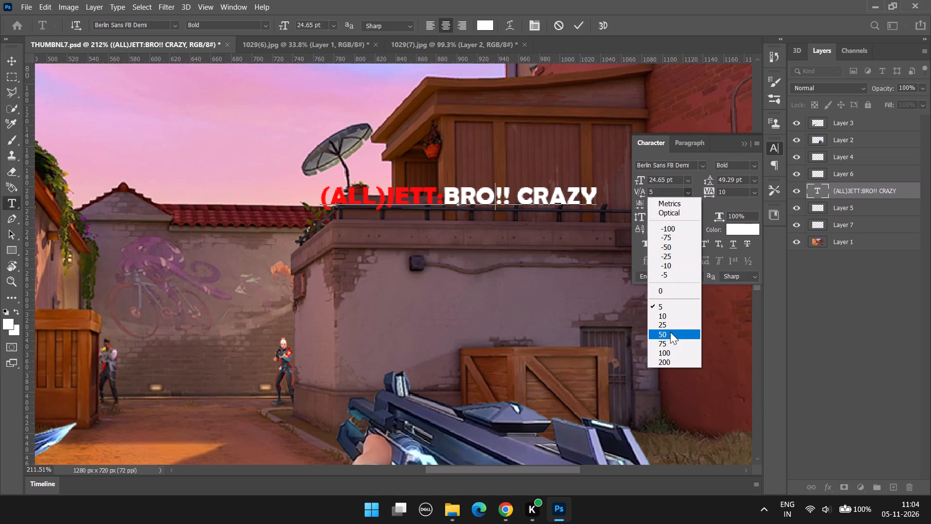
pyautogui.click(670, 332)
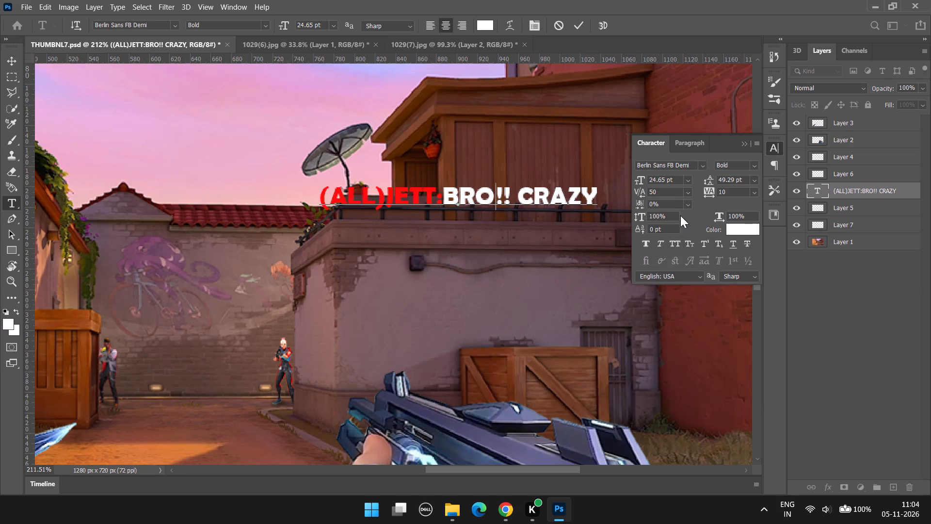
# Set the caption's tsume to 30% at the text cursor.
pyautogui.click(688, 208)
pyautogui.click(671, 242)
# Set the kerning at the text cursor in the caption to 5.
pyautogui.click(690, 190)
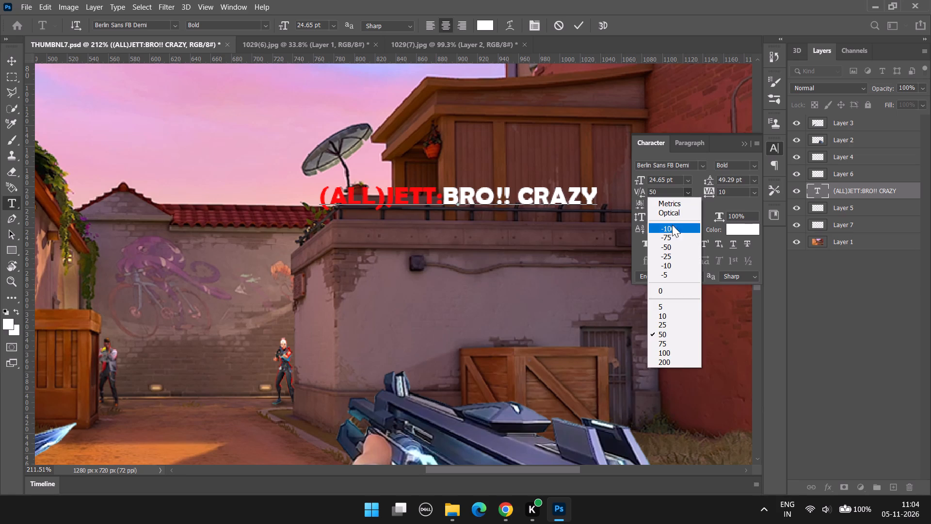
pyautogui.click(672, 285)
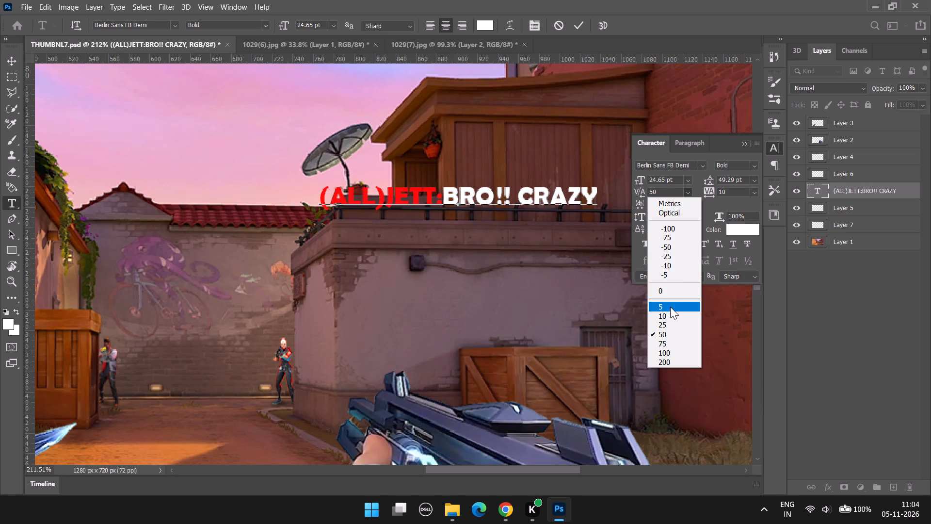
pyautogui.click(670, 307)
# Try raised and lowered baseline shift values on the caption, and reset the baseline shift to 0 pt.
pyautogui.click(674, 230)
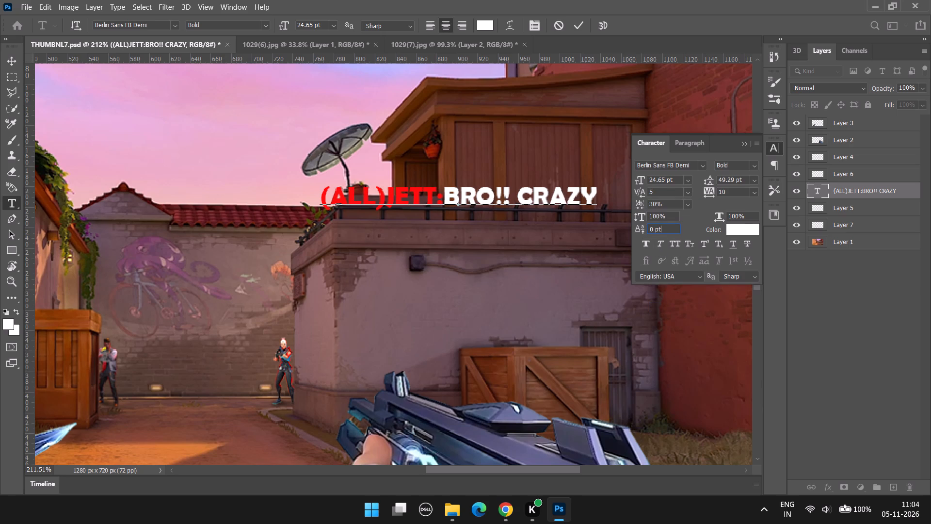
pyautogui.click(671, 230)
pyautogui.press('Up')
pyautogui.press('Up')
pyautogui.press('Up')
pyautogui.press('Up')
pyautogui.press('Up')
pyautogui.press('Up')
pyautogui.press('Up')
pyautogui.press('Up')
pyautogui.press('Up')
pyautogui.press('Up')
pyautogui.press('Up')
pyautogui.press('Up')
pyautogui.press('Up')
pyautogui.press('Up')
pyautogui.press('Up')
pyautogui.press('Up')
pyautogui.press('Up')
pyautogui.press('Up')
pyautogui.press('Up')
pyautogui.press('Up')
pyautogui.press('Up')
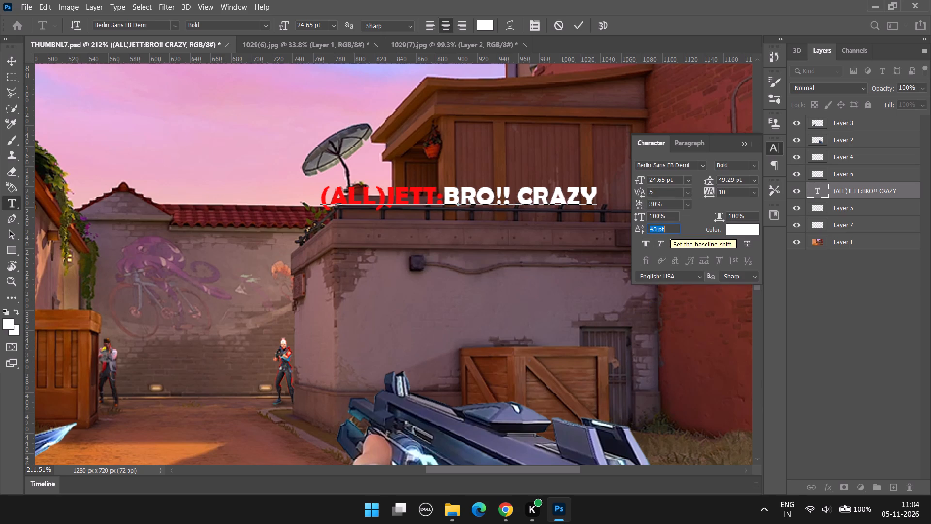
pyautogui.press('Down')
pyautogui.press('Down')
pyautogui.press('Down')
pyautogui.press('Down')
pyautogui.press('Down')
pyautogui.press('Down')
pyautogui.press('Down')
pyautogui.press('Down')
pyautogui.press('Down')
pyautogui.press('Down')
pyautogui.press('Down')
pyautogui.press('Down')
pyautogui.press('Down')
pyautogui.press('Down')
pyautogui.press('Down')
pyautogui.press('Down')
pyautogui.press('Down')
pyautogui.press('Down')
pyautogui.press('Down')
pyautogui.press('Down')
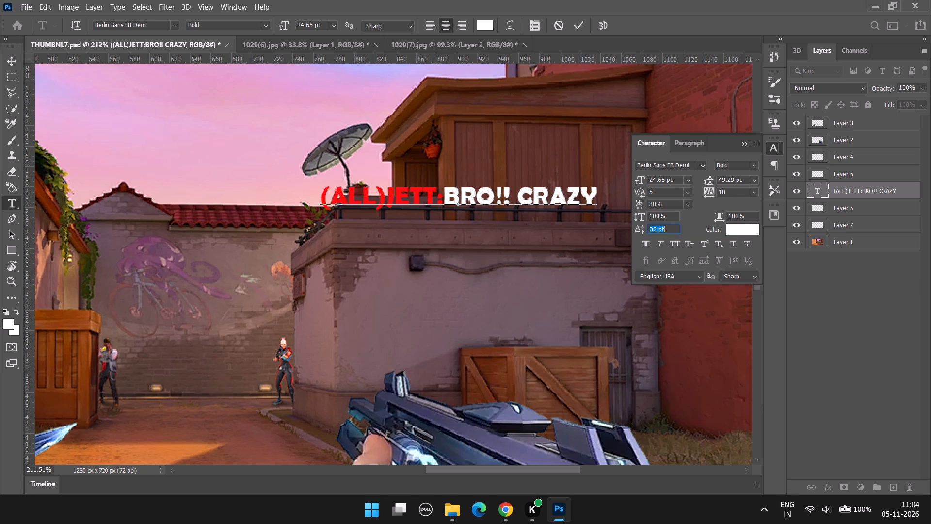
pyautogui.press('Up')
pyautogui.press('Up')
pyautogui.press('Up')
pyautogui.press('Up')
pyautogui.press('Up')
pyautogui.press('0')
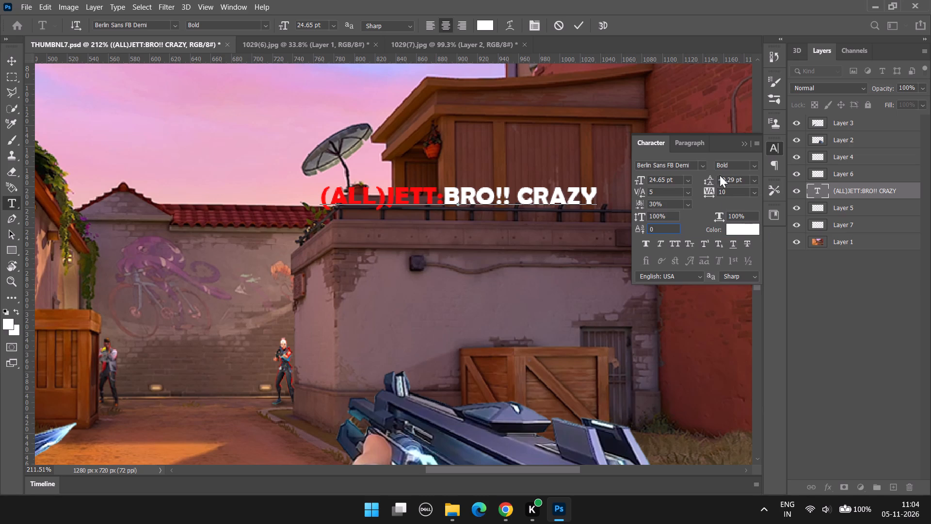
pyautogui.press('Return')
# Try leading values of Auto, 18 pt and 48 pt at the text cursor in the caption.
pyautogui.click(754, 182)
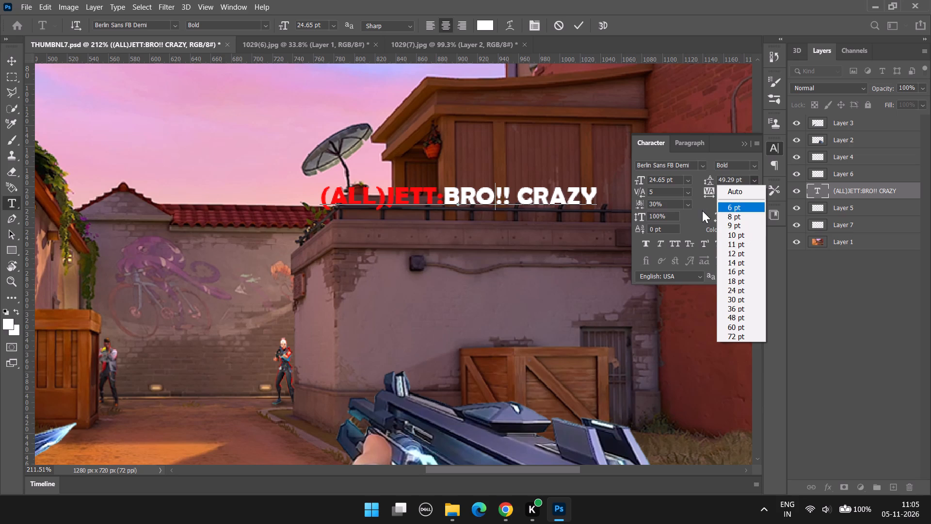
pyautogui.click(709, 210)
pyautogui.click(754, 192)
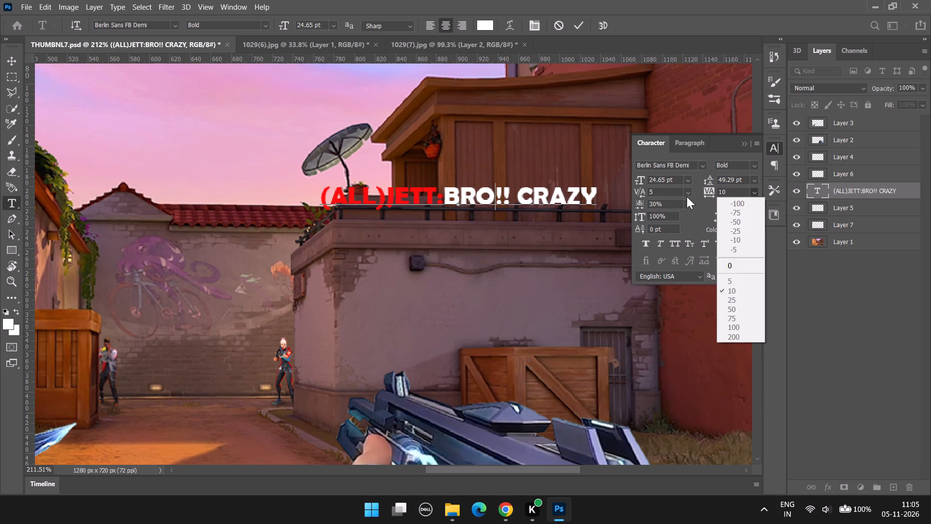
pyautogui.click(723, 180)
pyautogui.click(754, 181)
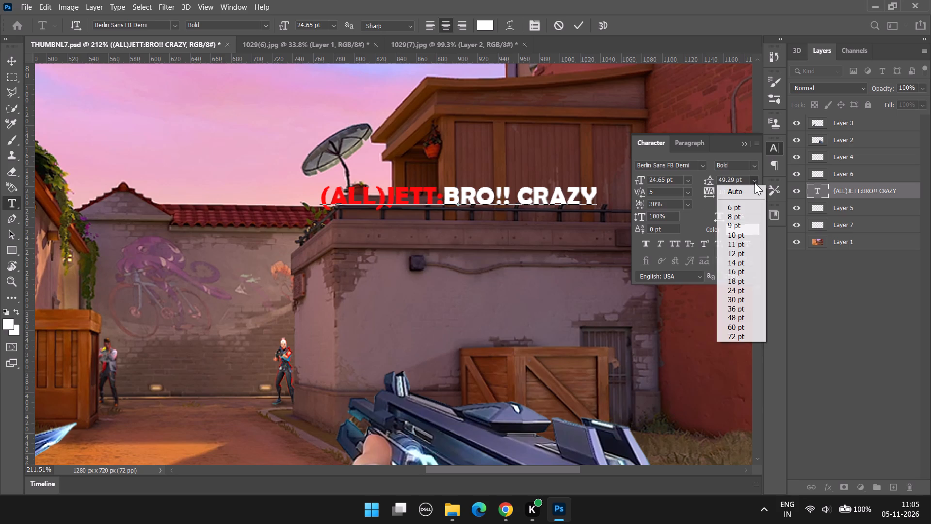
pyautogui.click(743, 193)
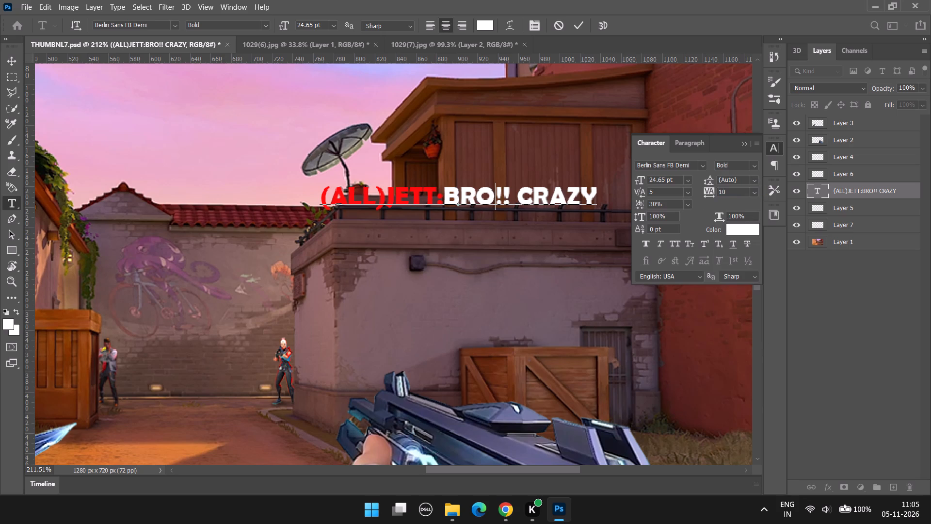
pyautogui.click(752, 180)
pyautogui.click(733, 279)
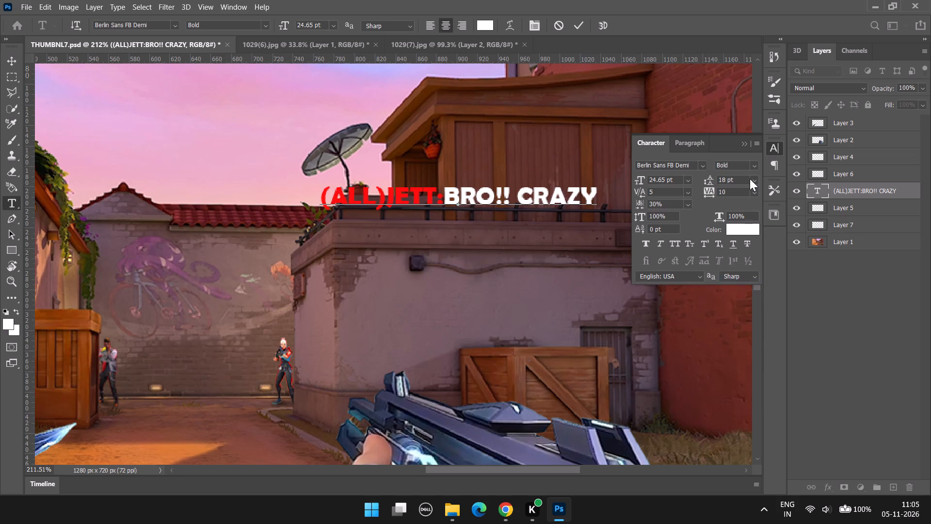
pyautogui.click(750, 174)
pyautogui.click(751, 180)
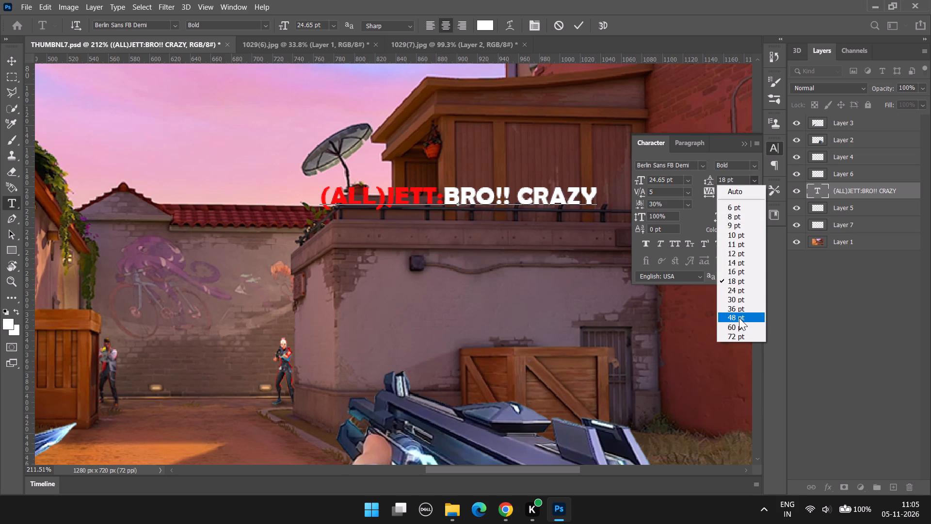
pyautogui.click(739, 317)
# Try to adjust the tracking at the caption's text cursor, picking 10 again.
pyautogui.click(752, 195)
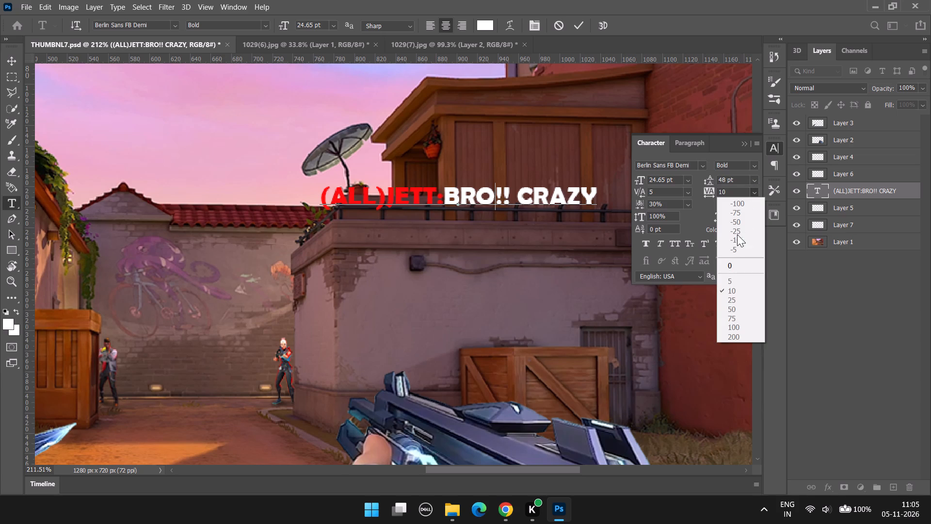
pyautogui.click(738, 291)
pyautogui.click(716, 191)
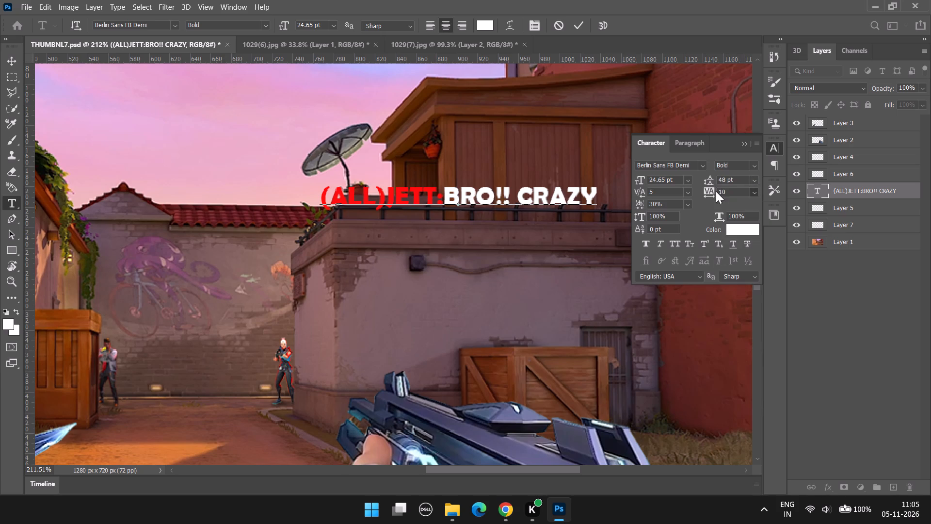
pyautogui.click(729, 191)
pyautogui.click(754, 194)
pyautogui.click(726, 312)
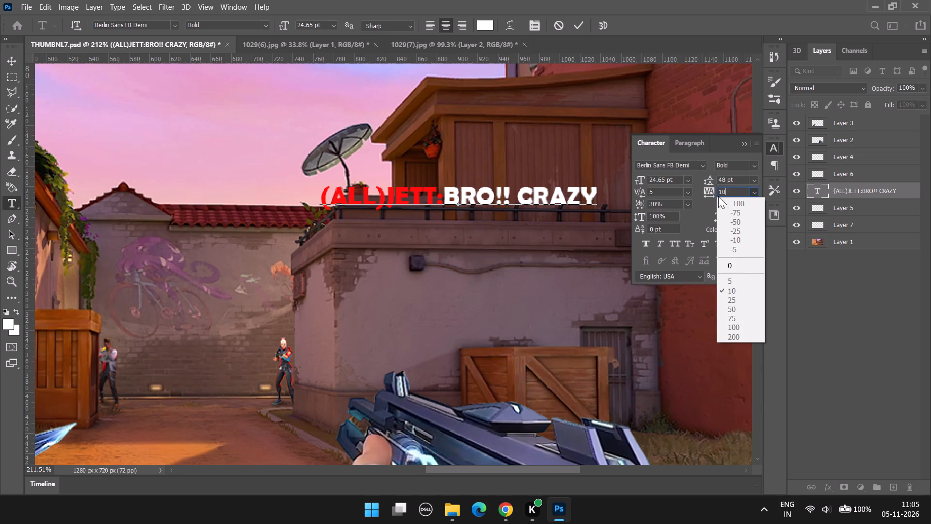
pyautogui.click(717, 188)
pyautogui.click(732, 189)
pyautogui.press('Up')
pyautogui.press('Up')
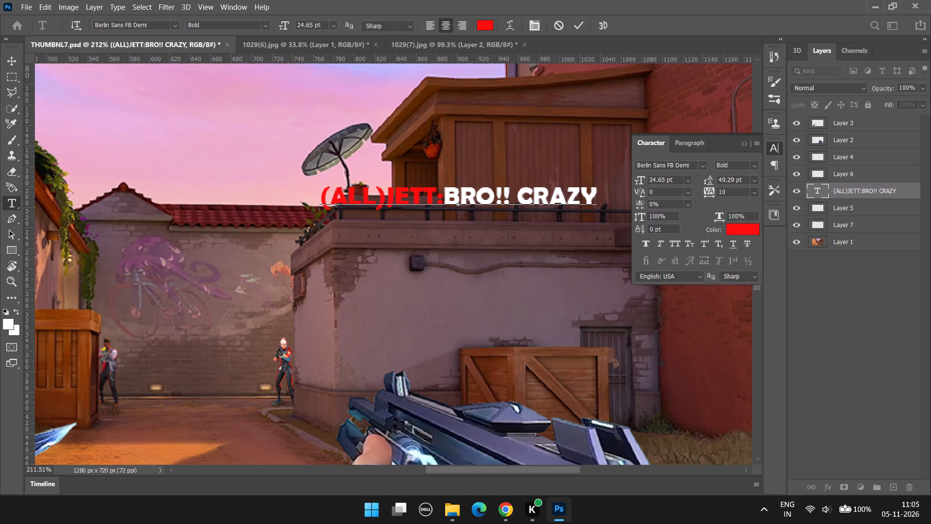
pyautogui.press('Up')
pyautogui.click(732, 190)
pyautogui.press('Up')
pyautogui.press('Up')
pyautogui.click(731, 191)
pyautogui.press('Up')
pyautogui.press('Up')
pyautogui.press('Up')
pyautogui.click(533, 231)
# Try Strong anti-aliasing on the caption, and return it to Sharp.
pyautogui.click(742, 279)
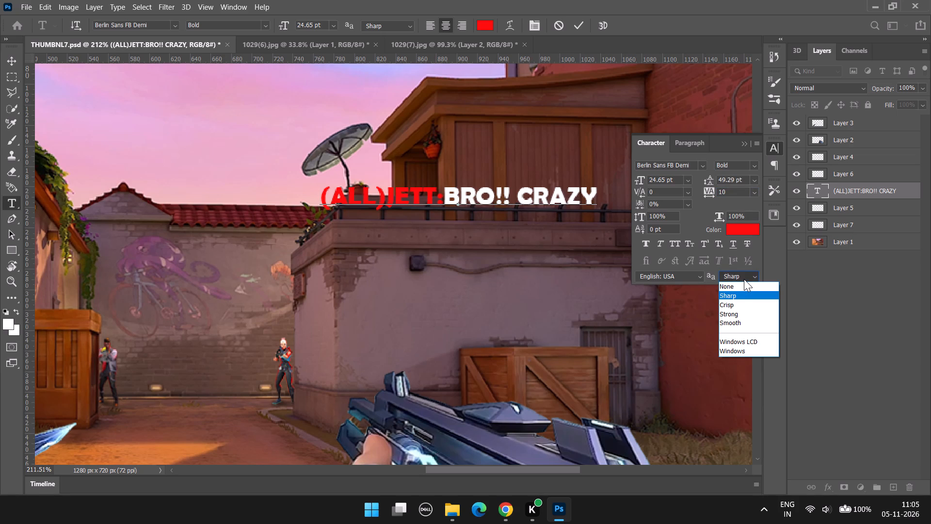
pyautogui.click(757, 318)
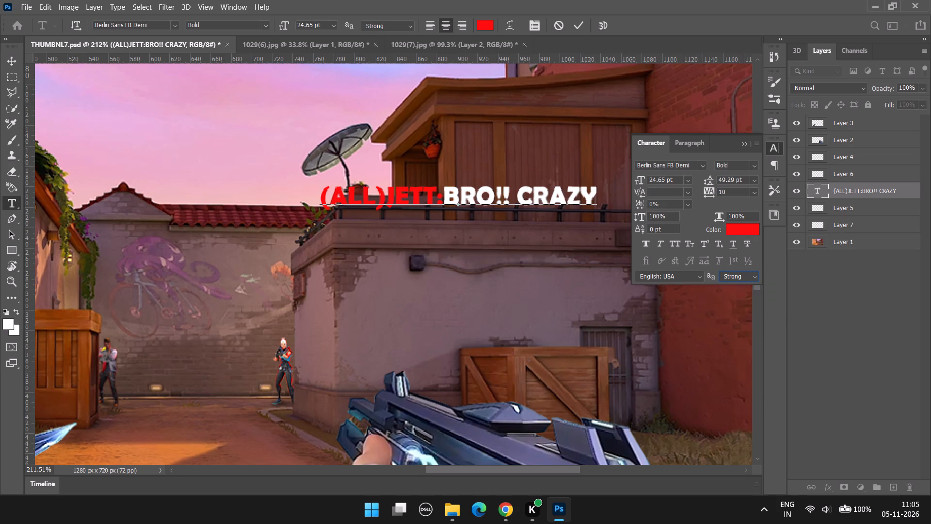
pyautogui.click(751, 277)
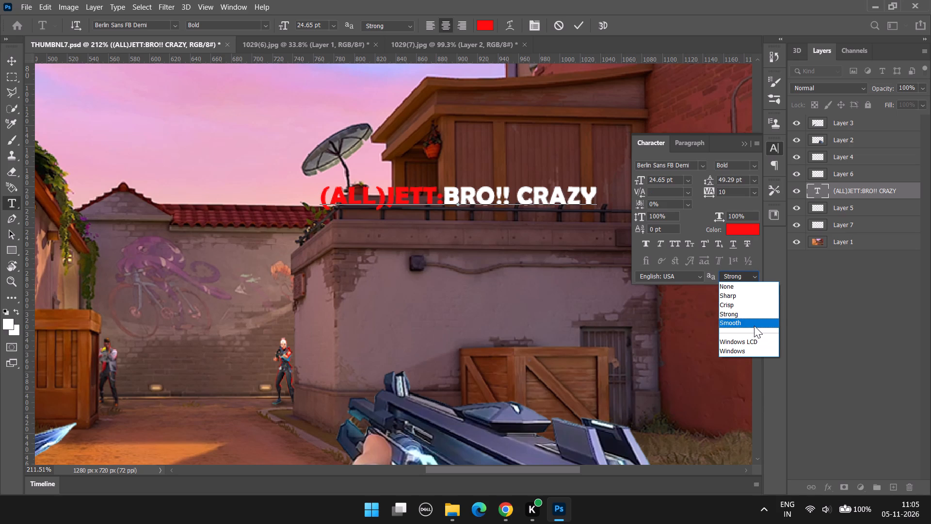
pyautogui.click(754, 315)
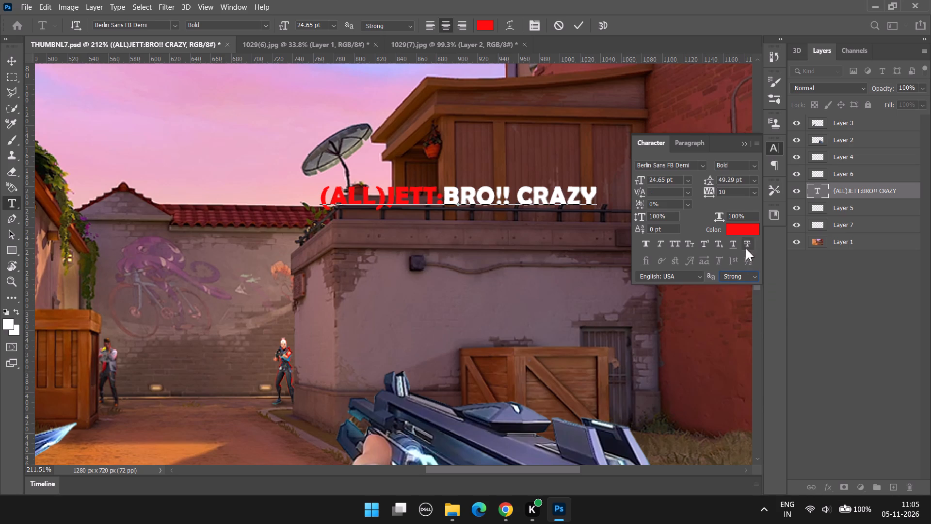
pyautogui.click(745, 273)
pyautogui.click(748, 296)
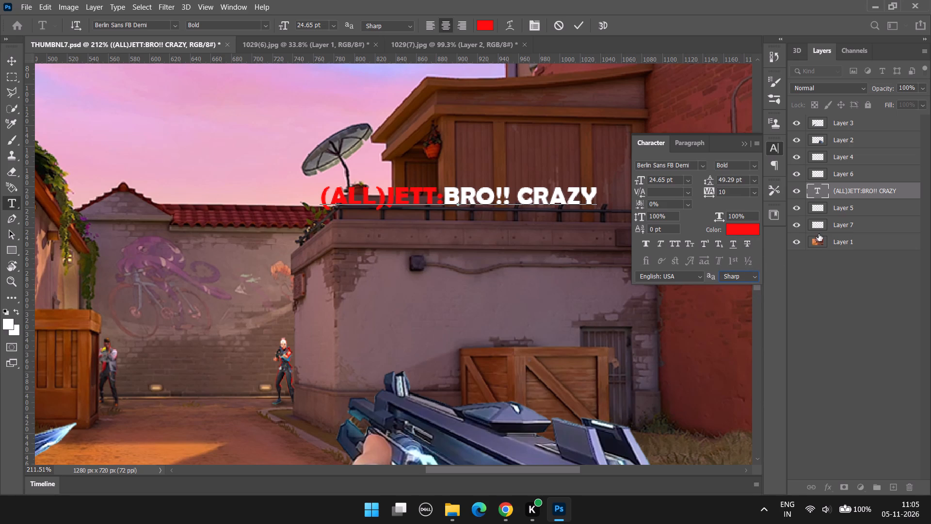
# Switch briefly to the Paragraph settings and back, and collapse the Character settings.
pyautogui.click(678, 140)
pyautogui.doubleClick(642, 143)
pyautogui.click(742, 146)
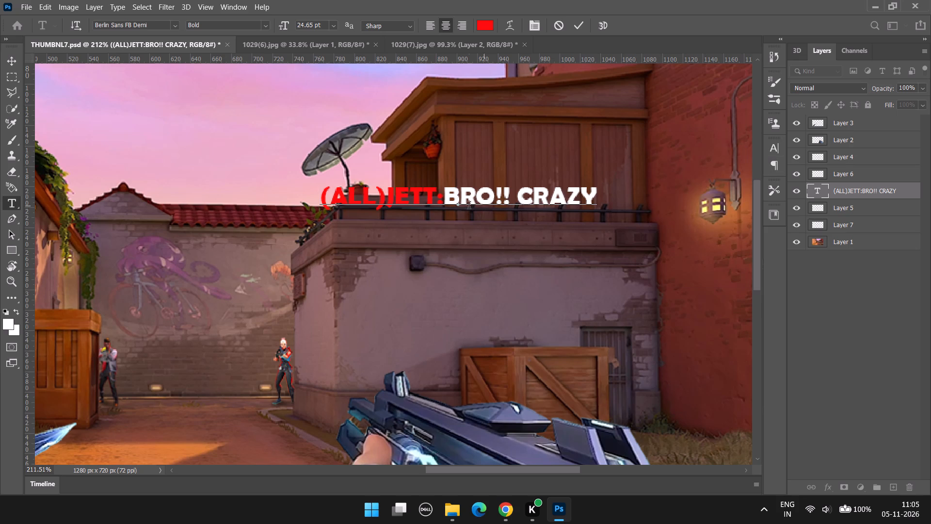
# Select the whole "(ALL)JETT:BRO!! CRAZY" caption and commit its text edit.
pyautogui.click(468, 206)
pyautogui.click(581, 201)
pyautogui.moveTo(608, 200); pyautogui.dragTo(462, 197)
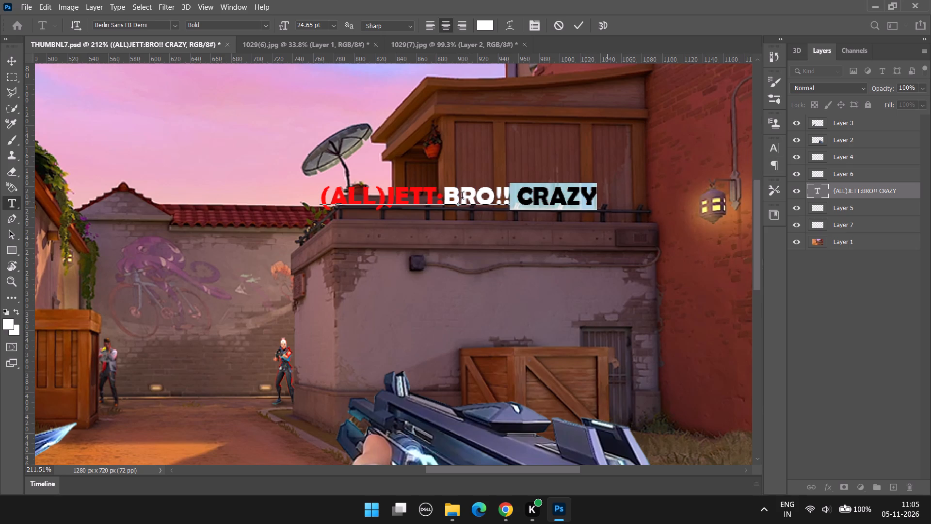
pyautogui.moveTo(462, 197); pyautogui.dragTo(292, 191)
pyautogui.keyDown('alt'); pyautogui.scroll(-3, 213, 124); pyautogui.keyUp('alt')
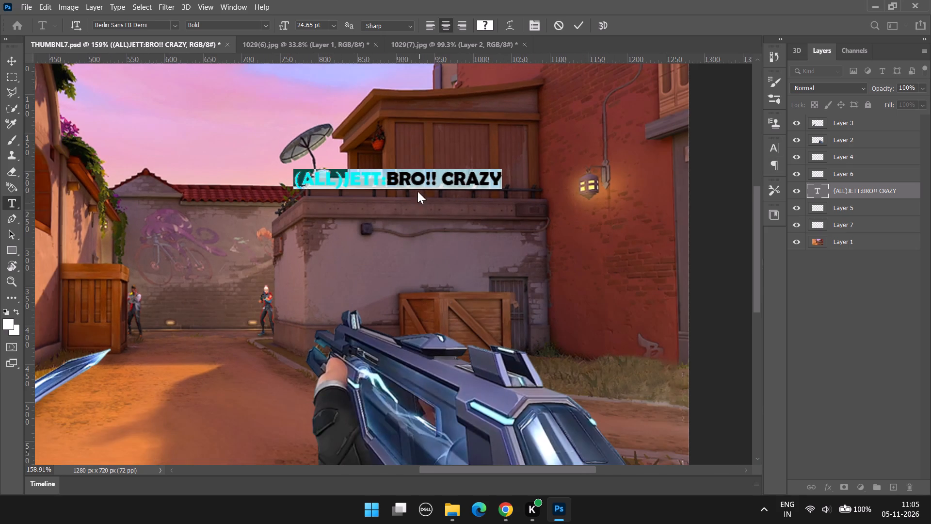
pyautogui.click(415, 182)
pyautogui.click(531, 184)
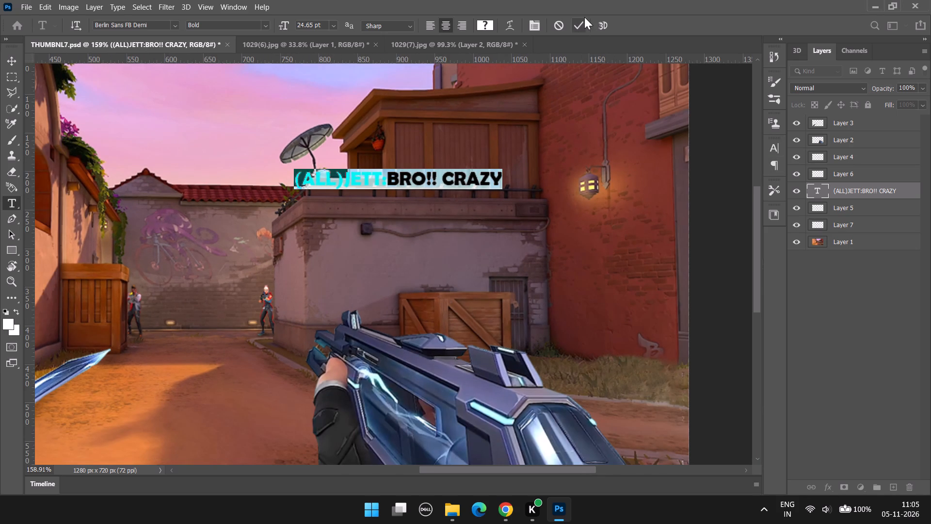
pyautogui.click(584, 17)
pyautogui.click(581, 28)
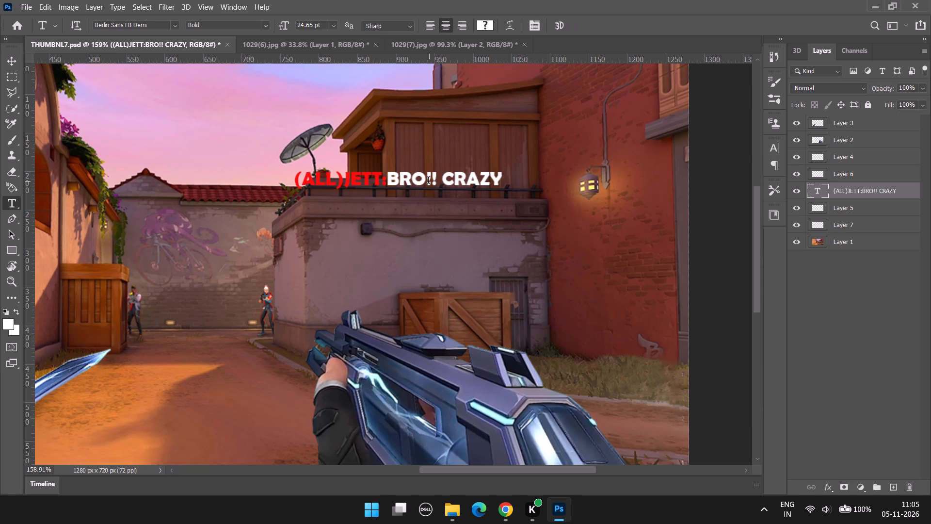
# Move the caption down onto the plain wall below the balcony, centred at about X 924 px, Y 304 px.
pyautogui.hotkey('ctrl', 't')
pyautogui.moveTo(414, 174); pyautogui.dragTo(429, 246)
pyautogui.doubleClick(431, 246)
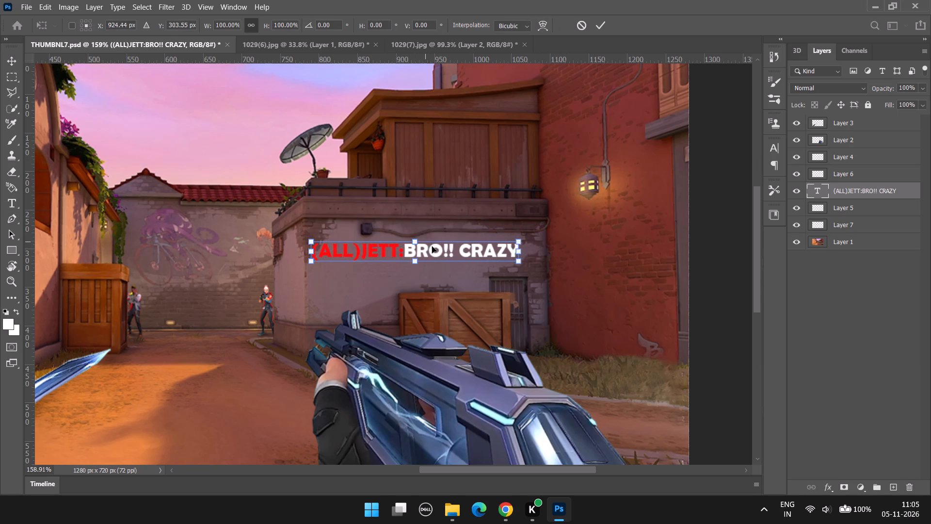
# Preview alternative fonts, from Arial through Freestyle Script, on the "JETT:BRO!! CRAZY" part of the caption.
pyautogui.click(442, 242)
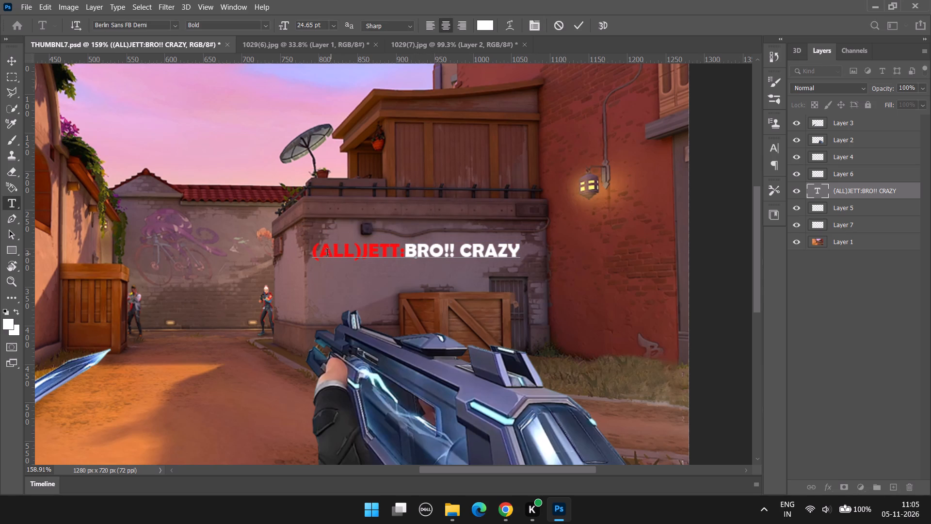
pyautogui.moveTo(315, 255); pyautogui.dragTo(359, 257)
pyautogui.moveTo(364, 257); pyautogui.dragTo(572, 262)
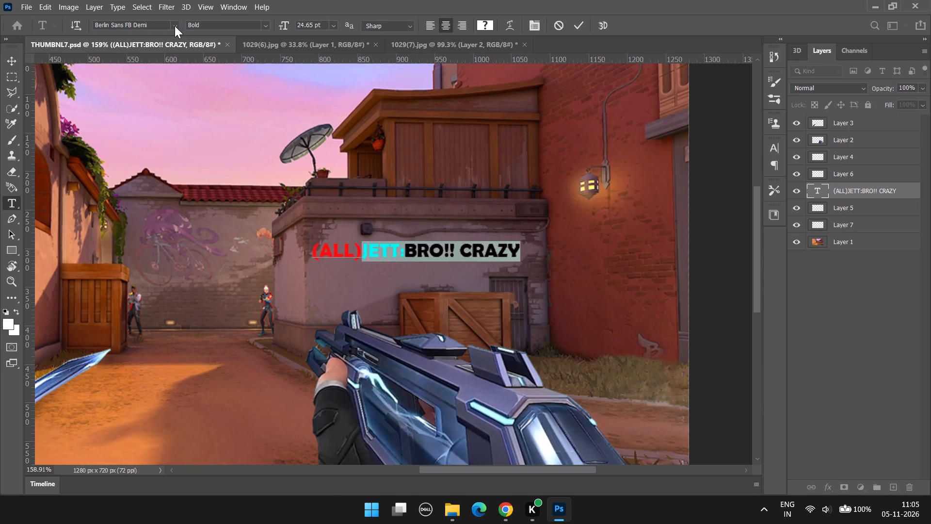
pyautogui.click(175, 26)
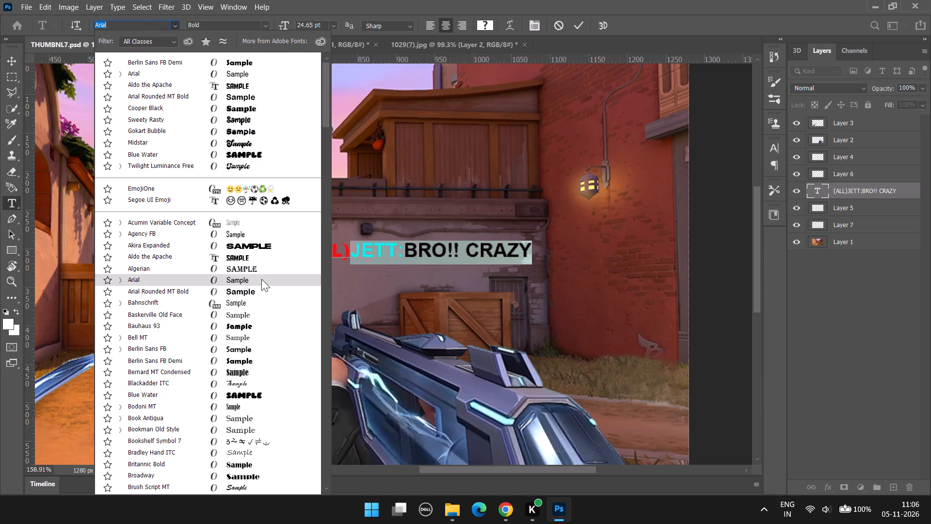
pyautogui.scroll(-1, 261, 442)
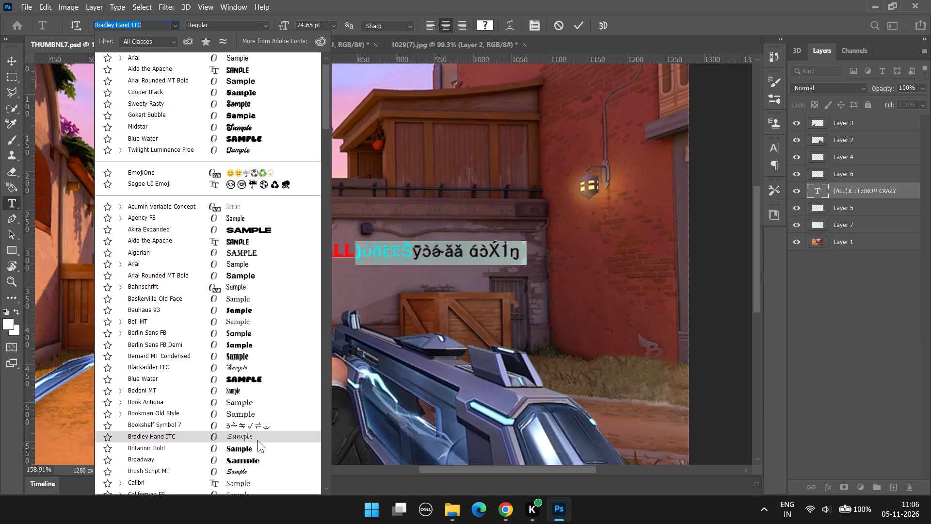
pyautogui.scroll(-1, 257, 448)
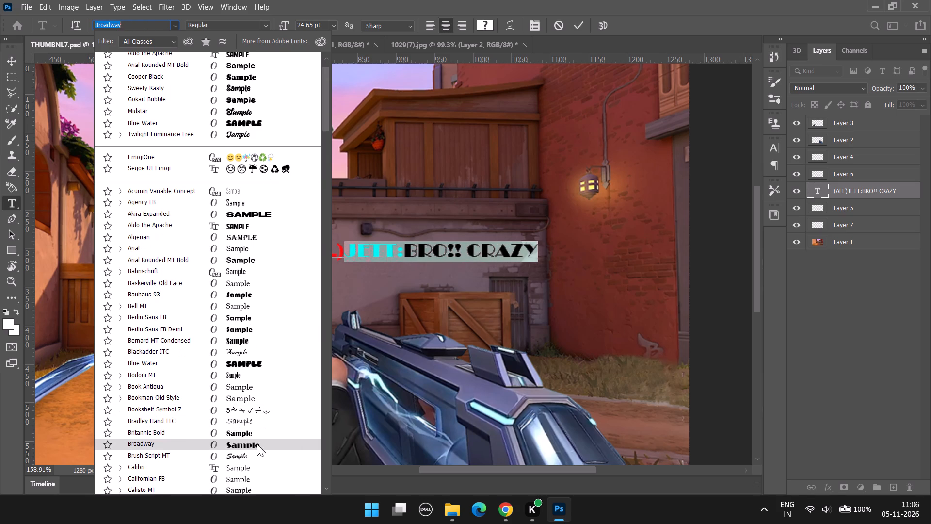
pyautogui.scroll(-3, 257, 438)
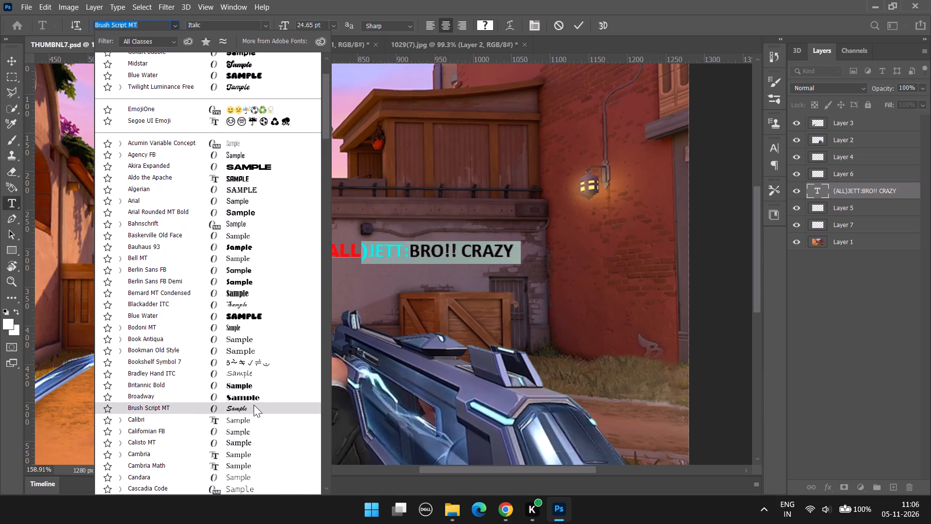
pyautogui.scroll(-4, 253, 393)
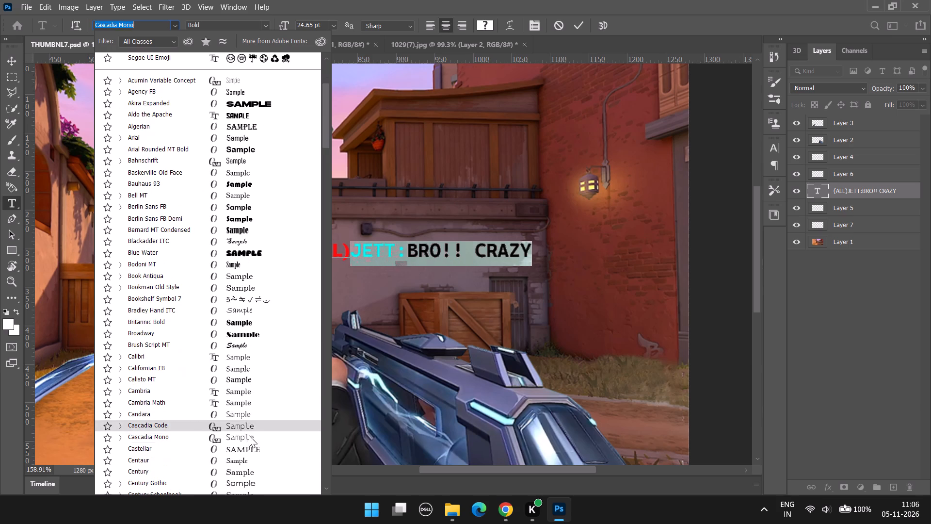
pyautogui.scroll(-3, 246, 439)
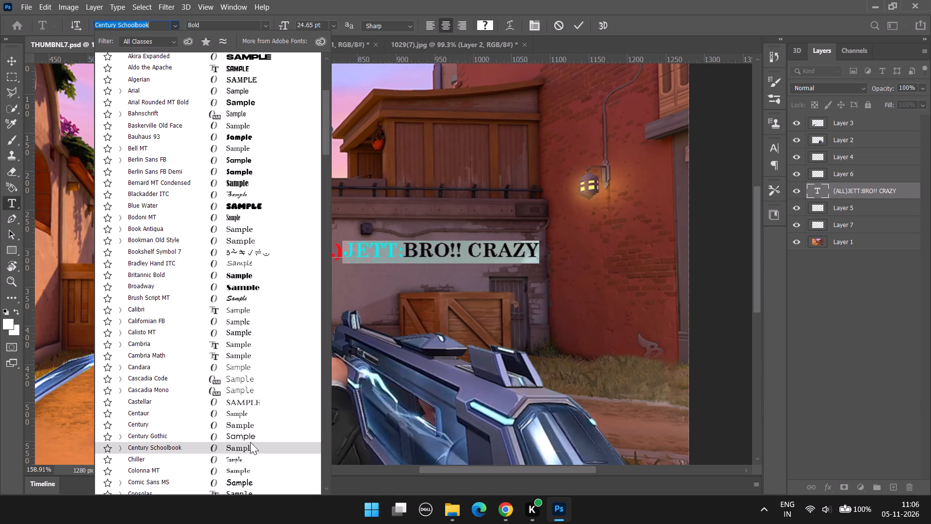
pyautogui.scroll(-5, 257, 419)
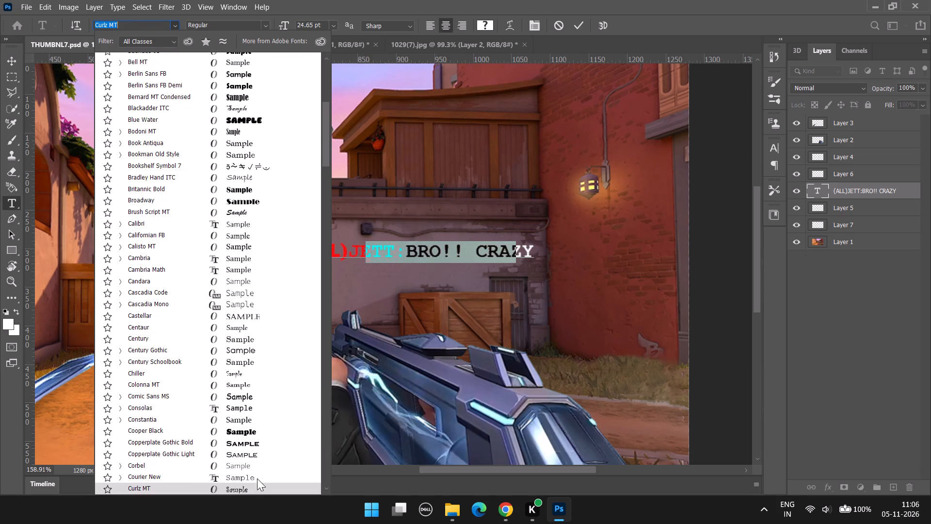
pyautogui.scroll(-3, 257, 435)
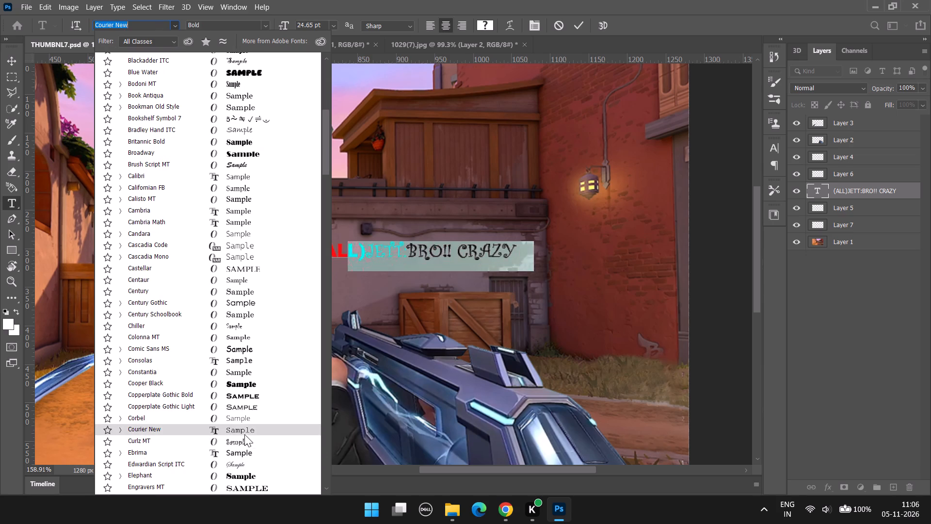
pyautogui.scroll(-10, 255, 360)
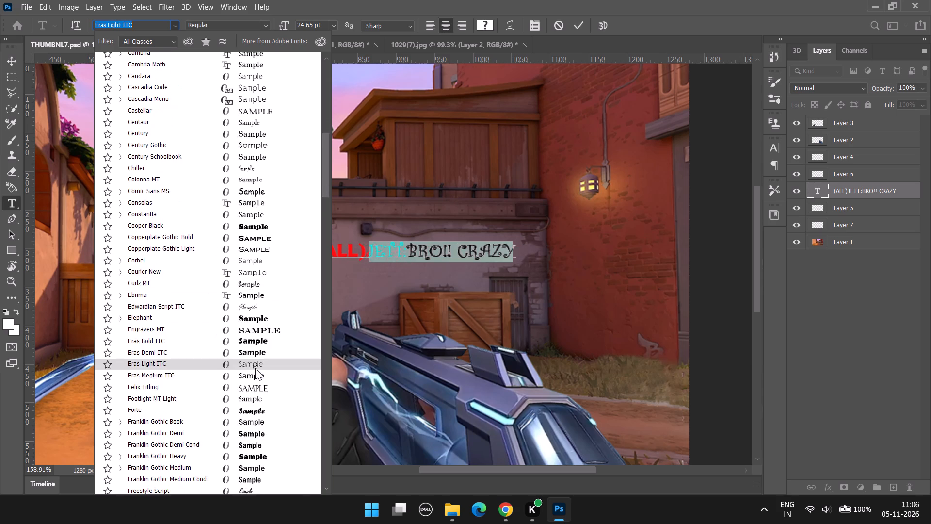
pyautogui.scroll(-3, 255, 369)
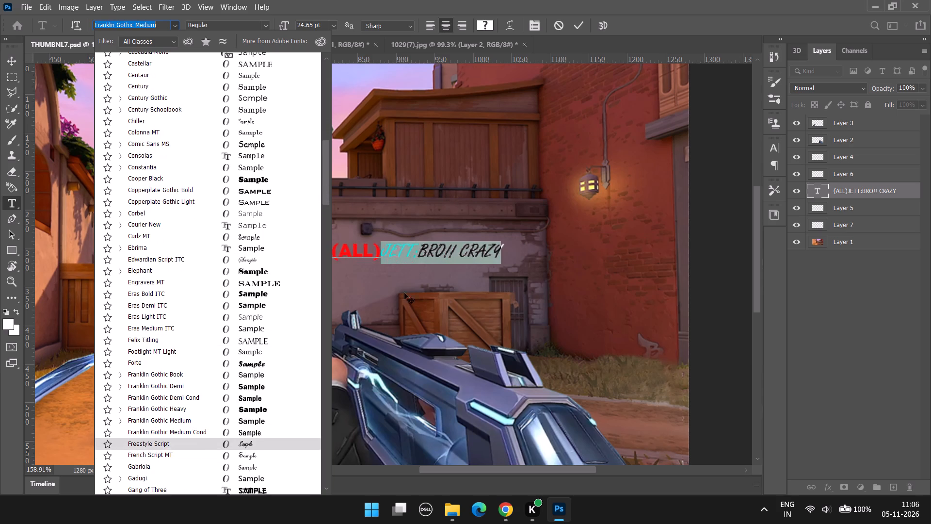
pyautogui.click(559, 112)
pyautogui.click(423, 276)
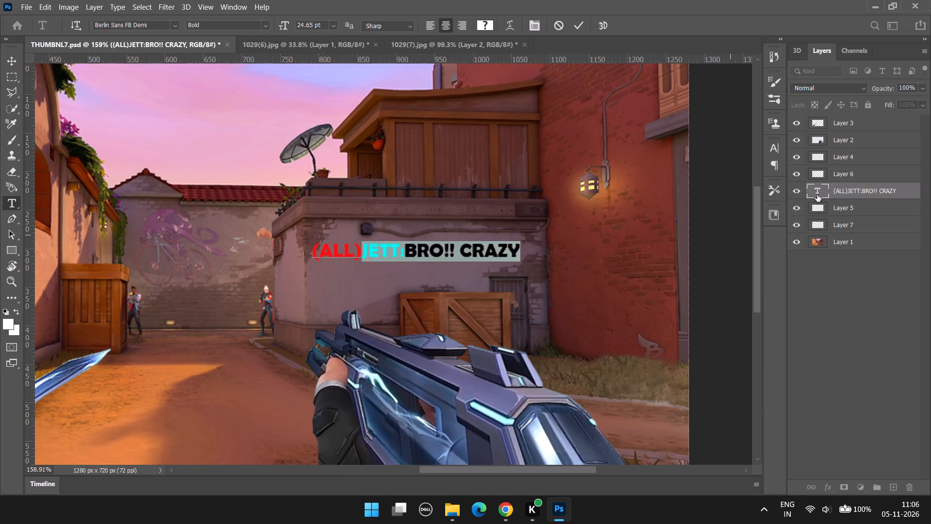
# Delete the "JETT:BRO!! CRAZY" text and the whole caption text layer.
pyautogui.press('Delete')
pyautogui.press('Delete')
pyautogui.click(851, 186)
pyautogui.press('Delete')
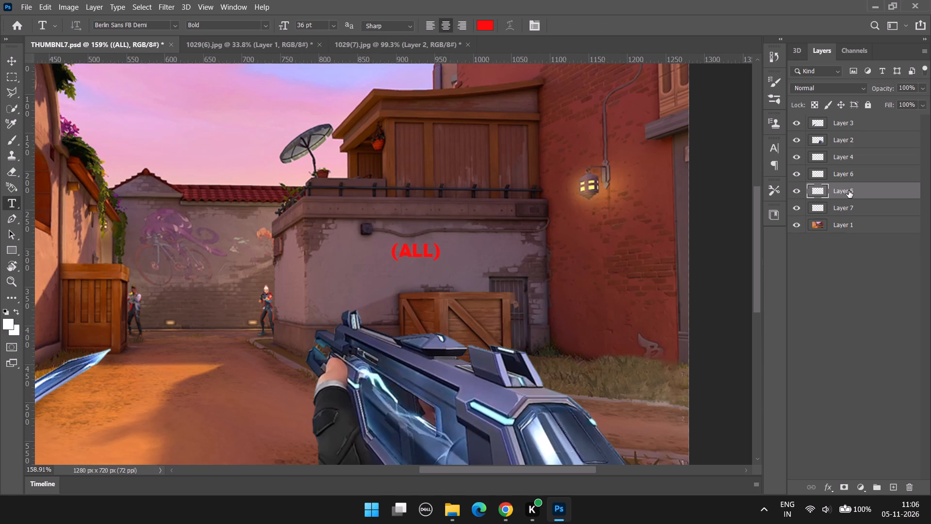
# Examine the whole composition and compare it with the alley background, Layer 1, hidden and shown.
pyautogui.scroll(-8, 162, 276)
pyautogui.scroll(1, 254, 266)
pyautogui.keyDown('alt'); pyautogui.scroll(7, 405, 291); pyautogui.keyUp('alt')
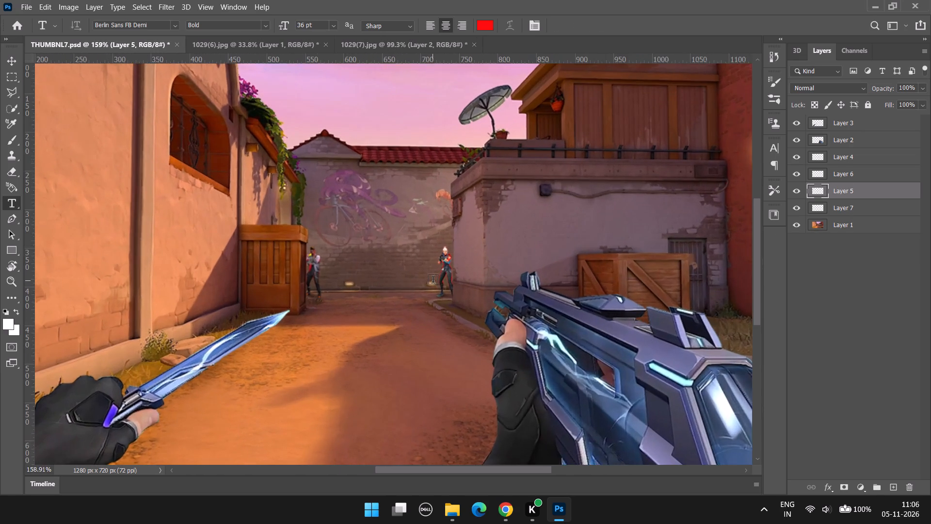
pyautogui.keyDown('alt'); pyautogui.scroll(-7, 433, 280); pyautogui.keyUp('alt')
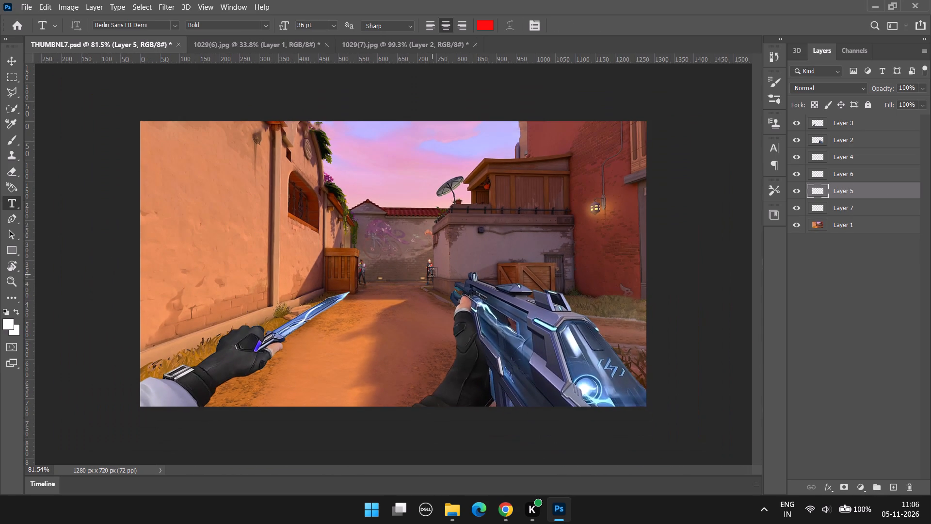
pyautogui.doubleClick(797, 222)
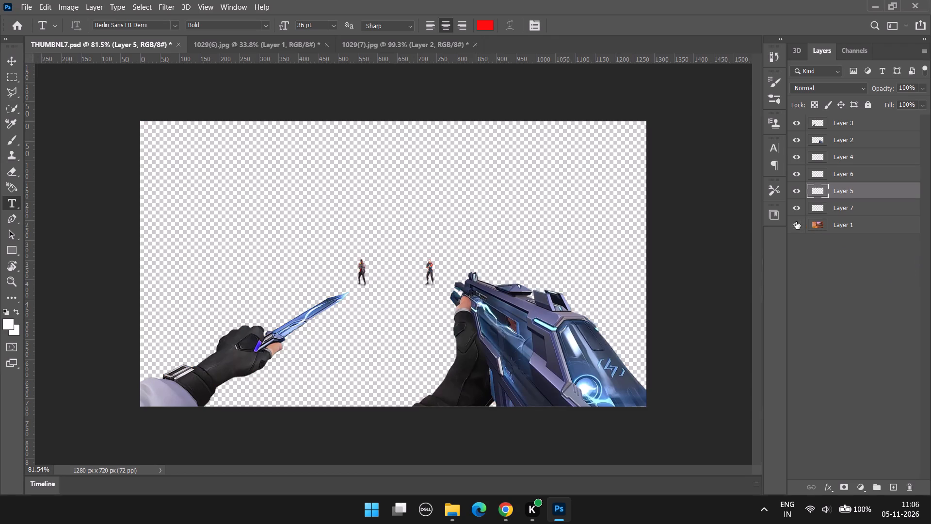
pyautogui.click(875, 232)
pyautogui.click(793, 225)
pyautogui.click(792, 224)
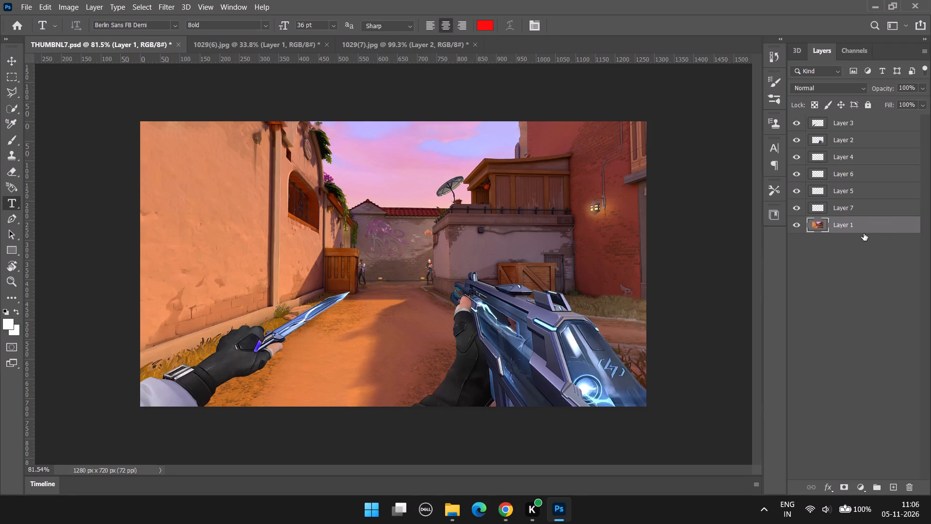
# Add a Levels adjustment layer directly above the alley background, Layer 1.
pyautogui.click(878, 233)
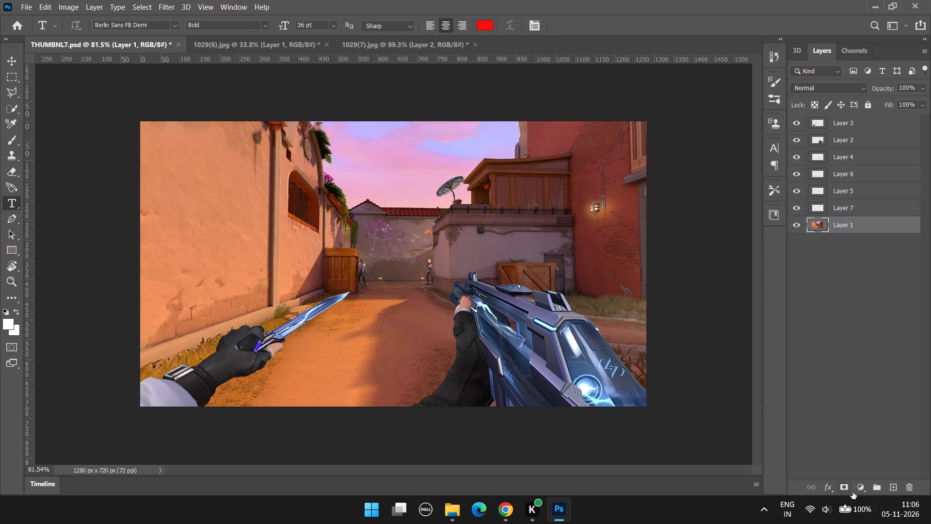
pyautogui.click(852, 490)
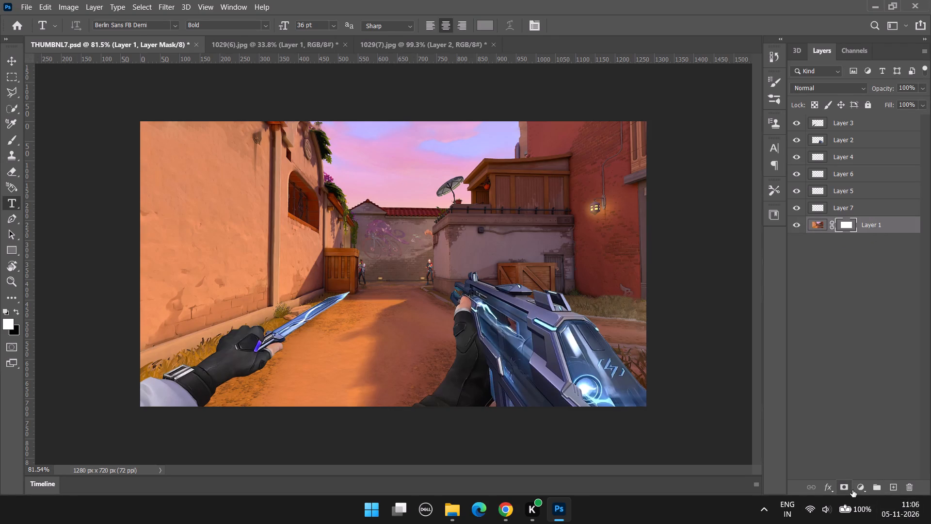
pyautogui.hotkey('ctrl', 'z')
pyautogui.click(867, 492)
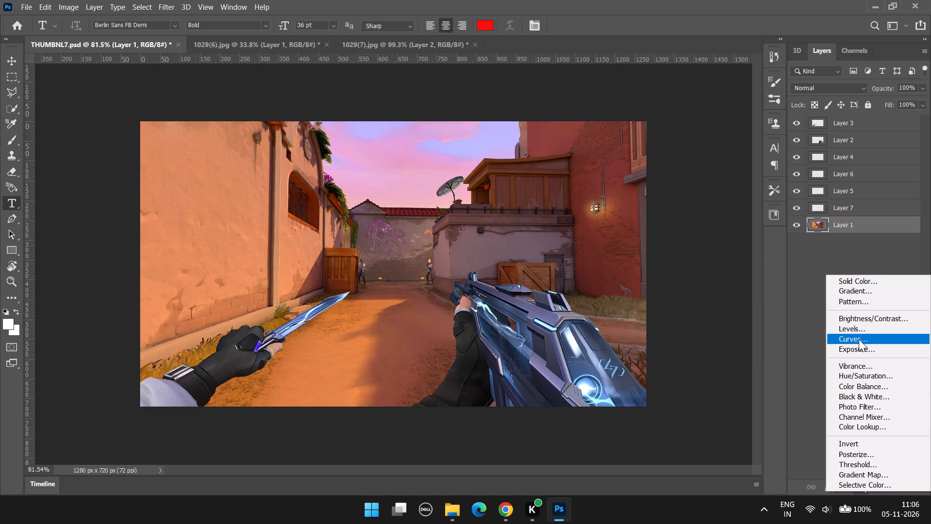
pyautogui.click(860, 332)
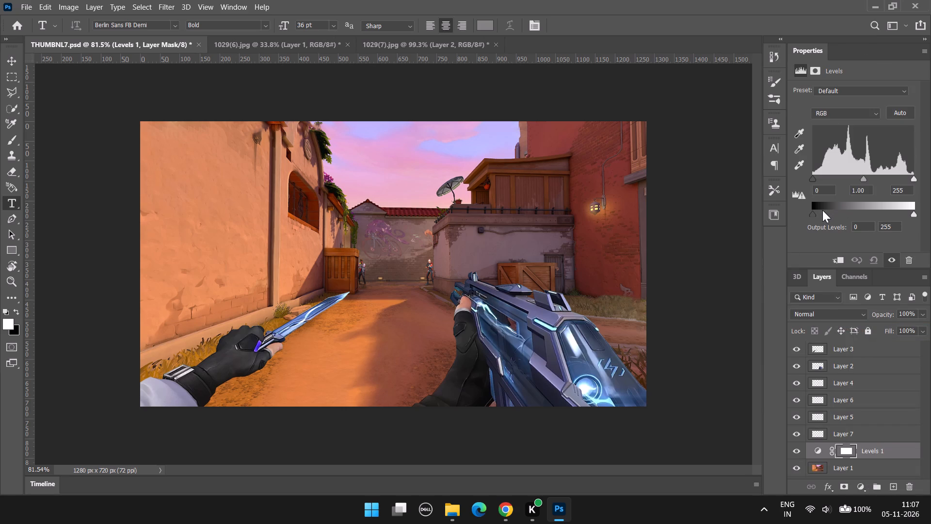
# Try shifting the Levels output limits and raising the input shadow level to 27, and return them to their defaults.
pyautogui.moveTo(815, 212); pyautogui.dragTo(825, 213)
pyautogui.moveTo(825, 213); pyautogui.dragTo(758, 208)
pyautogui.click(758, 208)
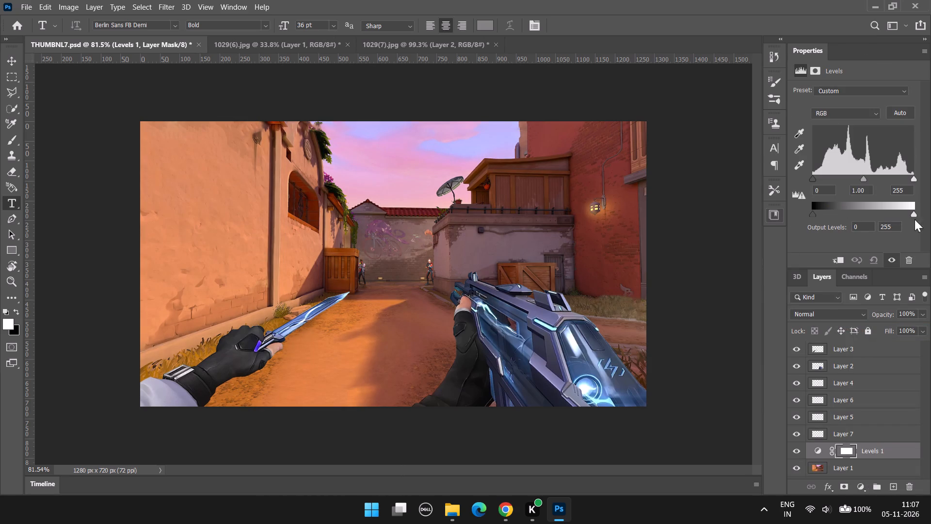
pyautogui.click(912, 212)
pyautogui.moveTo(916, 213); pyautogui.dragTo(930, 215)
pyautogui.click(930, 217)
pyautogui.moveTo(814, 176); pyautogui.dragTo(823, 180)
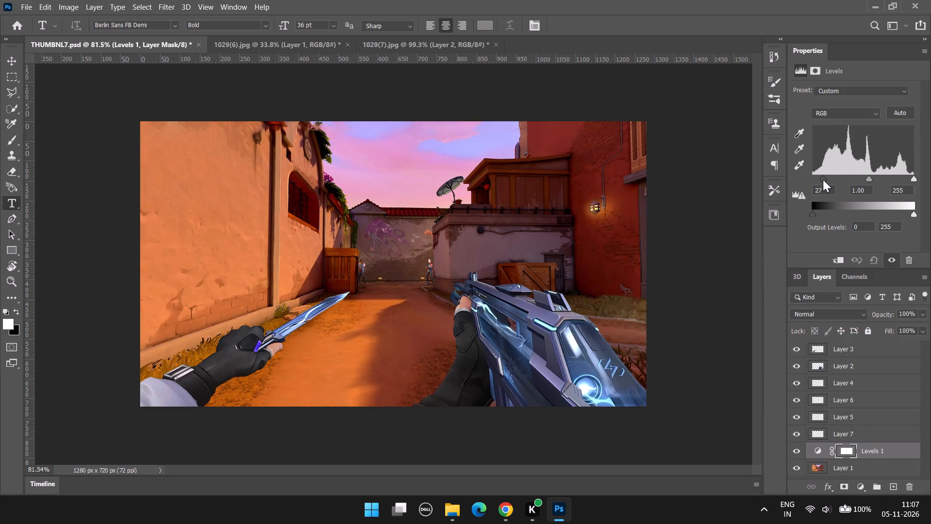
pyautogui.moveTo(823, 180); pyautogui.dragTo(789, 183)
# Darken the alley background by setting the Levels midtones to 1.08 and the output white level to 208.
pyautogui.moveTo(866, 179); pyautogui.dragTo(877, 180)
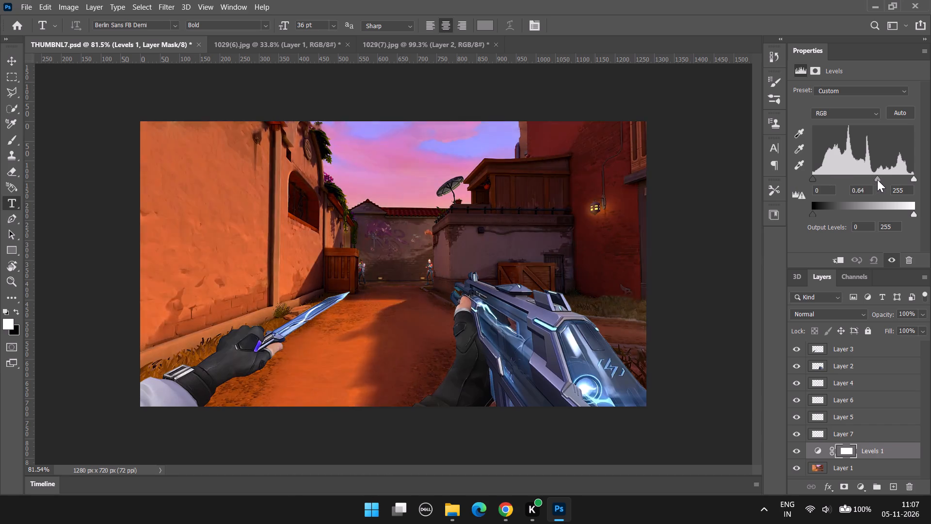
pyautogui.moveTo(877, 180); pyautogui.dragTo(852, 182)
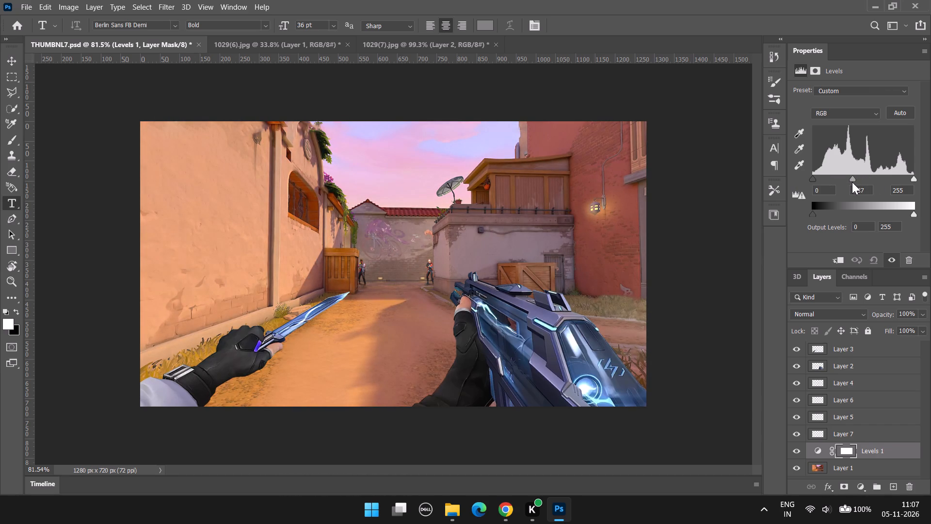
pyautogui.moveTo(852, 182); pyautogui.dragTo(857, 183)
pyautogui.moveTo(857, 183); pyautogui.dragTo(861, 182)
pyautogui.moveTo(913, 178); pyautogui.dragTo(926, 179)
pyautogui.moveTo(926, 179); pyautogui.dragTo(926, 179)
pyautogui.moveTo(913, 213); pyautogui.dragTo(890, 211)
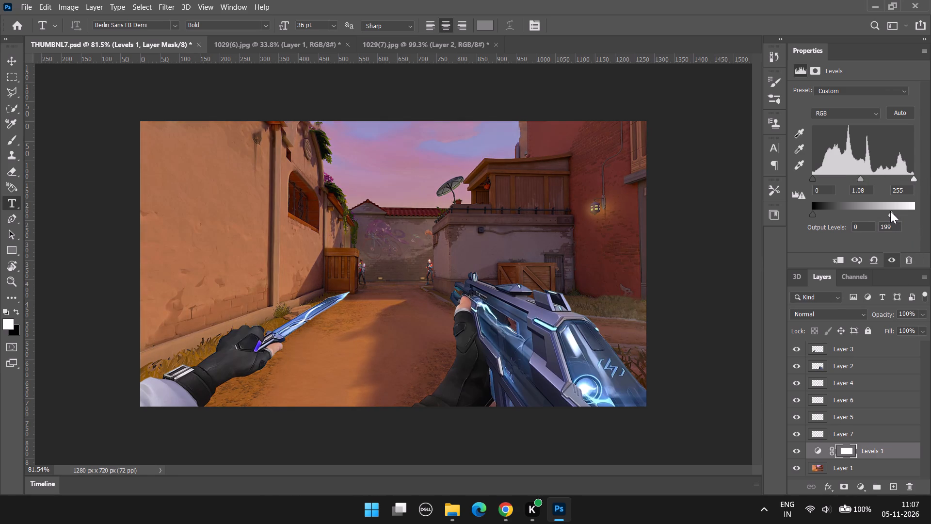
pyautogui.moveTo(890, 211); pyautogui.dragTo(895, 211)
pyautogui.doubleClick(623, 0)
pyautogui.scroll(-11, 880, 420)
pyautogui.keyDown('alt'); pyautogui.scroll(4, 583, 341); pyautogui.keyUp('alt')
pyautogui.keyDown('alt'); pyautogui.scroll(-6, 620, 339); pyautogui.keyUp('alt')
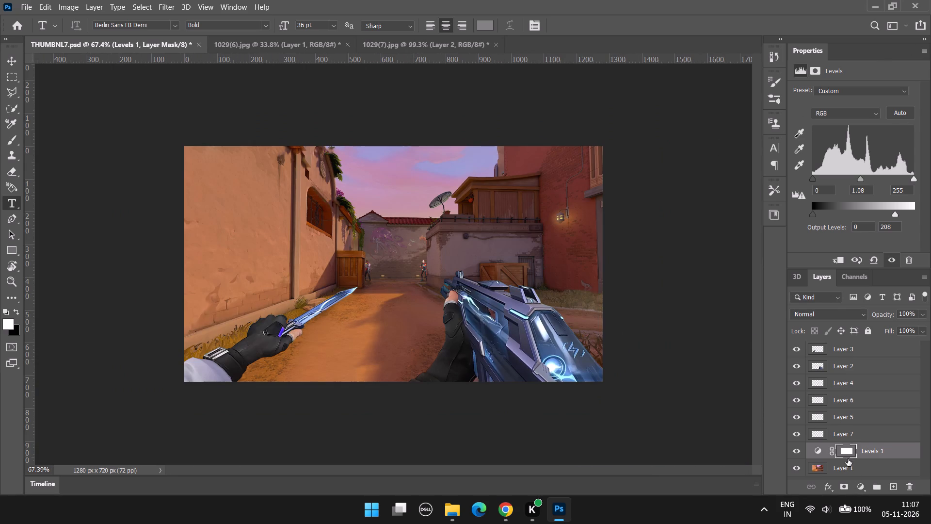
# Compare the enemy layers and the weapon layer, Layer 2, hidden and shown to identify which layer holds the weapon.
pyautogui.scroll(-3, 853, 468)
pyautogui.doubleClick(798, 420)
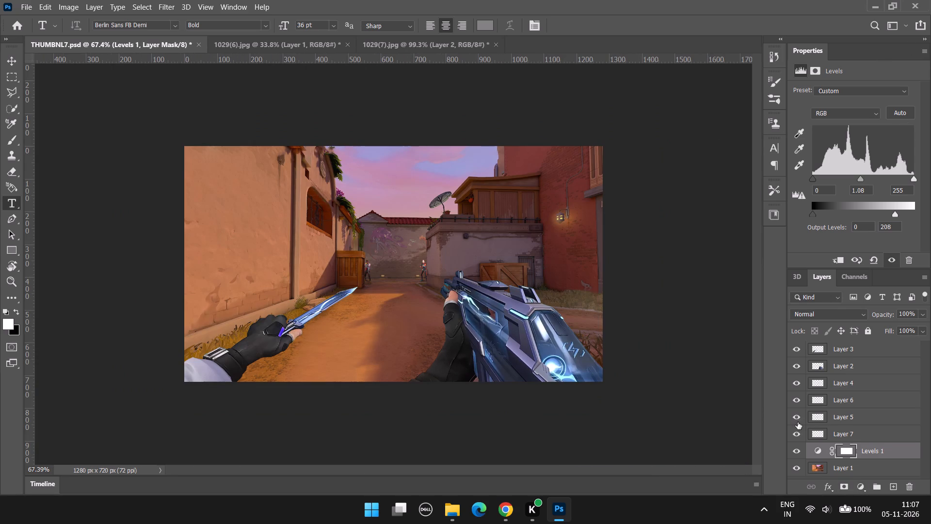
pyautogui.click(798, 422)
pyautogui.click(798, 422)
pyautogui.doubleClick(791, 434)
pyautogui.click(795, 378)
pyautogui.click(795, 379)
pyautogui.click(794, 359)
pyautogui.click(794, 359)
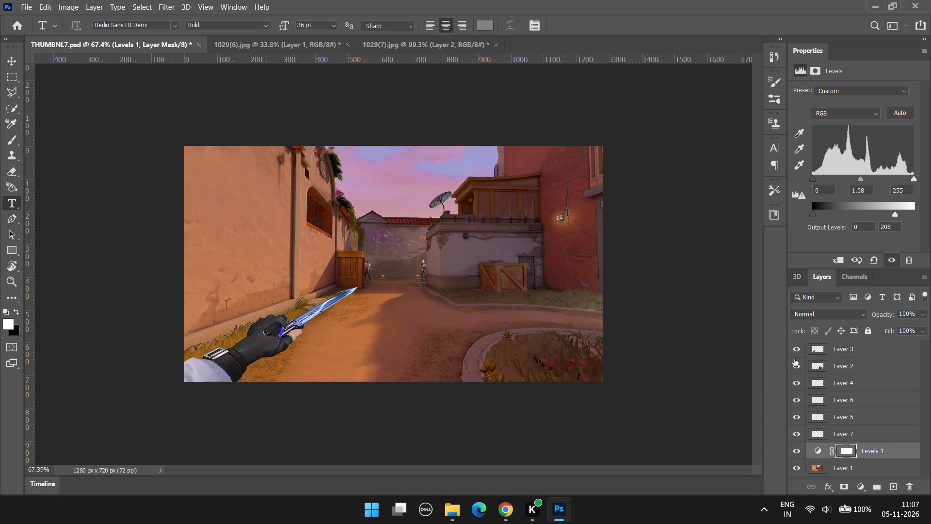
# Add a Curves adjustment layer above the weapon, Layer 2, and brighten it with a curve point at input 133, output 199.
pyautogui.click(861, 360)
pyautogui.click(860, 370)
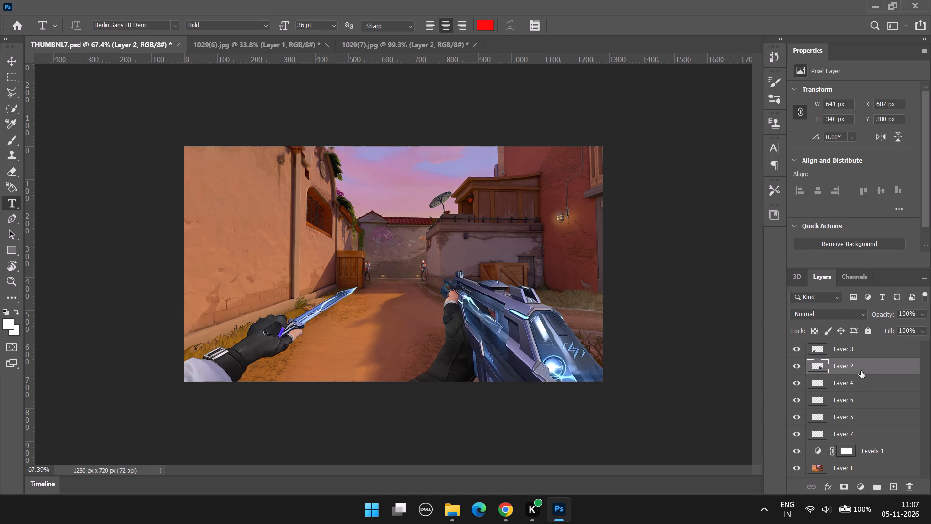
pyautogui.click(862, 485)
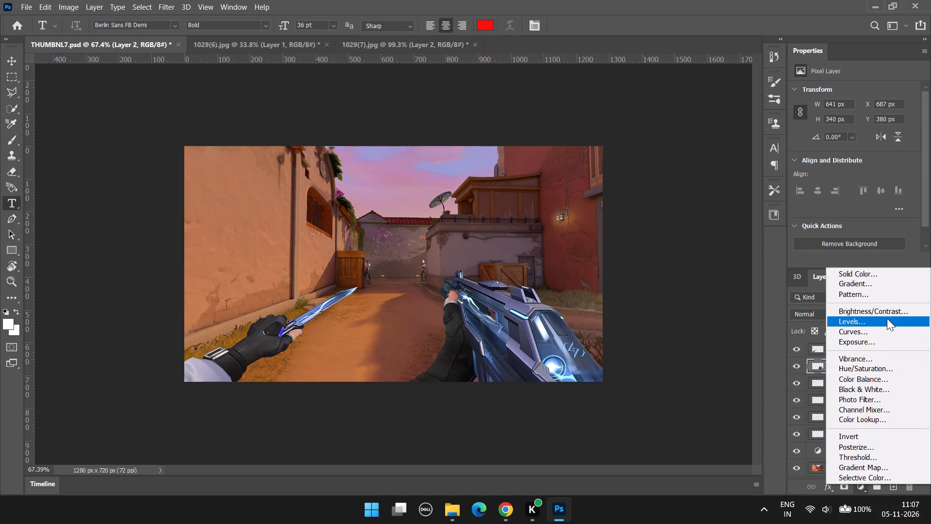
pyautogui.click(882, 333)
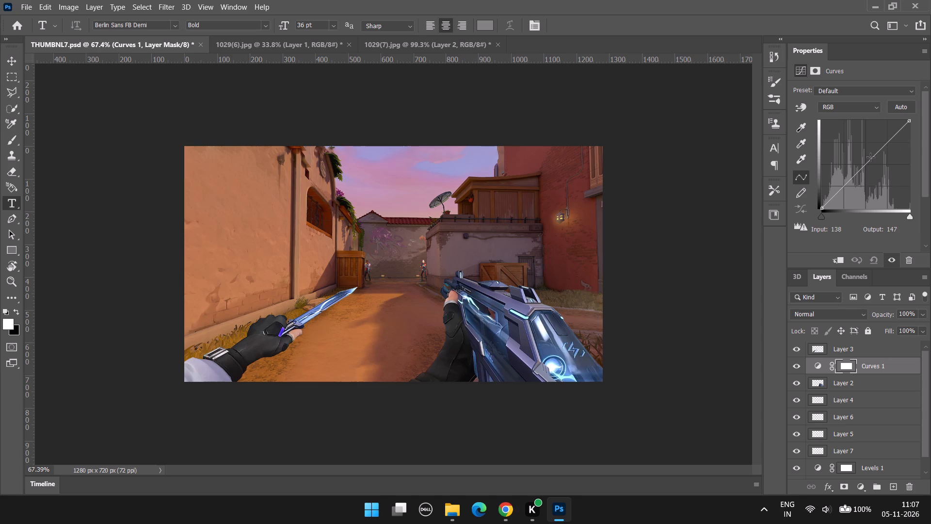
pyautogui.moveTo(870, 157); pyautogui.dragTo(867, 144)
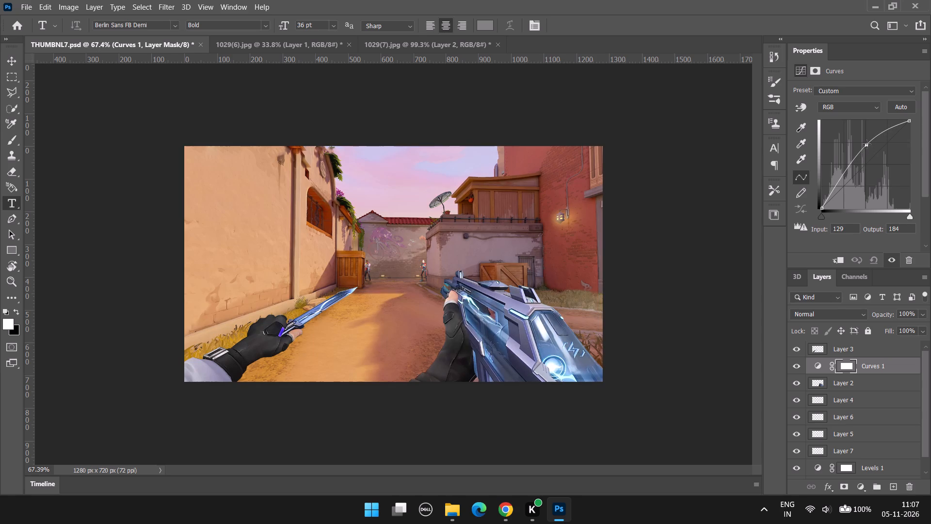
pyautogui.moveTo(867, 144); pyautogui.dragTo(868, 139)
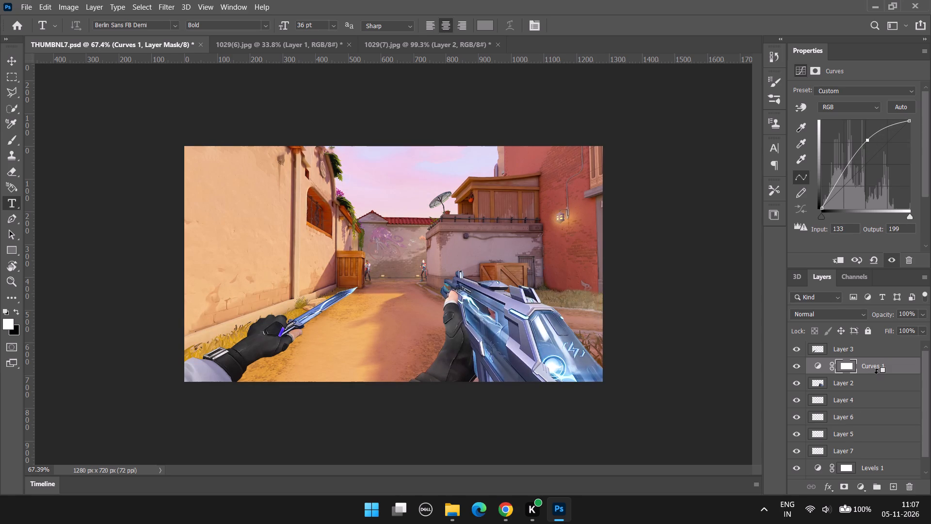
# Clip the Curves adjustment to the weapon layer, Layer 2, and invert its mask to black.
pyautogui.keyDown('alt'); pyautogui.click(876, 376); pyautogui.keyUp('alt')
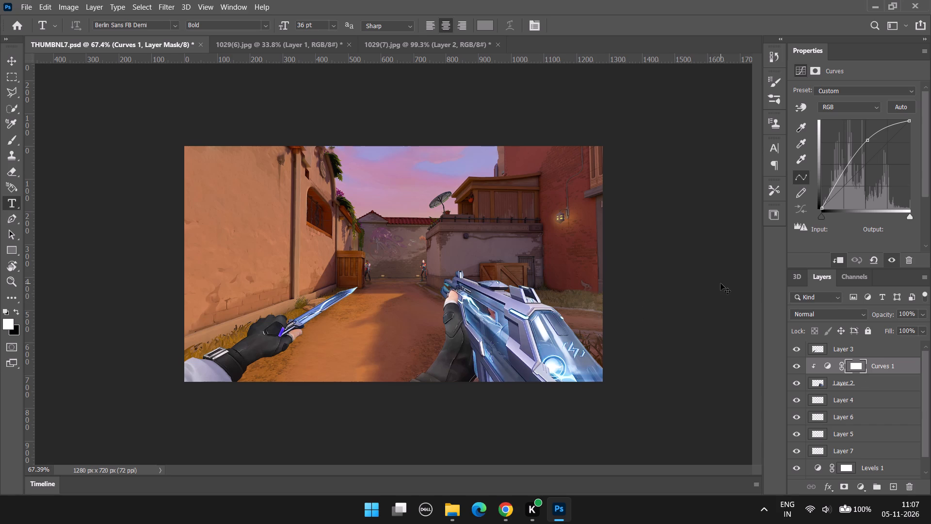
pyautogui.hotkey('ctrl', 'i')
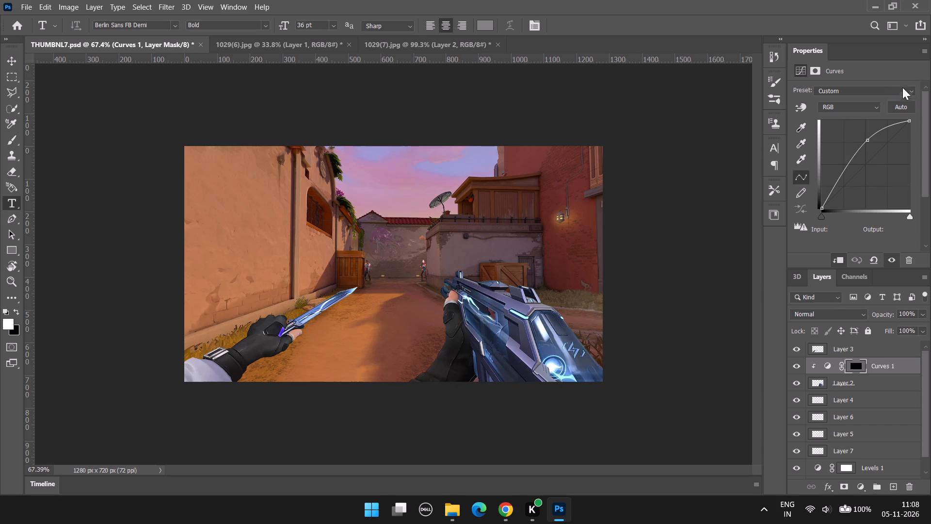
# Paint white on the Curves mask along the weapon arm's sleeve with a 35 px brush at 3% flow.
pyautogui.keyDown('alt'); pyautogui.scroll(2, 513, 354); pyautogui.keyUp('alt')
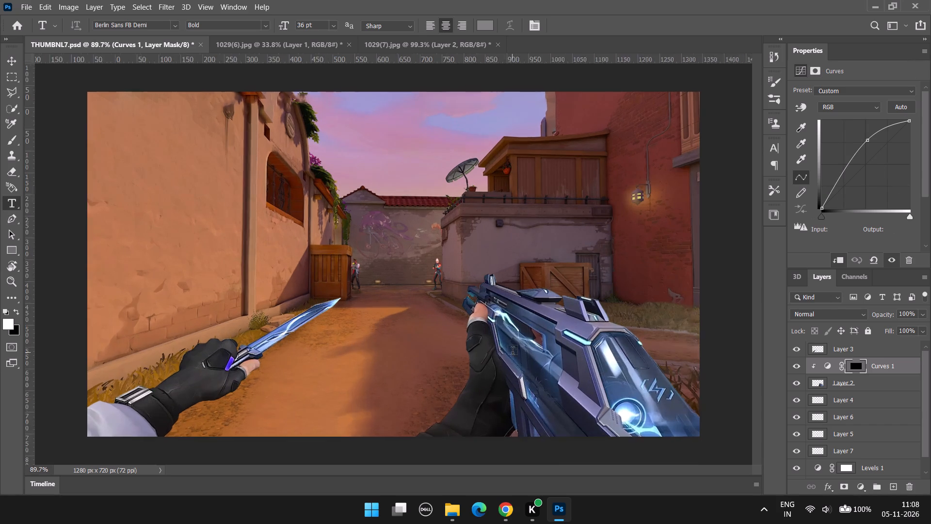
pyautogui.keyDown('alt'); pyautogui.scroll(4, 513, 352); pyautogui.keyUp('alt')
pyautogui.scroll(-4, 514, 350)
pyautogui.keyDown('alt'); pyautogui.scroll(2, 514, 349); pyautogui.keyUp('alt')
pyautogui.press('b')
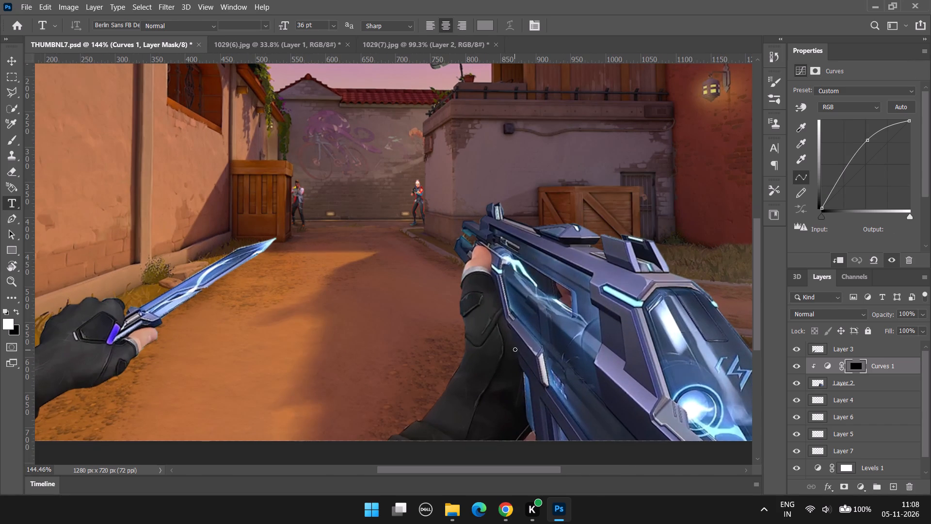
pyautogui.write(']]]]]]]]')
pyautogui.press(']')
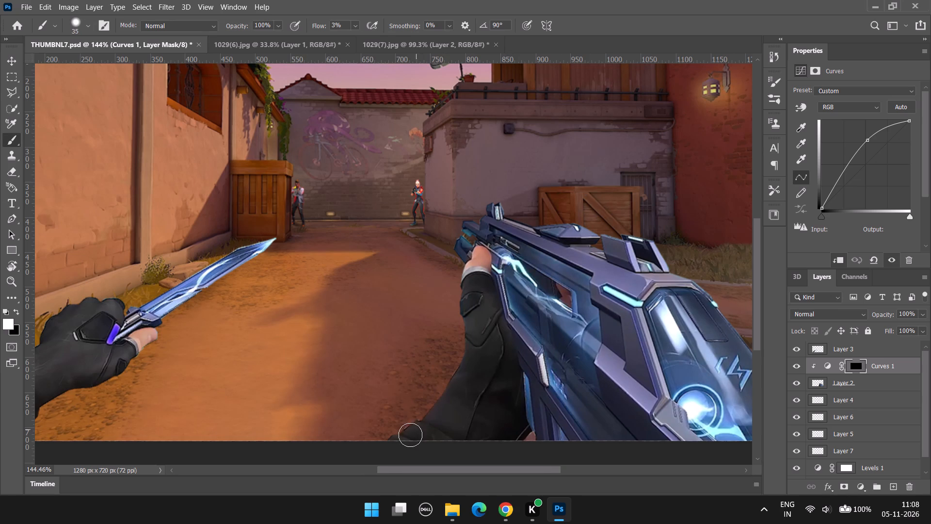
pyautogui.keyDown('alt'); pyautogui.scroll(4, 399, 445); pyautogui.keyUp('alt')
pyautogui.moveTo(378, 431); pyautogui.dragTo(408, 411)
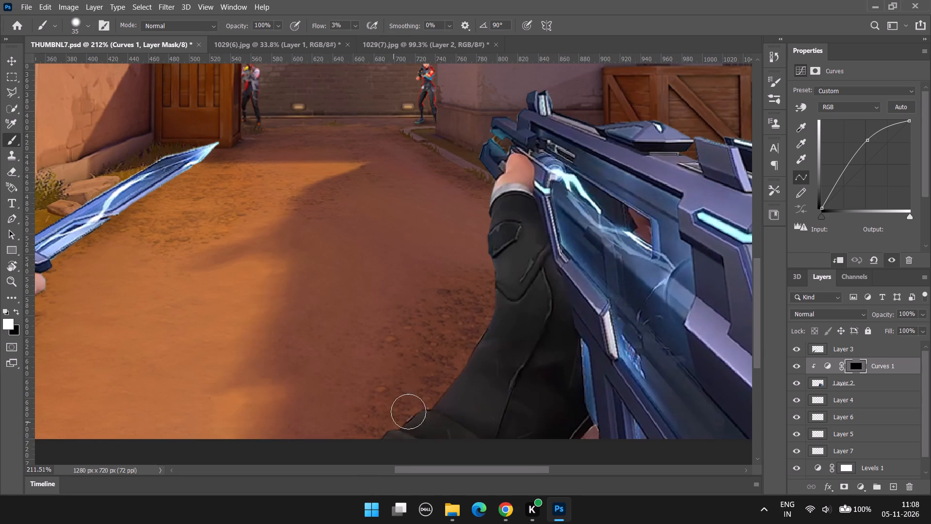
pyautogui.moveTo(408, 411); pyautogui.dragTo(424, 403)
pyautogui.moveTo(379, 435); pyautogui.dragTo(468, 389)
pyautogui.moveTo(421, 412); pyautogui.dragTo(502, 319)
pyautogui.click(502, 316)
pyautogui.moveTo(465, 369); pyautogui.dragTo(505, 309)
pyautogui.moveTo(507, 307); pyautogui.dragTo(514, 297)
pyautogui.moveTo(482, 346); pyautogui.dragTo(531, 260)
pyautogui.moveTo(502, 314); pyautogui.dragTo(562, 253)
pyautogui.moveTo(503, 295); pyautogui.dragTo(508, 290)
pyautogui.moveTo(514, 282); pyautogui.dragTo(538, 258)
# Raise the brush flow to 35%, paint white along the sleeve's outer edge on the Curves mask, and undo the last strokes.
pyautogui.click(353, 21)
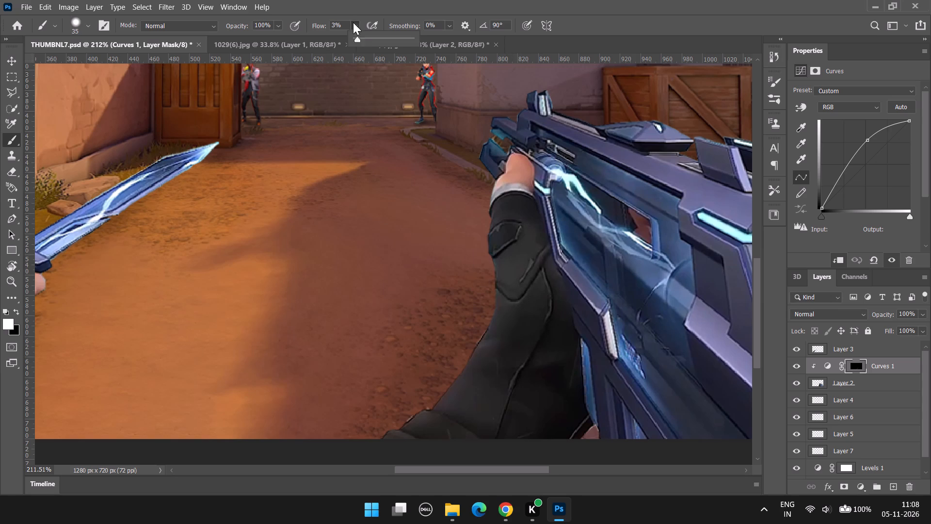
pyautogui.click(364, 35)
pyautogui.click(375, 35)
pyautogui.moveTo(391, 437); pyautogui.dragTo(393, 428)
pyautogui.moveTo(393, 428); pyautogui.dragTo(420, 391)
pyautogui.moveTo(400, 418); pyautogui.dragTo(454, 378)
pyautogui.moveTo(432, 383); pyautogui.dragTo(466, 321)
pyautogui.moveTo(470, 314); pyautogui.dragTo(487, 268)
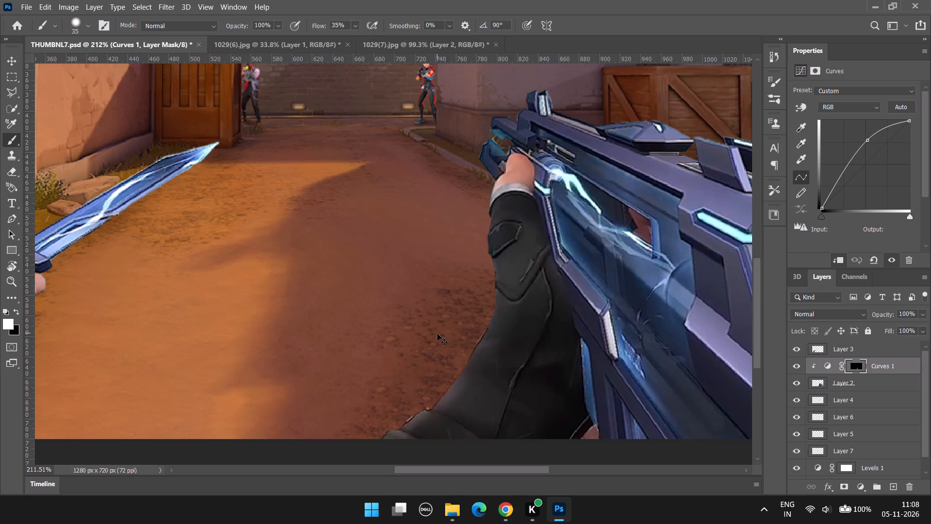
pyautogui.hotkey('ctrl', 'z')
pyautogui.hotkey('ctrl', 'z')
# Paint black on the Curves mask over the weapon arm's sleeve and its lower edge with the 35 px brush.
pyautogui.keyDown('alt'); pyautogui.scroll(3, 448, 412); pyautogui.keyUp('alt')
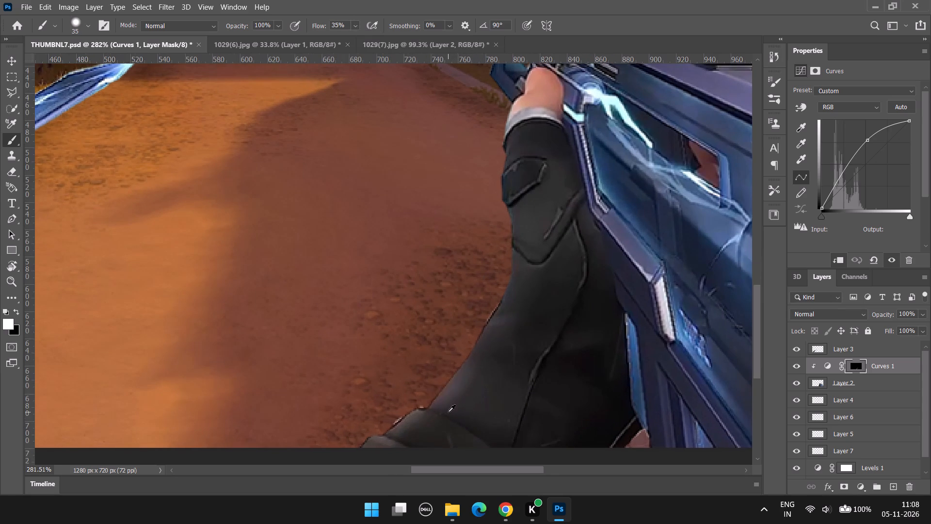
pyautogui.press('x')
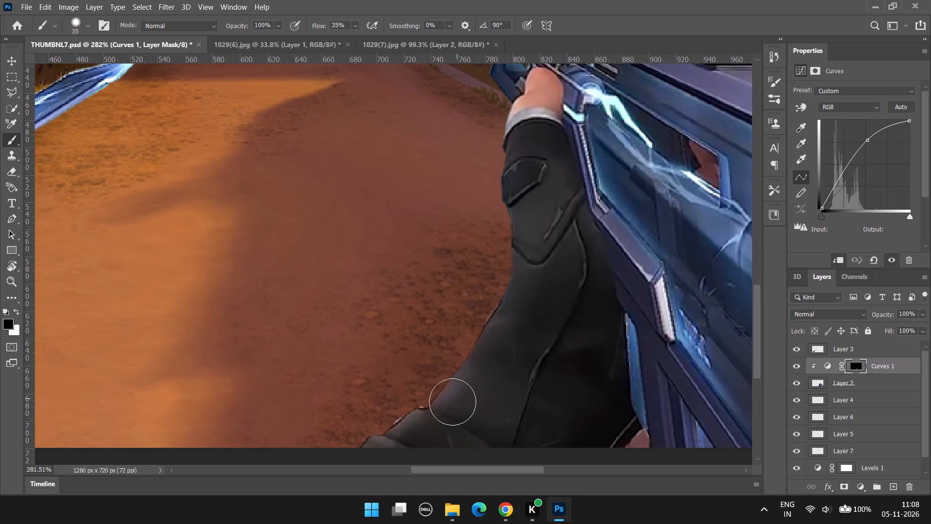
pyautogui.moveTo(442, 382); pyautogui.dragTo(442, 387)
pyautogui.moveTo(422, 420); pyautogui.dragTo(460, 382)
pyautogui.moveTo(414, 422); pyautogui.dragTo(434, 399)
pyautogui.moveTo(416, 414); pyautogui.dragTo(377, 444)
pyautogui.moveTo(432, 403); pyautogui.dragTo(417, 425)
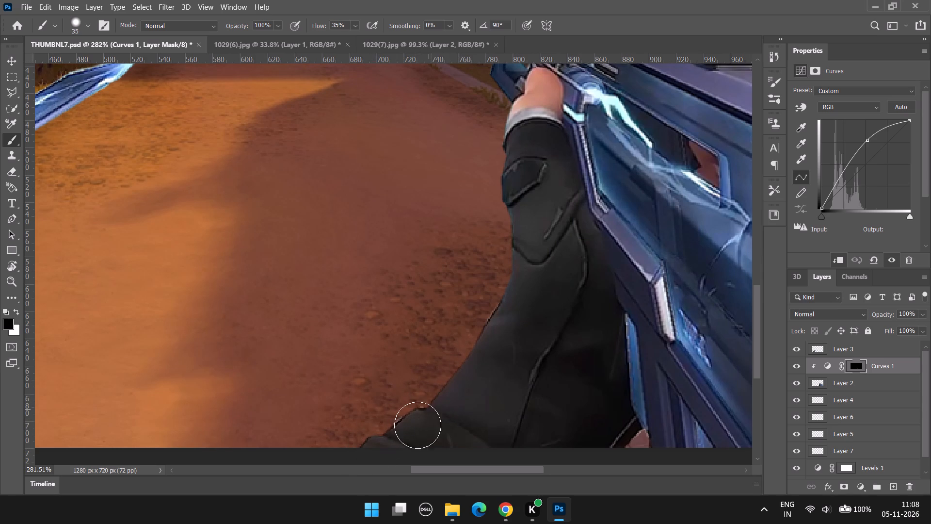
pyautogui.moveTo(417, 425); pyautogui.dragTo(366, 451)
pyautogui.moveTo(433, 384); pyautogui.dragTo(506, 305)
pyautogui.click(507, 302)
pyautogui.moveTo(459, 377); pyautogui.dragTo(513, 281)
pyautogui.moveTo(478, 351); pyautogui.dragTo(580, 240)
pyautogui.moveTo(537, 308); pyautogui.dragTo(578, 234)
pyautogui.moveTo(514, 311); pyautogui.dragTo(360, 471)
pyautogui.moveTo(447, 384); pyautogui.dragTo(399, 436)
pyautogui.moveTo(409, 419); pyautogui.dragTo(384, 444)
pyautogui.click(406, 419)
pyautogui.tripleClick(404, 422)
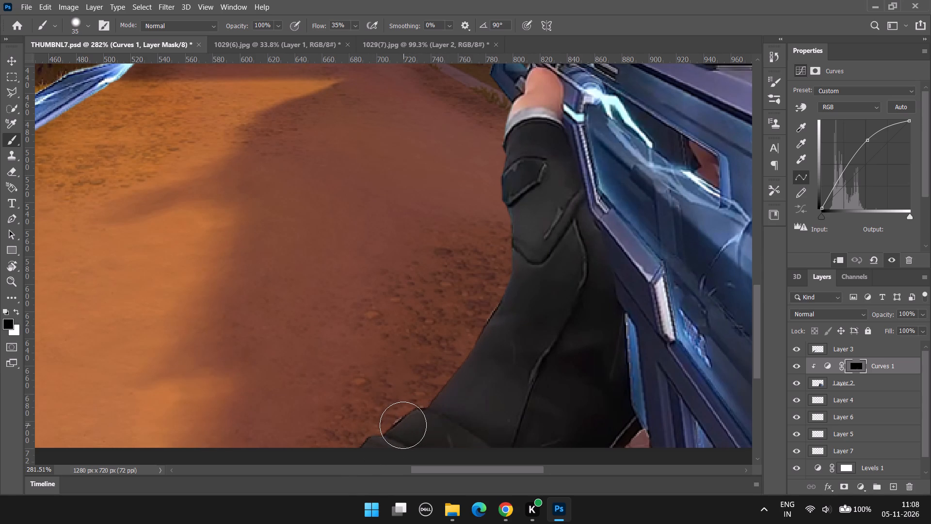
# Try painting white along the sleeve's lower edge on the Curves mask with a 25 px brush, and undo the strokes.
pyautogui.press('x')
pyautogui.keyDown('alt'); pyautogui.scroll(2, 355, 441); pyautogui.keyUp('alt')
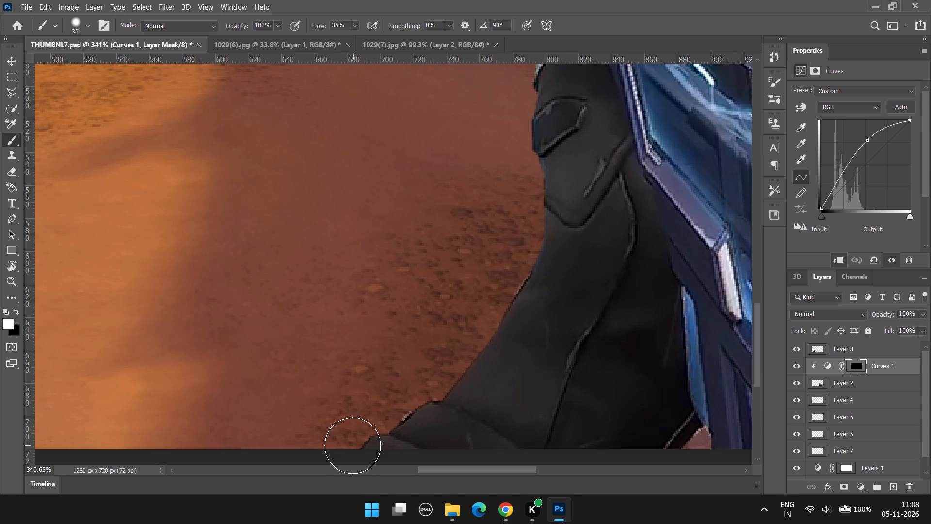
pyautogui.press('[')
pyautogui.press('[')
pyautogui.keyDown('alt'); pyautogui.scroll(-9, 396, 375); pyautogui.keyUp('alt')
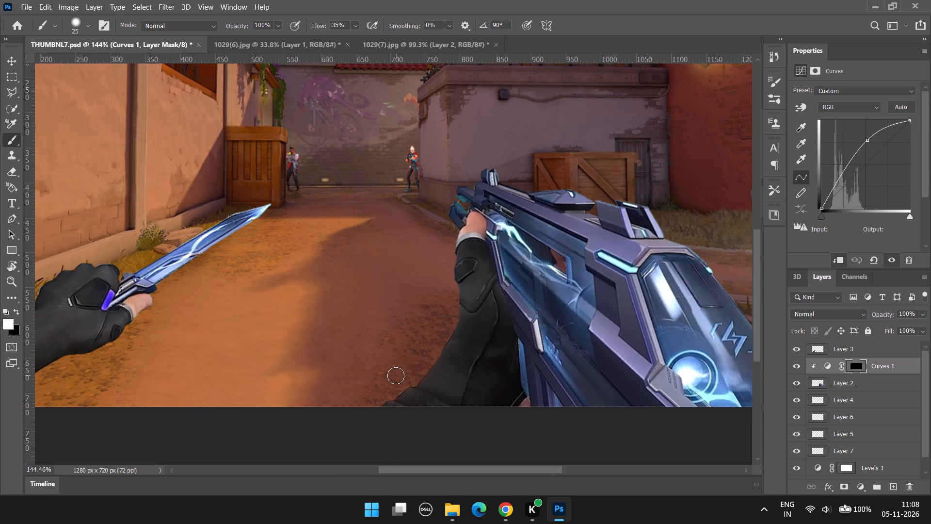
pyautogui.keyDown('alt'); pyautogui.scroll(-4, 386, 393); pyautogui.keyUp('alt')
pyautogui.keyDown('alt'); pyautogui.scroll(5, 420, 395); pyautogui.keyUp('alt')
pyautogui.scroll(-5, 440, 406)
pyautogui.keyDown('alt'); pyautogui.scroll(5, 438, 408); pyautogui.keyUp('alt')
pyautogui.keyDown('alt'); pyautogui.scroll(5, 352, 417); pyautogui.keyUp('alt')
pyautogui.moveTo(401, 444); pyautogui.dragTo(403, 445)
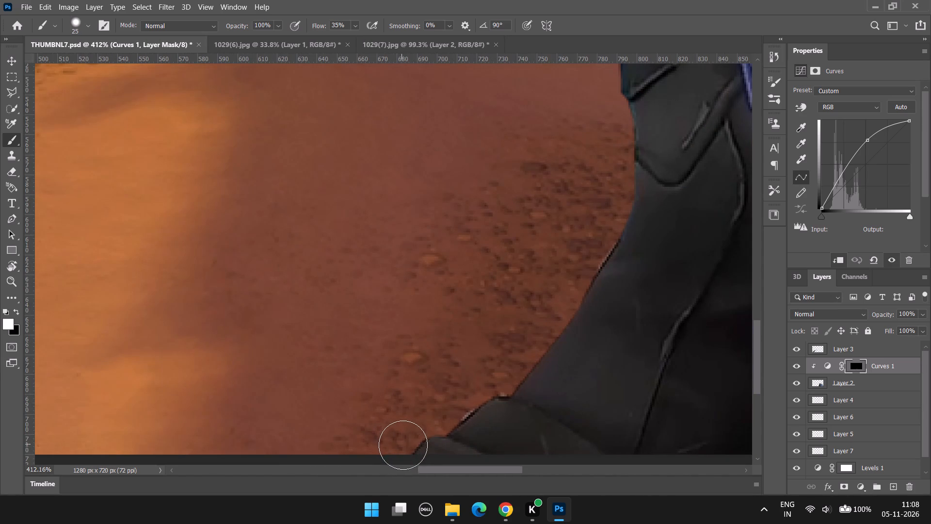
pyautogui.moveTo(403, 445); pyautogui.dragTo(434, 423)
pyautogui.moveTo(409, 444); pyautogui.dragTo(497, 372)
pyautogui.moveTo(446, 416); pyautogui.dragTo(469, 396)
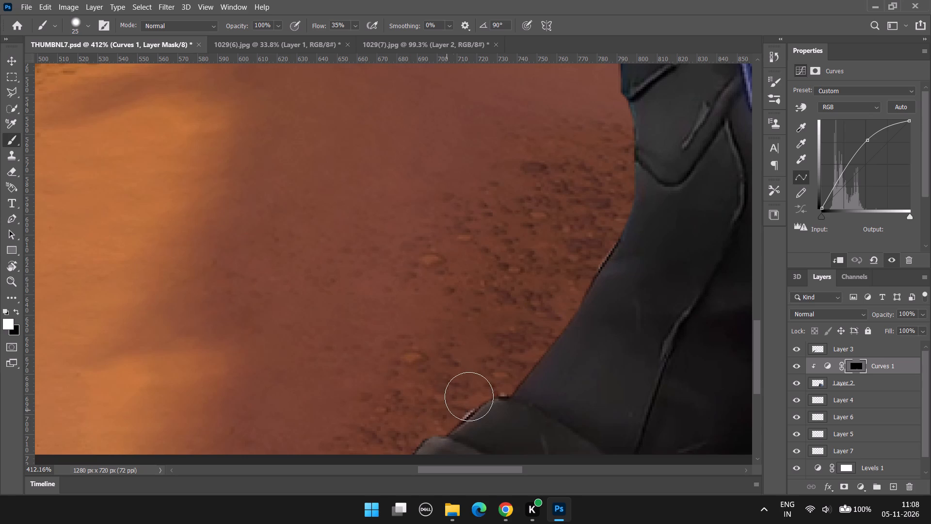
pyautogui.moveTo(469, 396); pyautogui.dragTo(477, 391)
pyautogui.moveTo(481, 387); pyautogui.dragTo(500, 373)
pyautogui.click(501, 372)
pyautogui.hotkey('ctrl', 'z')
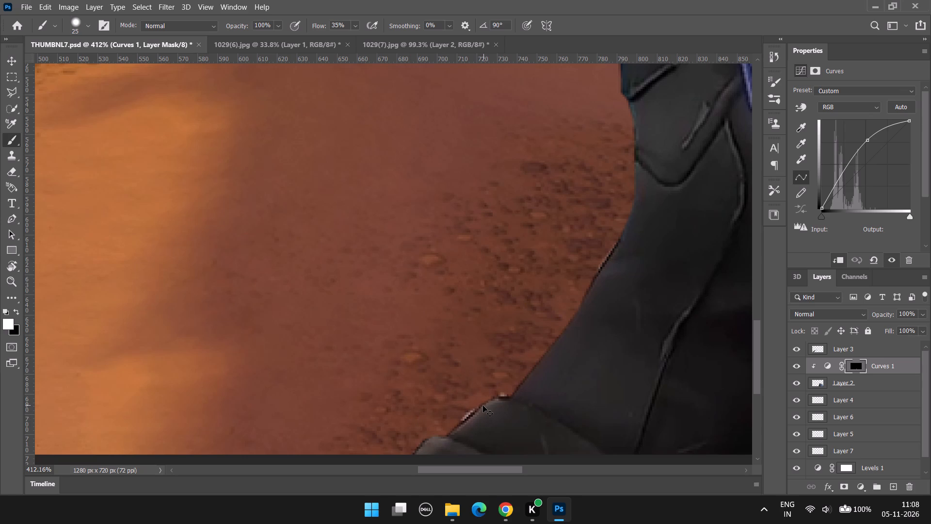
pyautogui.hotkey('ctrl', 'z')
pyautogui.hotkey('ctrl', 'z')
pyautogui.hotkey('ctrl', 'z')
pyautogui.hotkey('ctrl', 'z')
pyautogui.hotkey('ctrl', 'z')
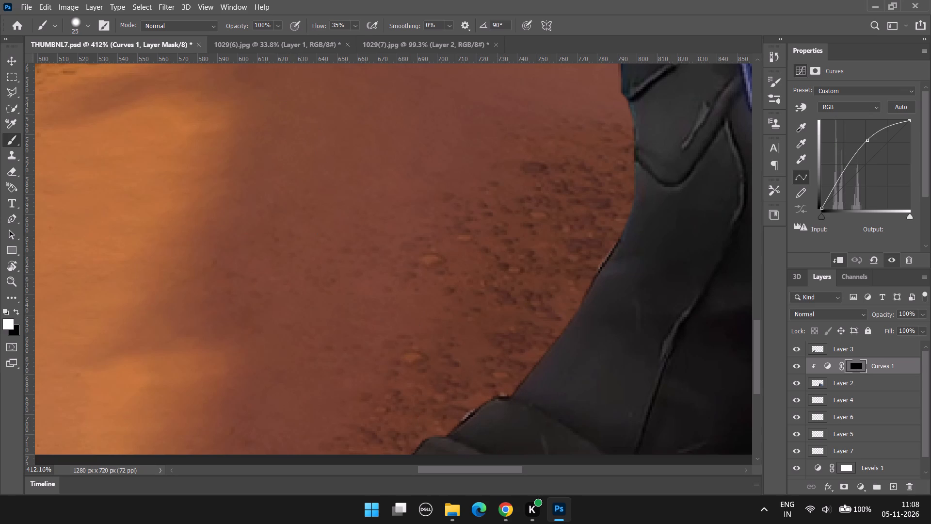
# Lower the brush flow to 16% and paint white along the sleeve's lower edge on the Curves mask.
pyautogui.click(354, 26)
pyautogui.click(351, 38)
pyautogui.scroll(3, 403, 392)
pyautogui.scroll(-3, 419, 400)
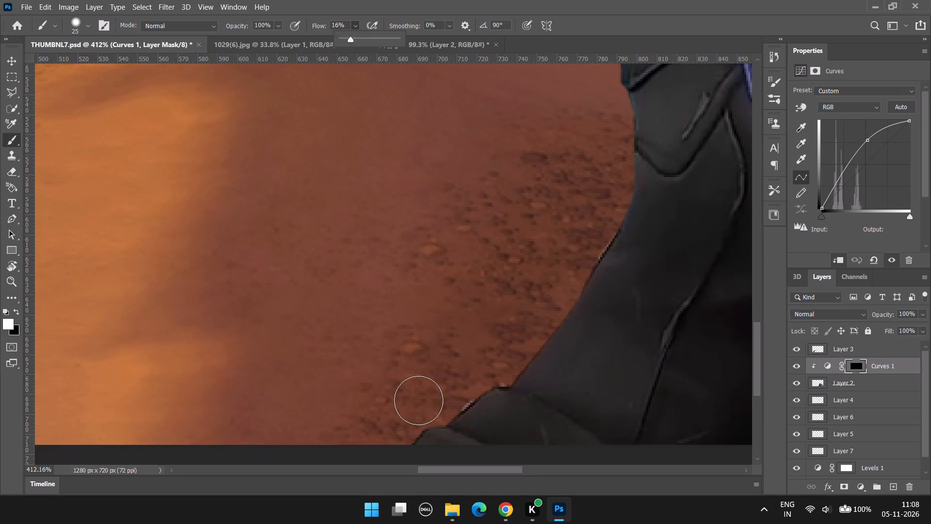
pyautogui.scroll(-6, 418, 400)
pyautogui.keyDown('alt'); pyautogui.scroll(5, 408, 384); pyautogui.keyUp('alt')
pyautogui.moveTo(400, 403); pyautogui.dragTo(606, 326)
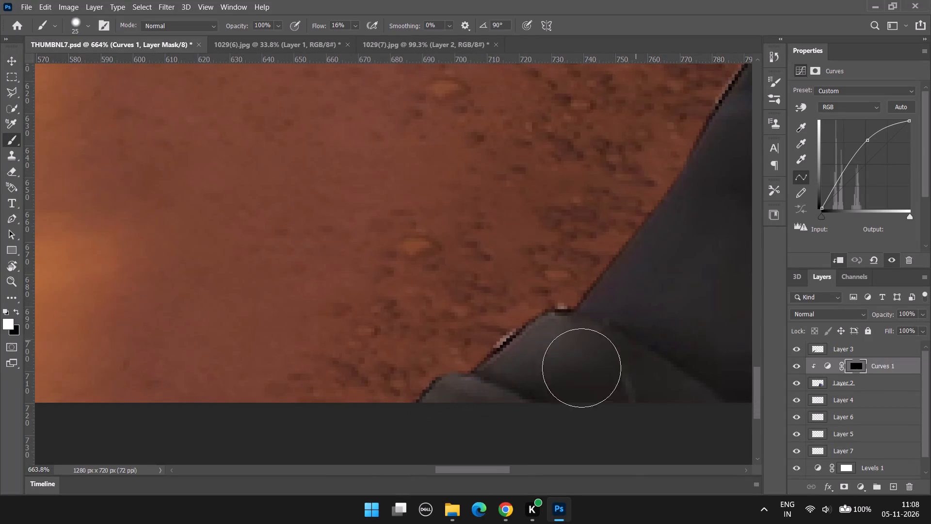
pyautogui.keyDown('alt'); pyautogui.scroll(-5, 469, 386); pyautogui.keyUp('alt')
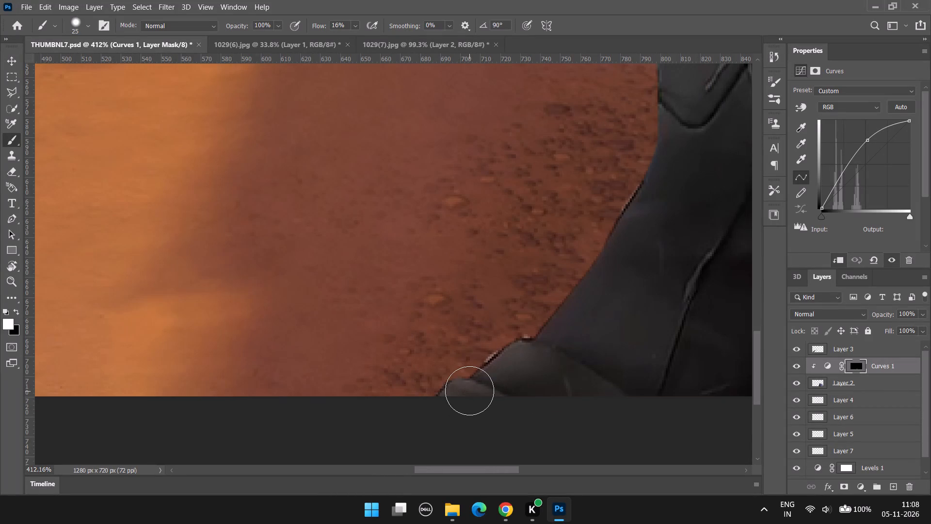
# Enlarge the brush to 60 px and switch the painting colour to black.
pyautogui.write(']]]]]]')
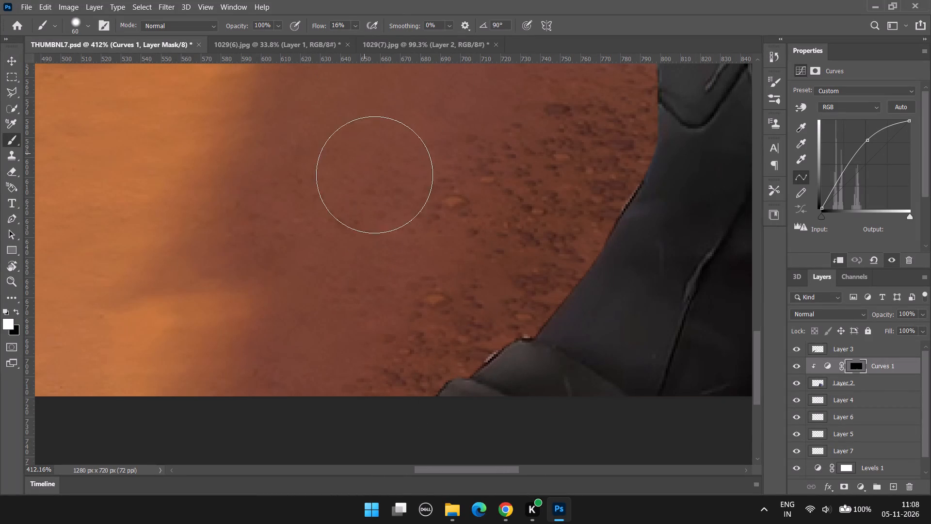
pyautogui.press('x')
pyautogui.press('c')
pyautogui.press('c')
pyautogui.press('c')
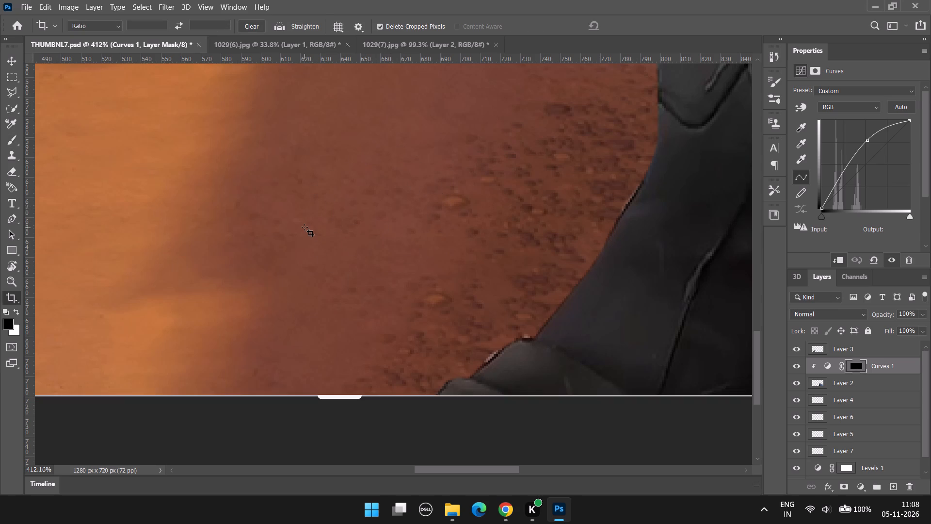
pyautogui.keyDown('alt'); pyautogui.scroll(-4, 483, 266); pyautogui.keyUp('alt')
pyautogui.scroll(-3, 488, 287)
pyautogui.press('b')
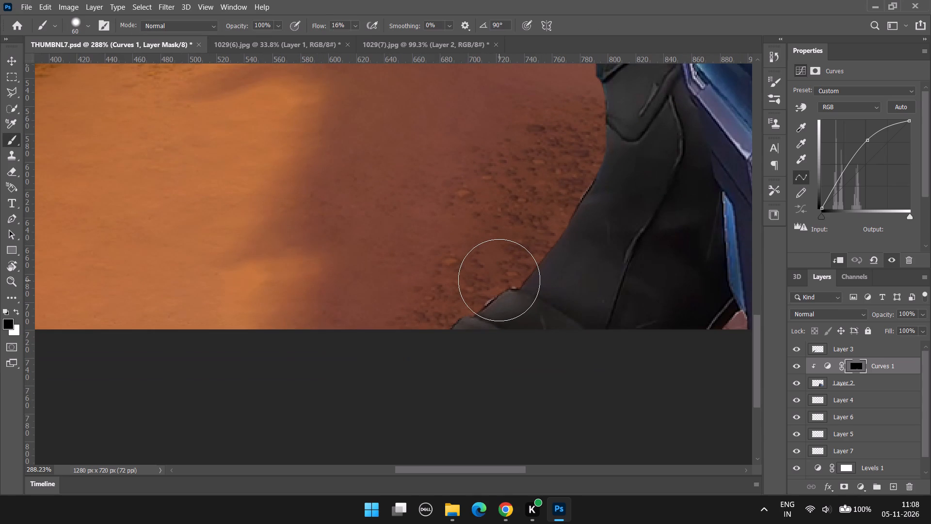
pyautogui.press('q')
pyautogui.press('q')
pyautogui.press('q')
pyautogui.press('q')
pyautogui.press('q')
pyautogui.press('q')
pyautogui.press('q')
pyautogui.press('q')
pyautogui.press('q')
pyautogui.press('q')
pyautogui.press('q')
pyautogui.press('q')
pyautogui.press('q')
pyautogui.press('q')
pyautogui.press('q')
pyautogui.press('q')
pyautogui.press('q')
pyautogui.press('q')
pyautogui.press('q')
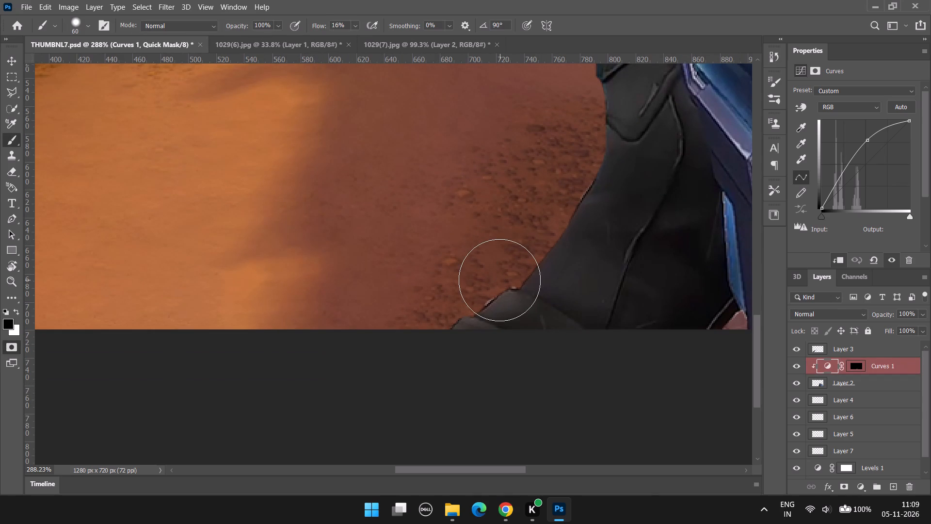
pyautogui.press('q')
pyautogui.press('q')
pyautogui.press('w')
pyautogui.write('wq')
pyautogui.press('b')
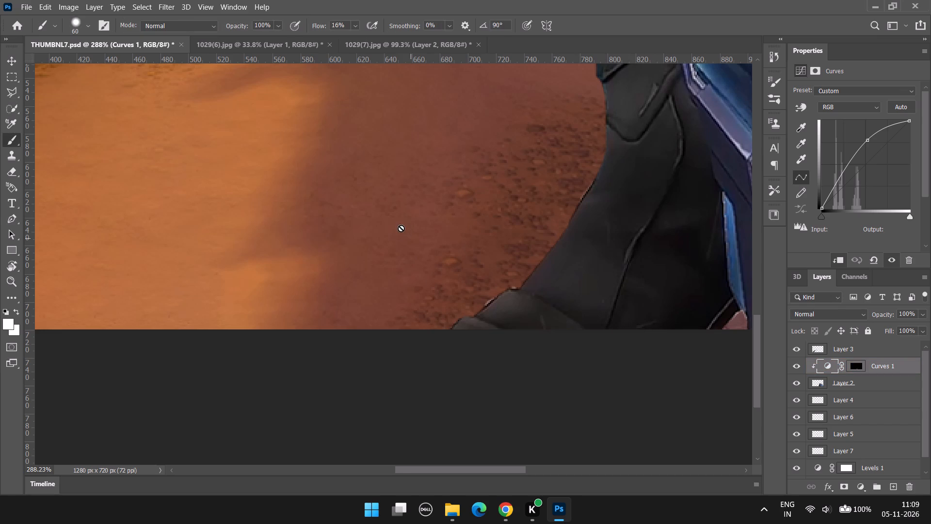
# Reselect the Curves 1 mask, lower the brush flow to 8%, and paint black over the weapon arm's sleeve.
pyautogui.keyDown('alt'); pyautogui.scroll(2, 425, 247); pyautogui.keyUp('alt')
pyautogui.click(867, 364)
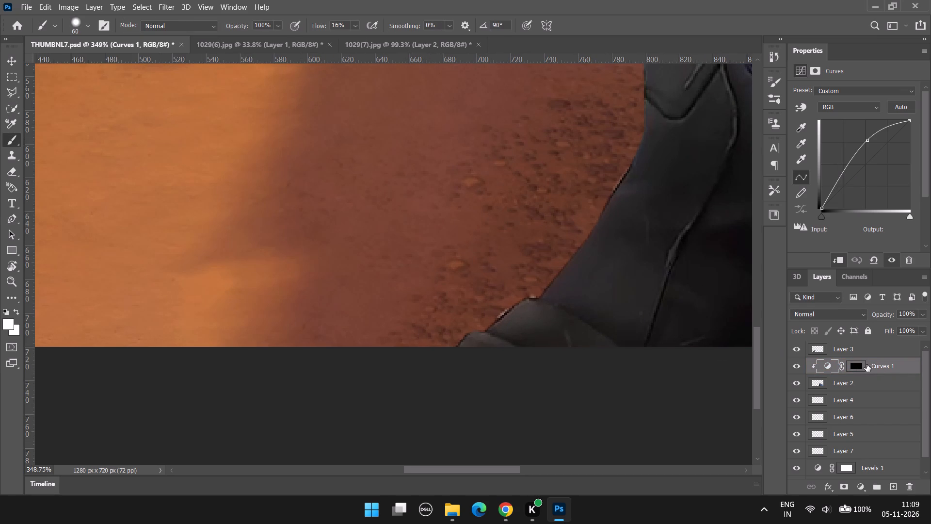
pyautogui.click(860, 364)
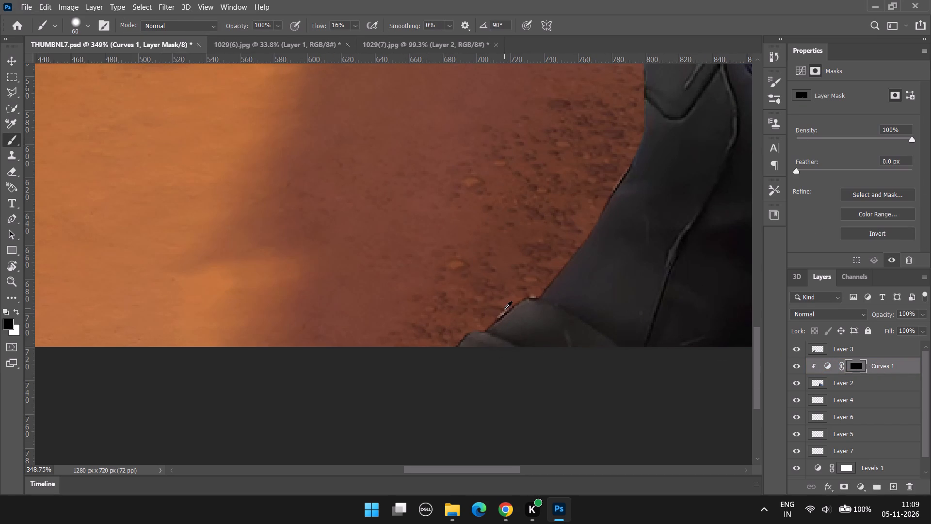
pyautogui.keyDown('alt'); pyautogui.scroll(-2, 505, 309); pyautogui.keyUp('alt')
pyautogui.click(352, 24)
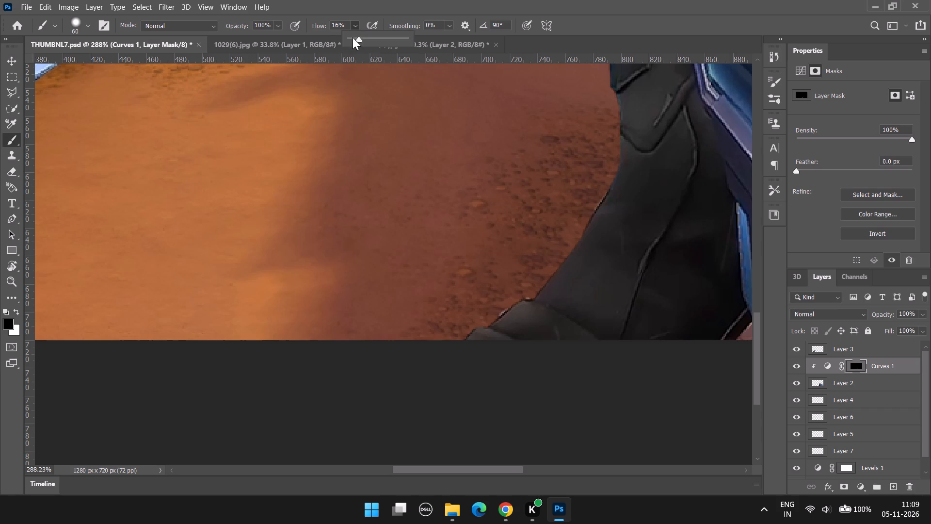
pyautogui.click(353, 37)
pyautogui.moveTo(496, 333); pyautogui.dragTo(666, 278)
pyautogui.moveTo(569, 320); pyautogui.dragTo(660, 194)
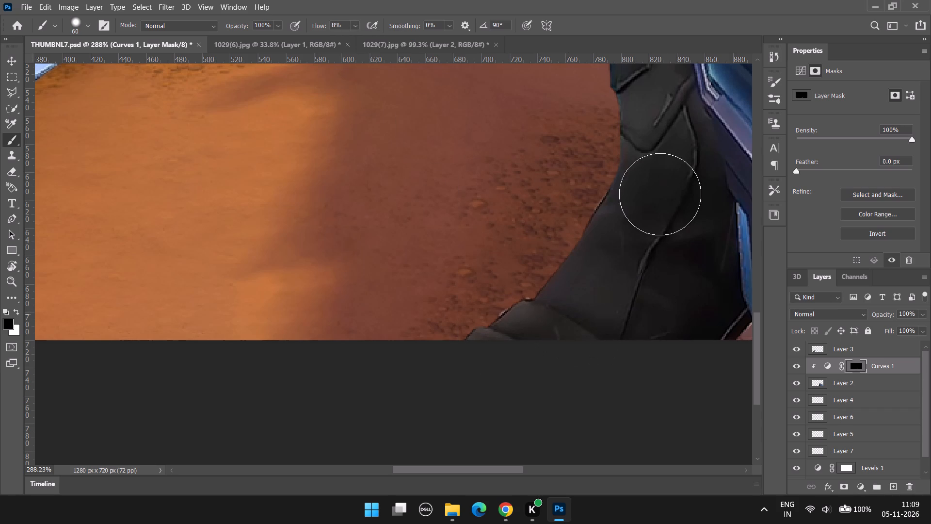
pyautogui.moveTo(660, 194); pyautogui.dragTo(660, 192)
pyautogui.moveTo(586, 265); pyautogui.dragTo(640, 153)
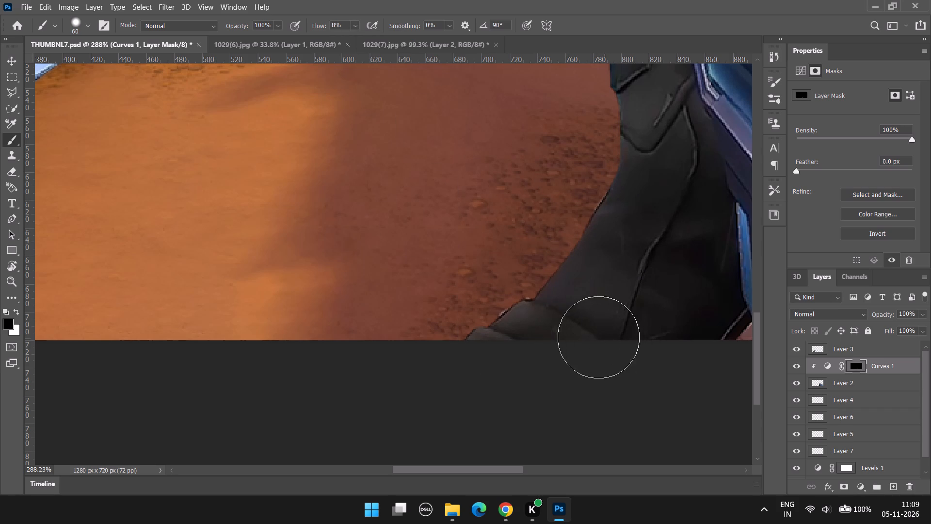
# Raise the brush flow to 13% and paint black on the Curves mask across the lower and middle sleeve.
pyautogui.click(356, 22)
pyautogui.click(359, 39)
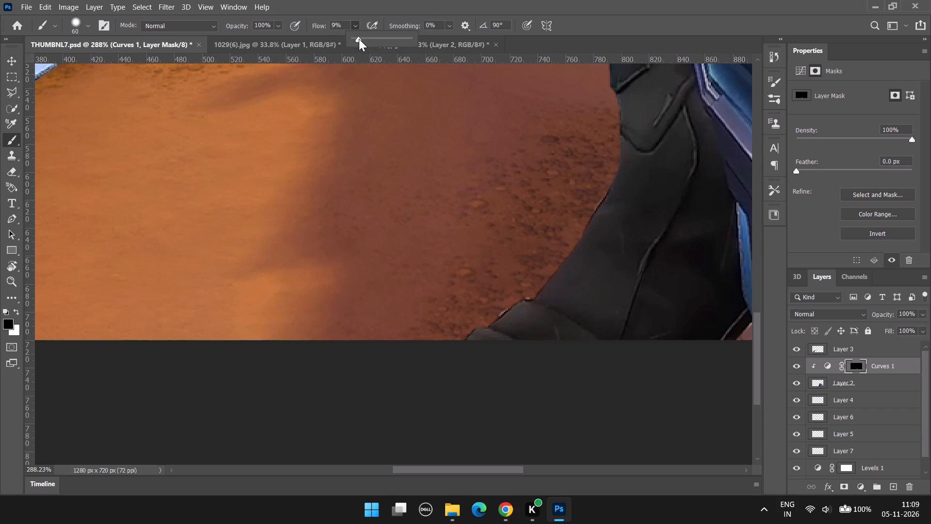
pyautogui.click(361, 39)
pyautogui.moveTo(521, 315); pyautogui.dragTo(564, 280)
pyautogui.moveTo(570, 275); pyautogui.dragTo(581, 265)
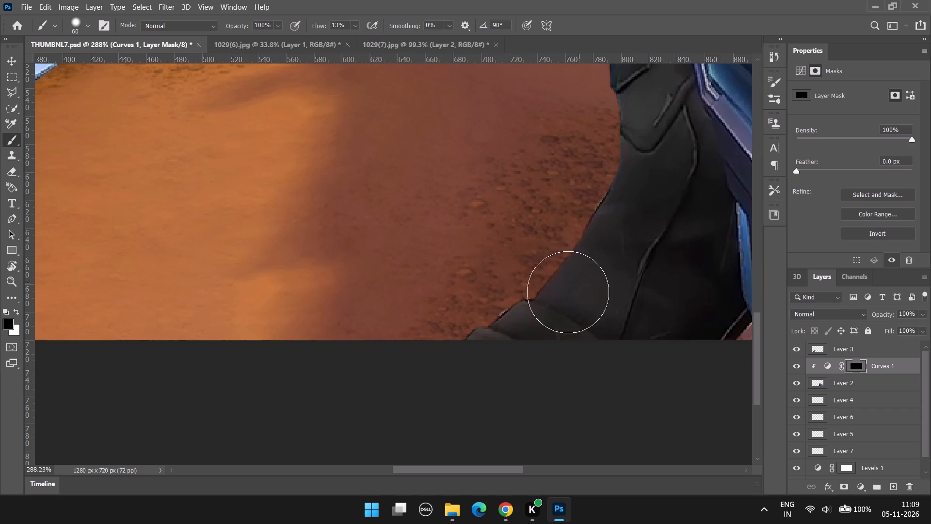
pyautogui.moveTo(554, 309); pyautogui.dragTo(643, 249)
pyautogui.moveTo(646, 247); pyautogui.dragTo(657, 238)
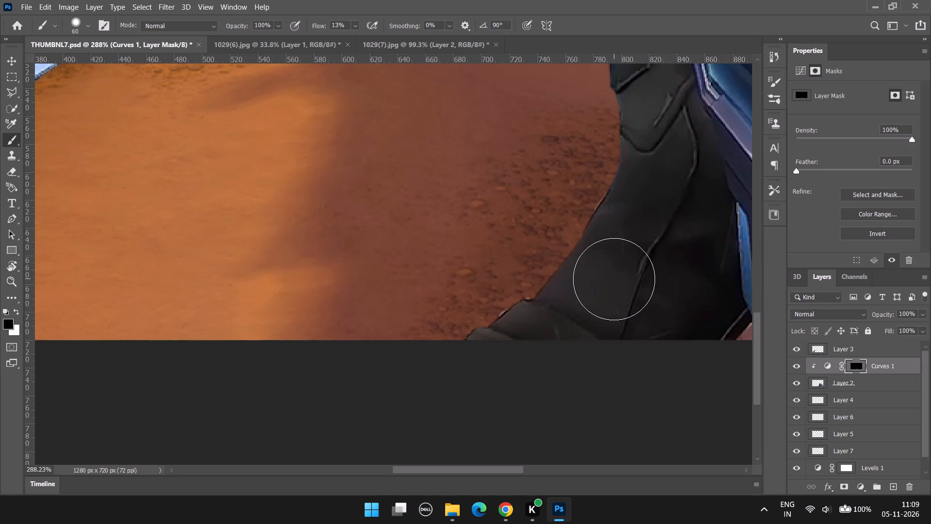
# Paint white on the Curves mask along the weapon arm's sleeve, from its lower end up to the glove.
pyautogui.press('x')
pyautogui.moveTo(489, 330); pyautogui.dragTo(580, 275)
pyautogui.moveTo(582, 274); pyautogui.dragTo(585, 271)
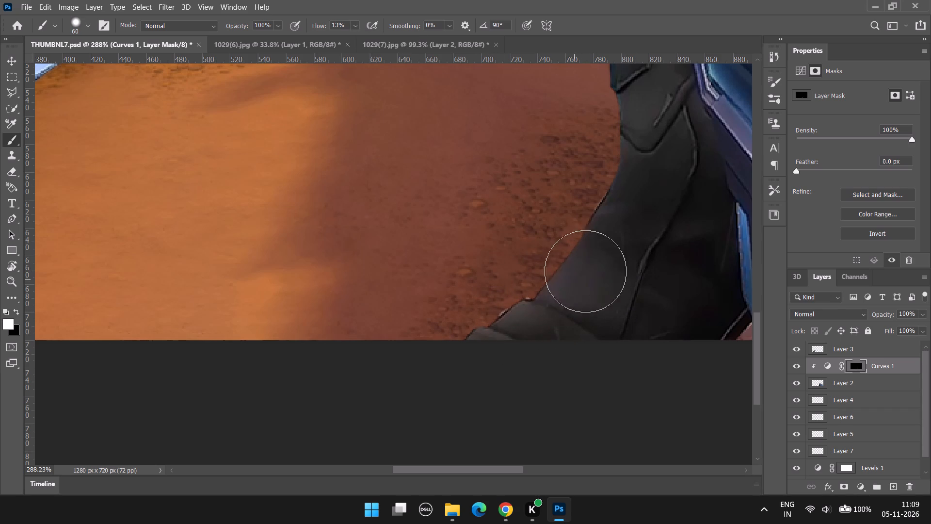
pyautogui.moveTo(585, 271); pyautogui.dragTo(626, 239)
pyautogui.keyDown('alt'); pyautogui.scroll(-6, 652, 248); pyautogui.keyUp('alt')
pyautogui.scroll(2, 612, 268)
pyautogui.moveTo(626, 259); pyautogui.dragTo(652, 226)
pyautogui.moveTo(653, 222); pyautogui.dragTo(661, 193)
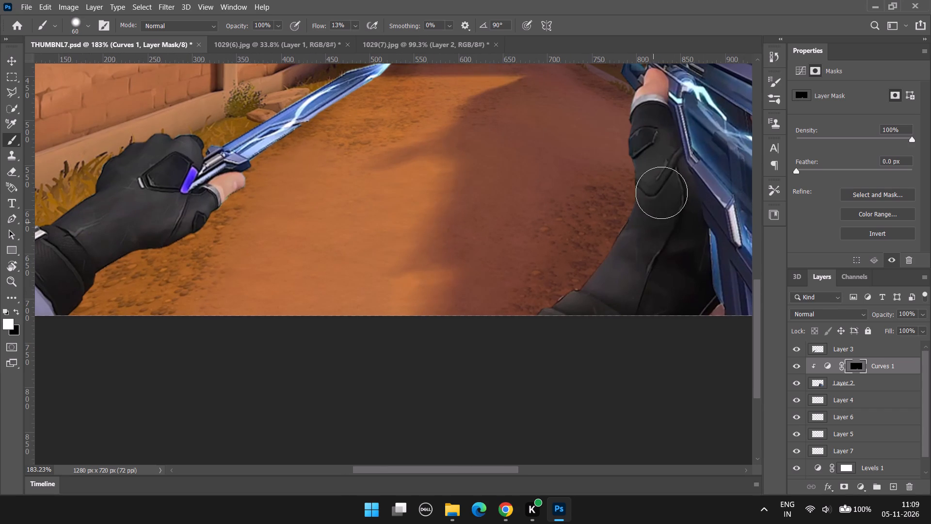
pyautogui.moveTo(661, 193); pyautogui.dragTo(665, 158)
pyautogui.keyDown('alt'); pyautogui.scroll(2, 682, 199); pyautogui.keyUp('alt')
pyautogui.moveTo(631, 165); pyautogui.dragTo(629, 81)
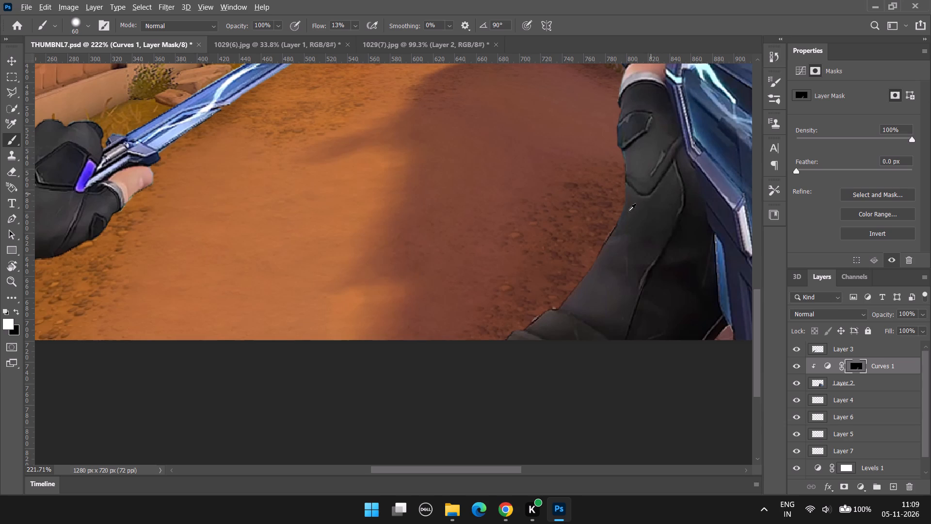
# Set the brush to 27% flow and 40 px, and paint white along the sleeve's lower outer edge on the Curves mask.
pyautogui.click(355, 20)
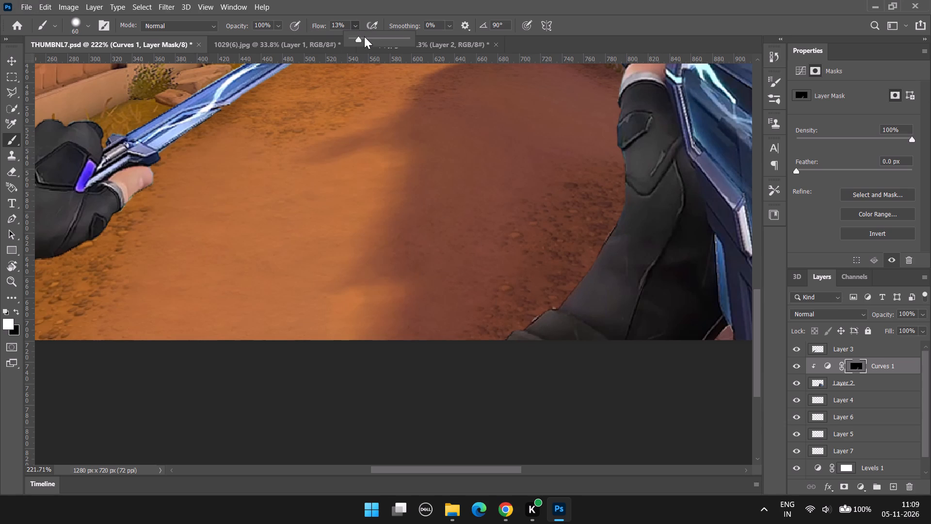
pyautogui.click(367, 40)
pyautogui.keyDown('alt'); pyautogui.scroll(6, 540, 281); pyautogui.keyUp('alt')
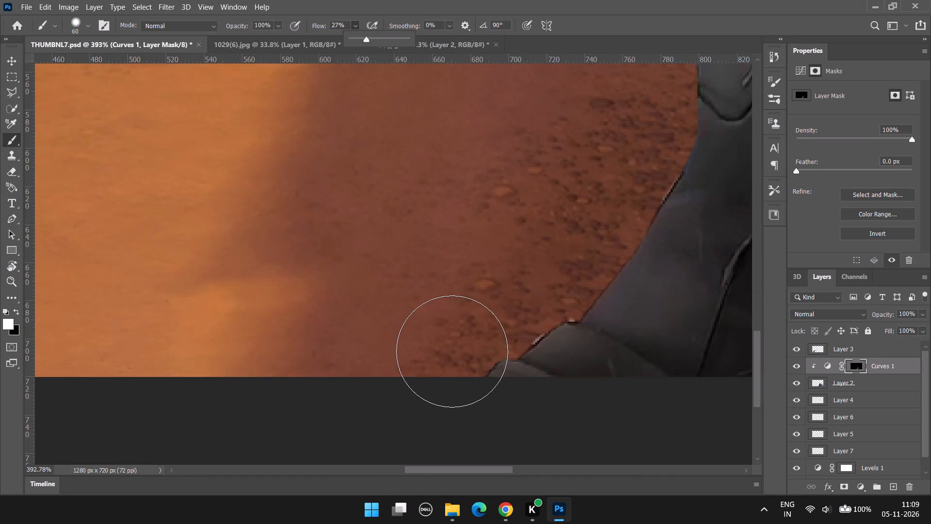
pyautogui.write('[[')
pyautogui.press('[')
pyautogui.moveTo(461, 363); pyautogui.dragTo(500, 336)
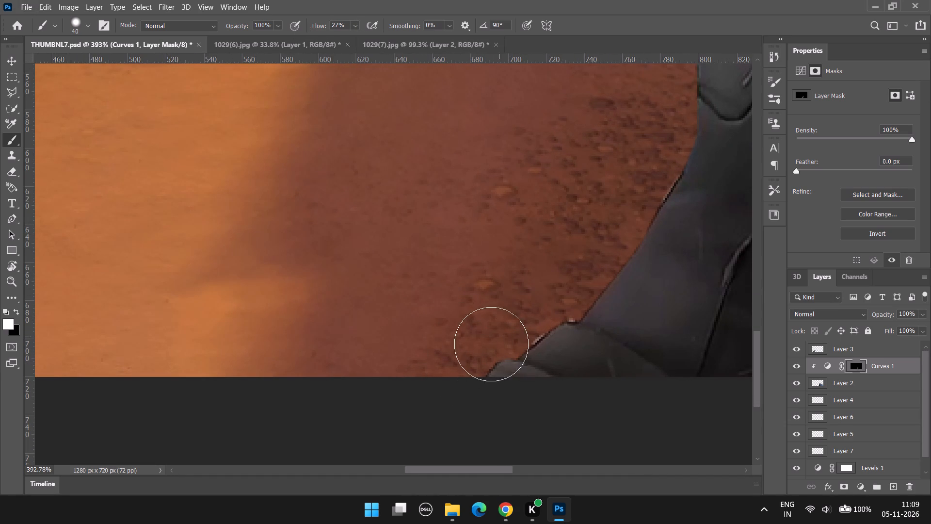
pyautogui.moveTo(470, 357); pyautogui.dragTo(547, 301)
pyautogui.moveTo(558, 295); pyautogui.dragTo(570, 288)
pyautogui.moveTo(541, 315); pyautogui.dragTo(616, 231)
# Continue painting white on the Curves mask up the sleeve's outer edge to the glove and cuff.
pyautogui.scroll(4, 616, 233)
pyautogui.moveTo(600, 281); pyautogui.dragTo(616, 258)
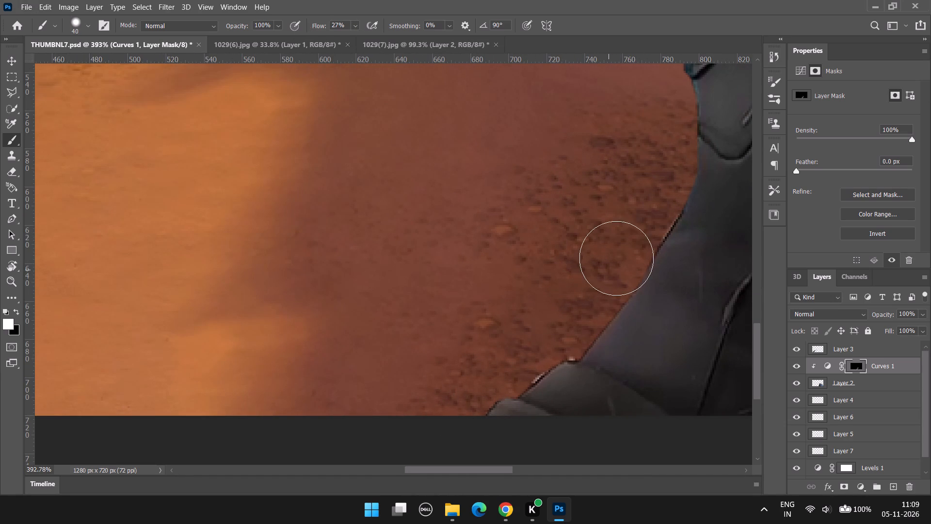
pyautogui.moveTo(616, 258); pyautogui.dragTo(664, 173)
pyautogui.scroll(3, 642, 193)
pyautogui.moveTo(677, 213); pyautogui.dragTo(672, 98)
pyautogui.scroll(7, 653, 103)
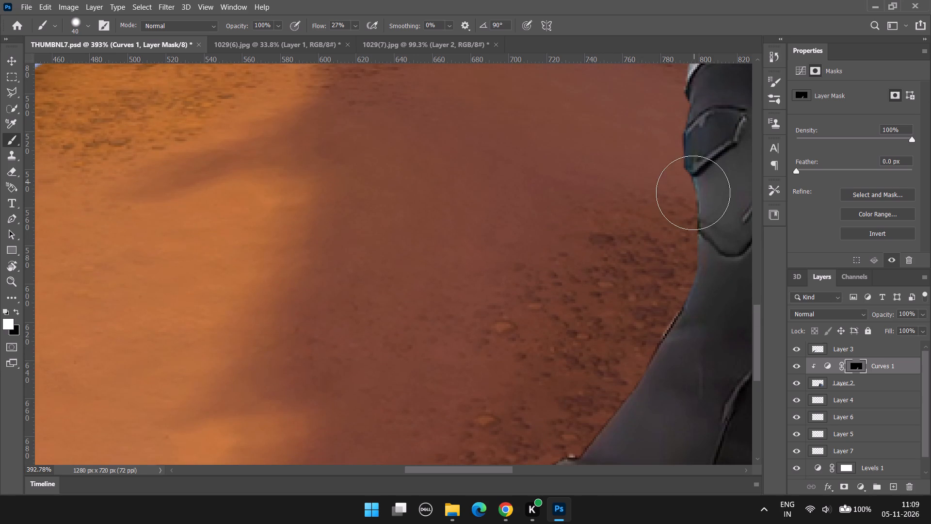
pyautogui.moveTo(692, 203); pyautogui.dragTo(677, 112)
pyautogui.scroll(8, 705, 134)
pyautogui.moveTo(686, 228); pyautogui.dragTo(689, 123)
pyautogui.moveTo(670, 160); pyautogui.dragTo(678, 106)
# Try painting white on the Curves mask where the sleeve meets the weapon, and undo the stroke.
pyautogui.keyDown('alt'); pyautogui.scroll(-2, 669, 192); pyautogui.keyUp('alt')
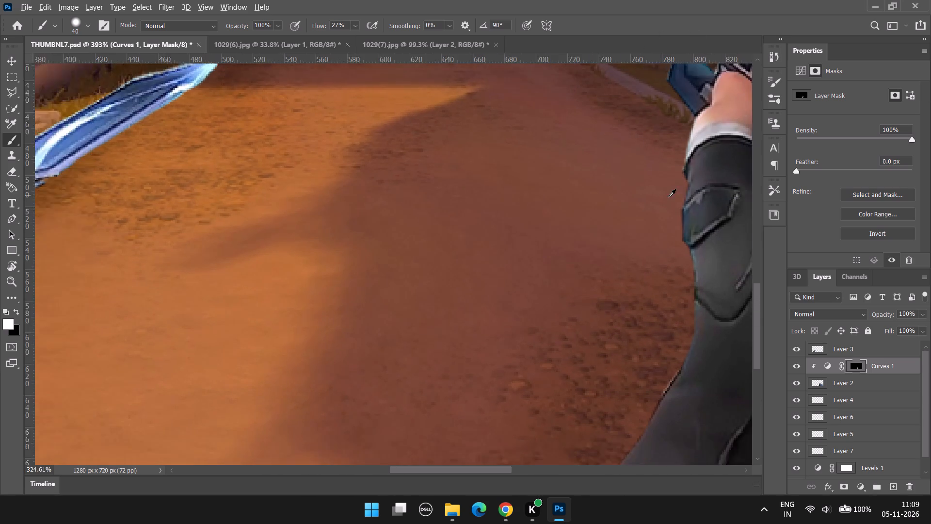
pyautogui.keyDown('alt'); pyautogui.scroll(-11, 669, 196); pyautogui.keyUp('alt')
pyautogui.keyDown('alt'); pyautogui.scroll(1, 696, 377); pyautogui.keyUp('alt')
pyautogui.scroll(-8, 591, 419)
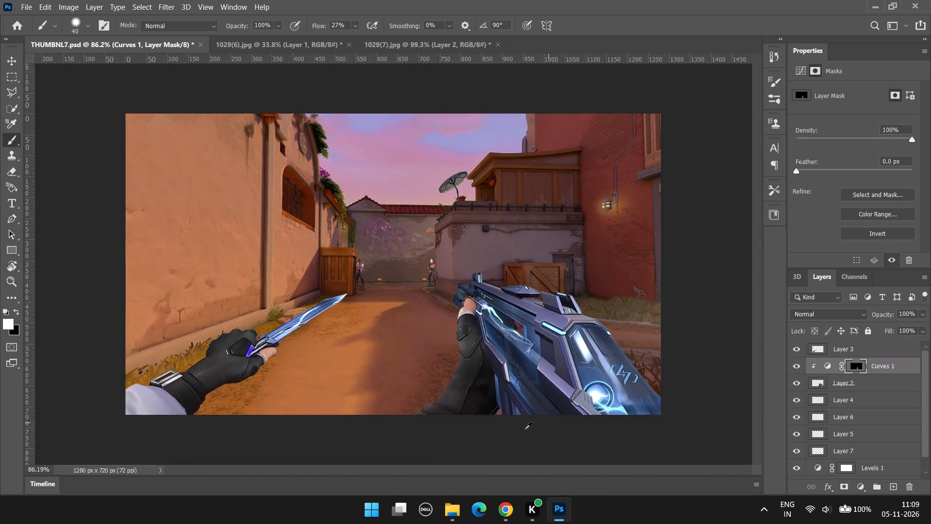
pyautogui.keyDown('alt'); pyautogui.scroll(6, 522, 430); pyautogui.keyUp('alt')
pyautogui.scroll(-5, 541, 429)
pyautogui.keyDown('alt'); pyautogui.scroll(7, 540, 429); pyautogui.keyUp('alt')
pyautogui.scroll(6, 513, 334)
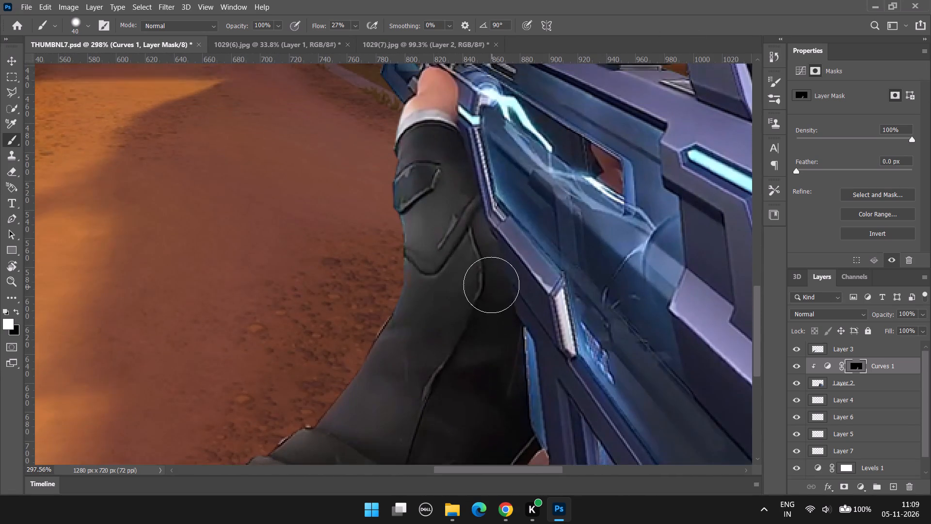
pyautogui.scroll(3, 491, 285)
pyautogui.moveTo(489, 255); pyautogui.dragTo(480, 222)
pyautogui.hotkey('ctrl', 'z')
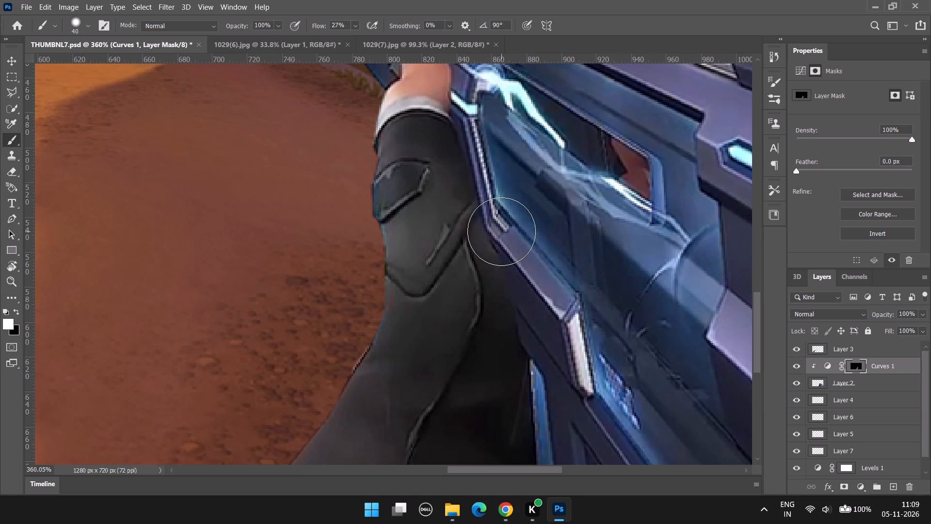
# Reduce the brush to 30 px and paint white on the Curves mask over the weapon's glowing front sight.
pyautogui.scroll(-3, 517, 228)
pyautogui.keyDown('alt'); pyautogui.scroll(-5, 518, 232); pyautogui.keyUp('alt')
pyautogui.scroll(11, 515, 227)
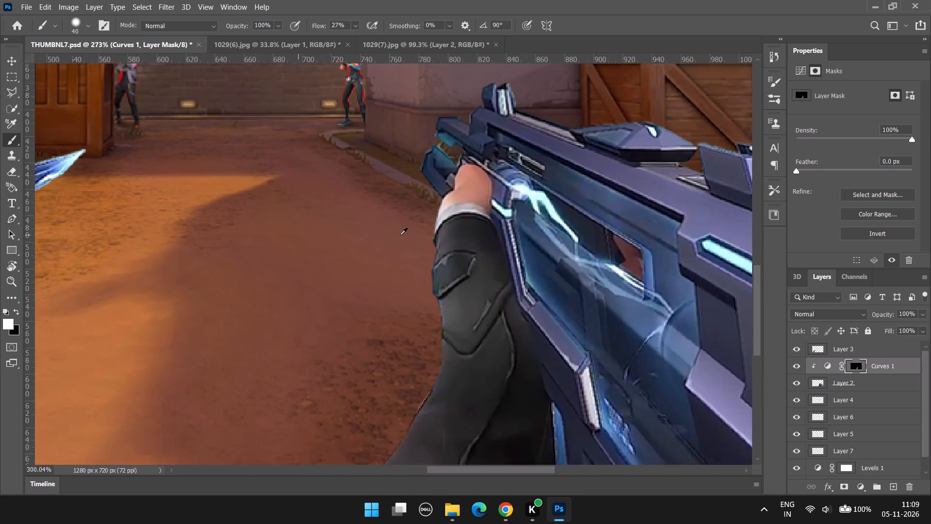
pyautogui.keyDown('alt'); pyautogui.scroll(-3, 496, 205); pyautogui.keyUp('alt')
pyautogui.scroll(12, 527, 122)
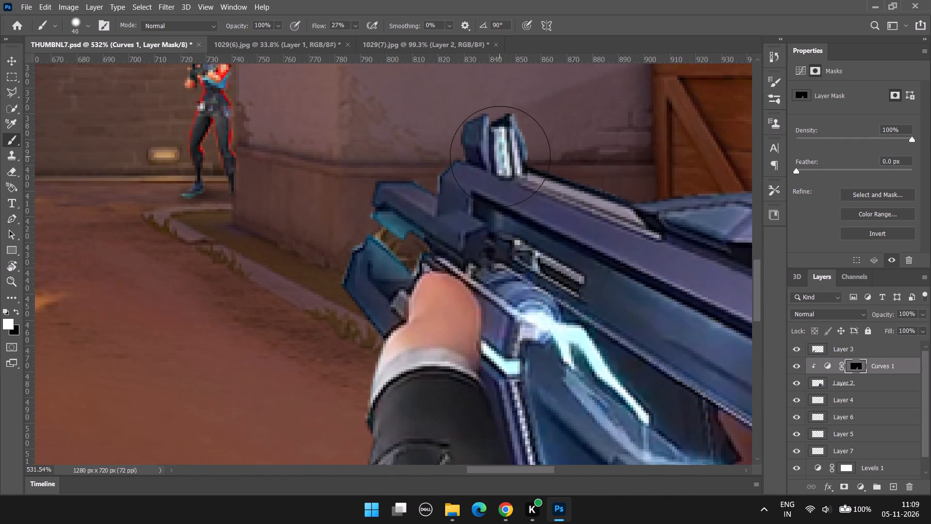
pyautogui.write('[[')
pyautogui.click(504, 160)
pyautogui.click(503, 148)
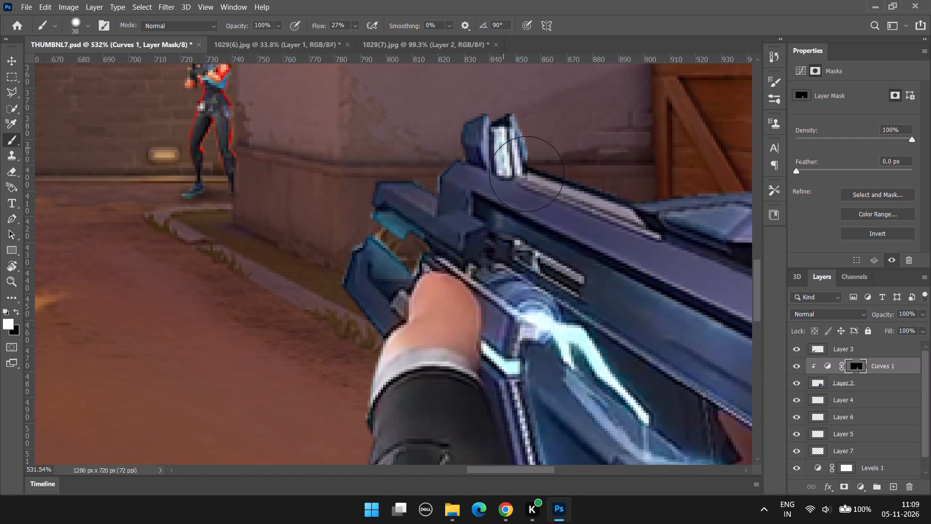
# Paint white on the Curves mask along the lightning streak running through the weapon's body.
pyautogui.scroll(-3, 593, 294)
pyautogui.click(545, 294)
pyautogui.moveTo(547, 295); pyautogui.dragTo(609, 366)
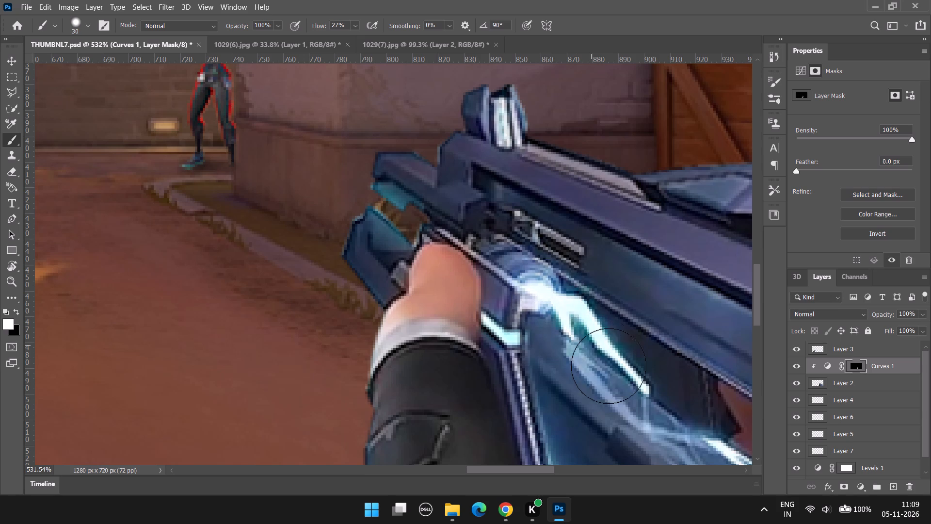
pyautogui.moveTo(609, 366); pyautogui.dragTo(653, 402)
pyautogui.keyDown('alt'); pyautogui.scroll(-6, 673, 392); pyautogui.keyUp('alt')
pyautogui.moveTo(609, 346); pyautogui.dragTo(657, 413)
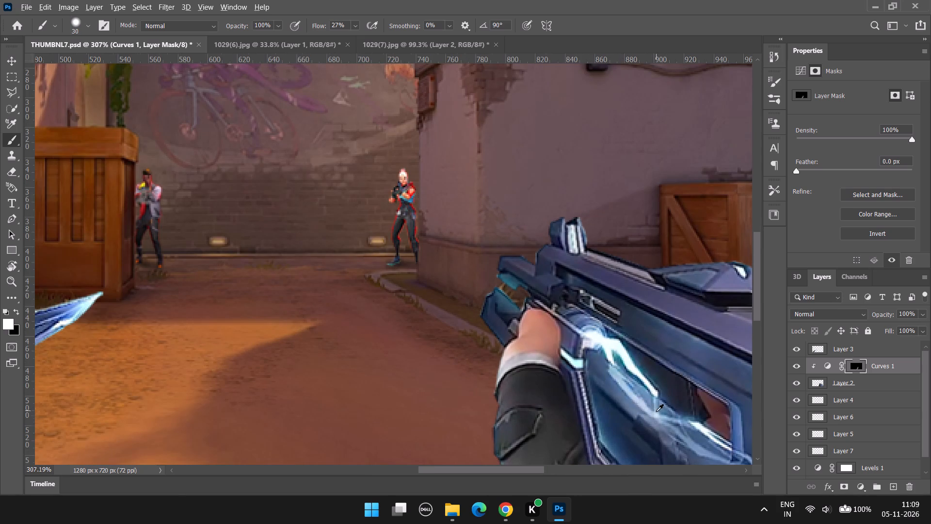
pyautogui.keyDown('alt'); pyautogui.scroll(-19, 656, 412); pyautogui.keyUp('alt')
pyautogui.keyDown('alt'); pyautogui.scroll(2, 721, 345); pyautogui.keyUp('alt')
pyautogui.click(665, 295)
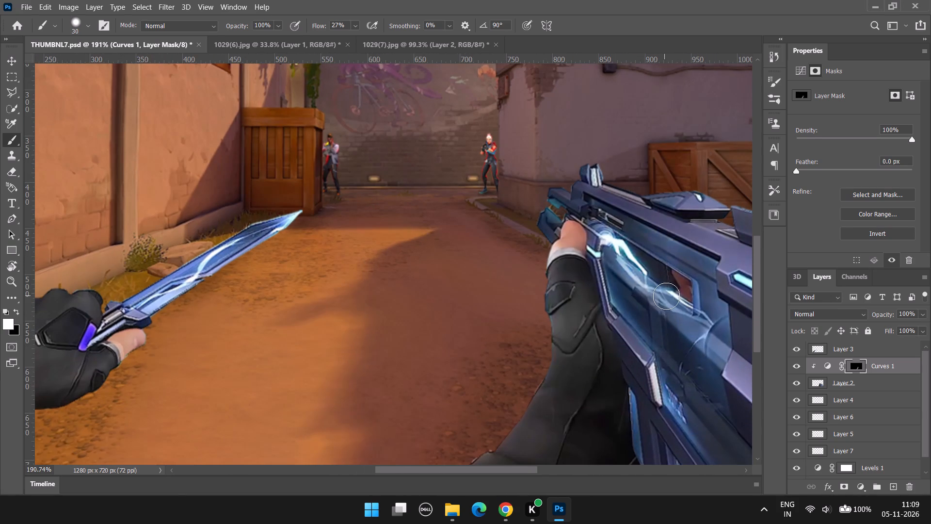
pyautogui.moveTo(676, 297); pyautogui.dragTo(702, 317)
# Paint white on the Curves mask over the weapon's glowing rear orb and the bright energy streak beside it.
pyautogui.keyDown('alt'); pyautogui.scroll(-5, 725, 334); pyautogui.keyUp('alt')
pyautogui.scroll(-1, 704, 376)
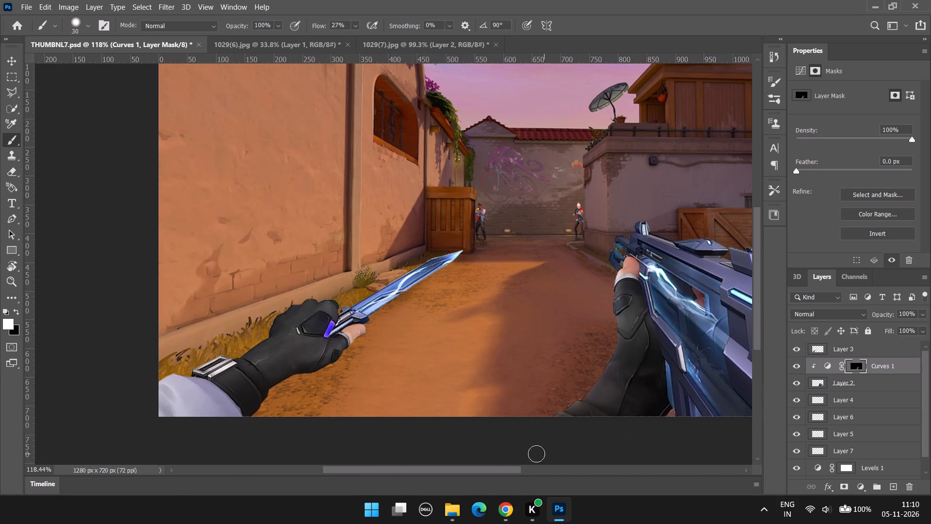
pyautogui.moveTo(526, 469); pyautogui.dragTo(536, 470)
pyautogui.moveTo(521, 471); pyautogui.dragTo(459, 473)
pyautogui.scroll(-5, 321, 400)
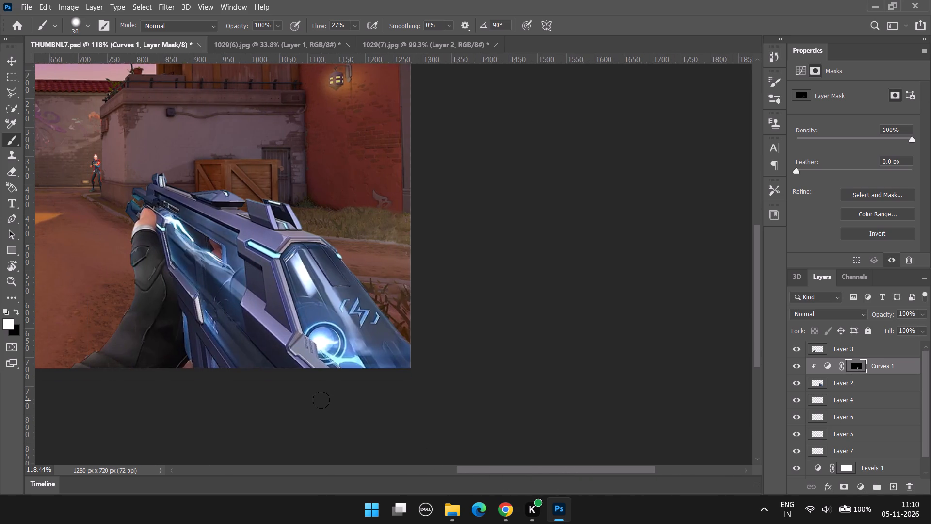
pyautogui.keyDown('alt'); pyautogui.scroll(8, 331, 378); pyautogui.keyUp('alt')
pyautogui.click(314, 306)
pyautogui.moveTo(314, 303); pyautogui.dragTo(321, 320)
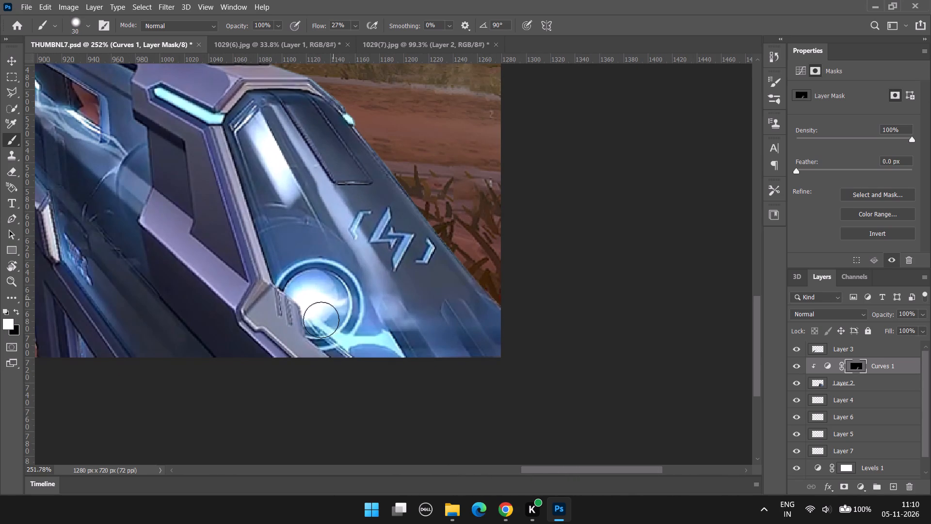
pyautogui.moveTo(321, 320); pyautogui.dragTo(328, 319)
pyautogui.moveTo(321, 326); pyautogui.dragTo(327, 330)
pyautogui.moveTo(330, 332); pyautogui.dragTo(393, 340)
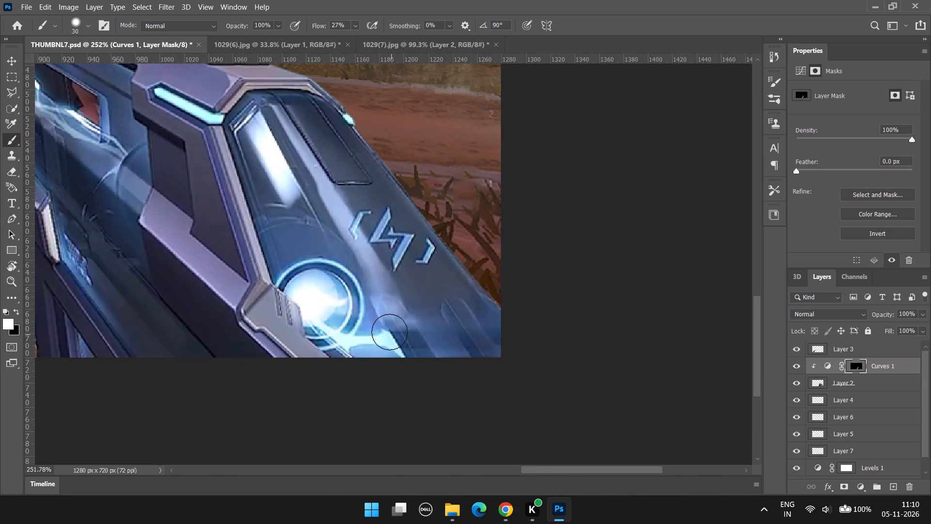
pyautogui.moveTo(389, 332); pyautogui.dragTo(414, 365)
# Paint white on the Curves mask over the rear glass's bright reflection and the adjoining cyan light strip.
pyautogui.keyDown('alt'); pyautogui.scroll(-5, 415, 356); pyautogui.keyUp('alt')
pyautogui.scroll(3, 280, 323)
pyautogui.keyDown('alt'); pyautogui.scroll(7, 325, 220); pyautogui.keyUp('alt')
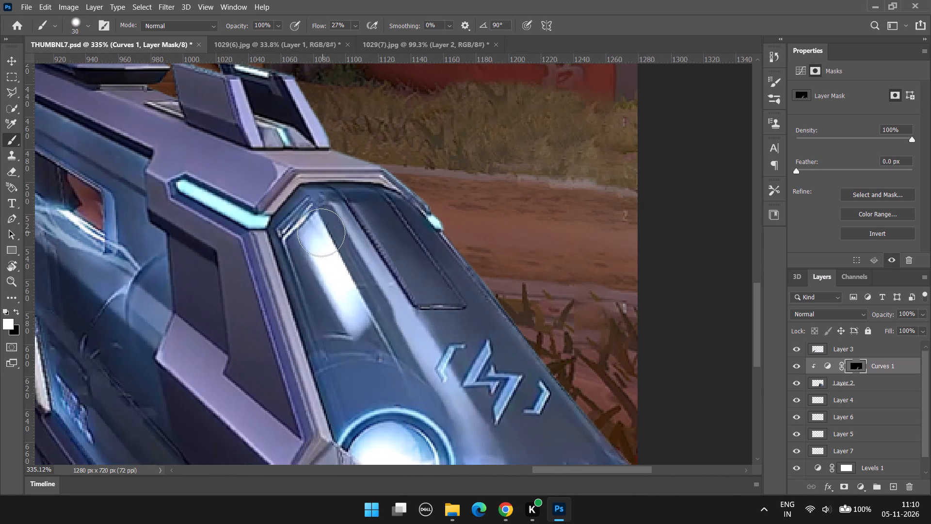
pyautogui.moveTo(319, 230); pyautogui.dragTo(364, 336)
pyautogui.keyDown('alt'); pyautogui.scroll(2, 379, 221); pyautogui.keyUp('alt')
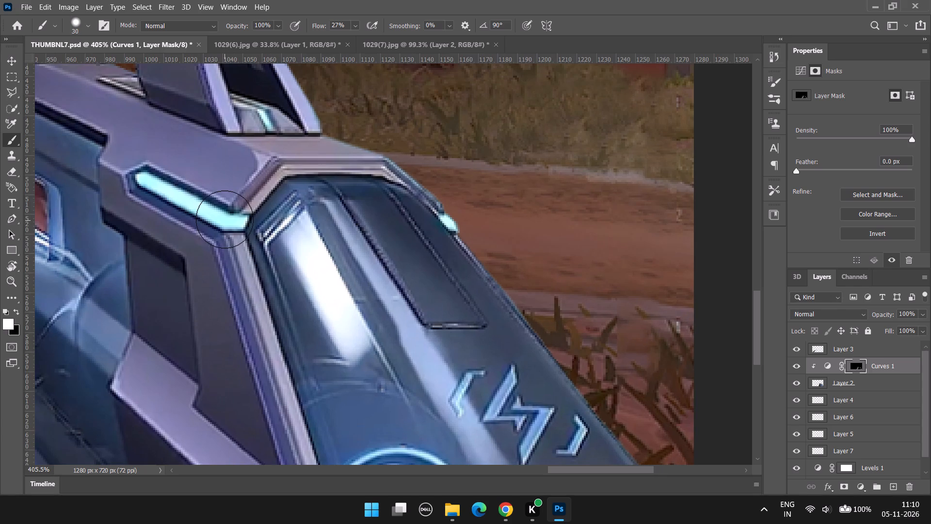
pyautogui.moveTo(226, 220); pyautogui.dragTo(148, 179)
# With a 10 px brush at 17% flow, paint white on the Curves mask along the lower edge of the purple side panel.
pyautogui.keyDown('alt'); pyautogui.scroll(-10, 180, 225); pyautogui.keyUp('alt')
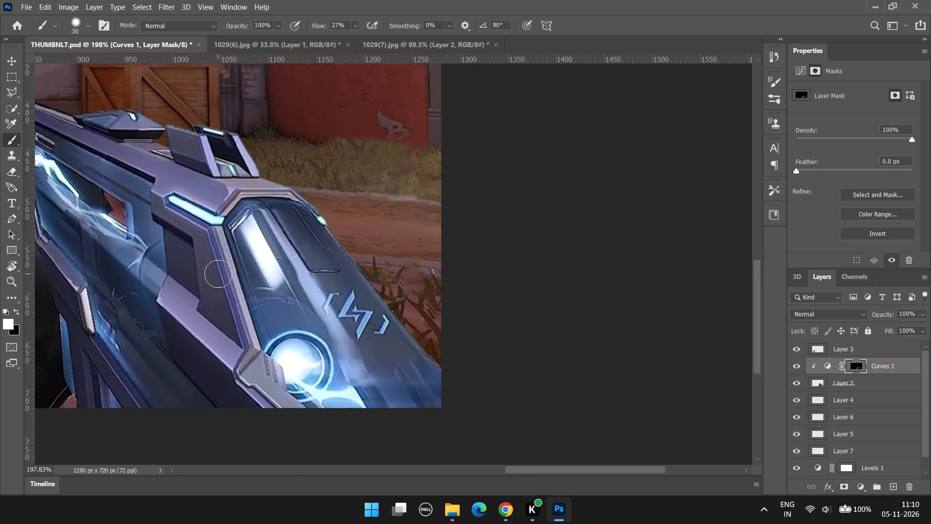
pyautogui.keyDown('alt'); pyautogui.scroll(-8, 218, 274); pyautogui.keyUp('alt')
pyautogui.scroll(7, 217, 330)
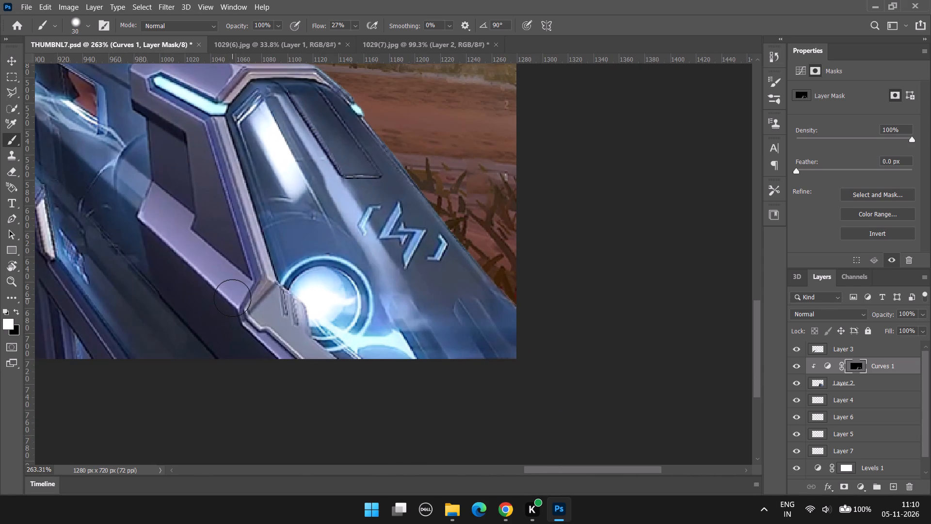
pyautogui.press('[')
pyautogui.write('[[[')
pyautogui.keyDown('alt'); pyautogui.scroll(7, 221, 305); pyautogui.keyUp('alt')
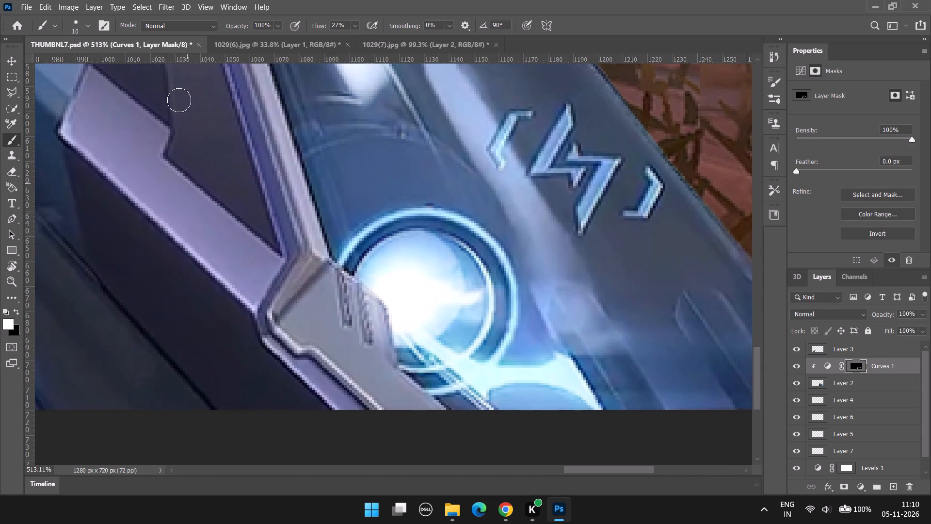
pyautogui.click(354, 25)
pyautogui.click(355, 35)
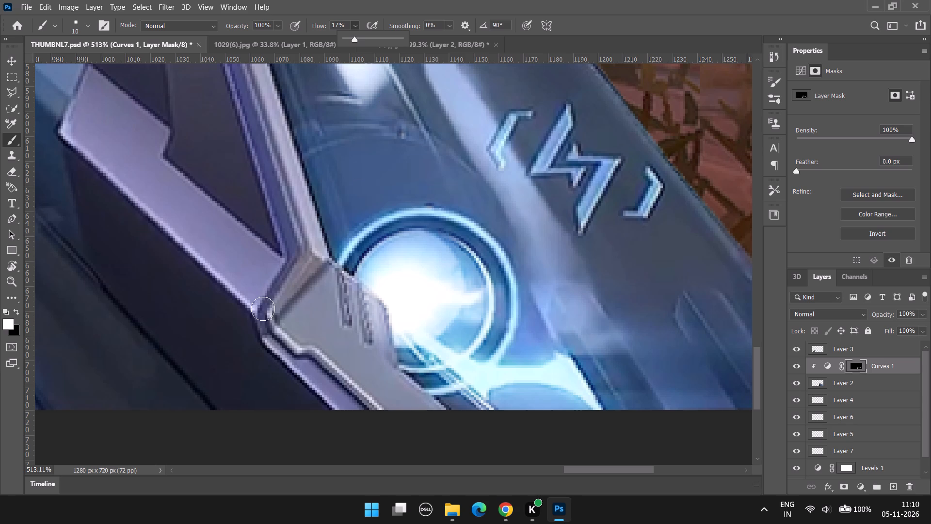
pyautogui.moveTo(254, 314); pyautogui.dragTo(249, 310)
pyautogui.moveTo(249, 310); pyautogui.dragTo(96, 157)
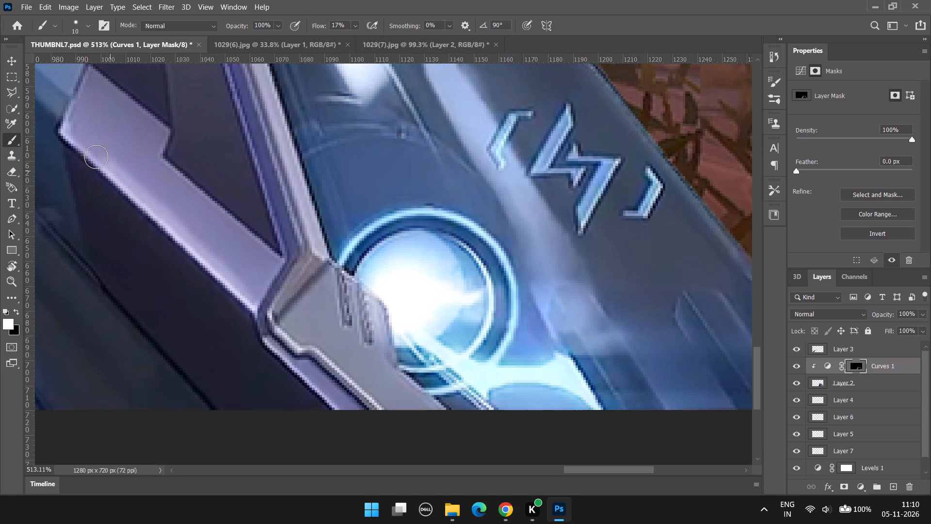
pyautogui.moveTo(96, 157); pyautogui.dragTo(69, 129)
# With a 30 px brush at 5% flow, paint white softly on the Curves mask along the purple side panel.
pyautogui.keyDown('alt'); pyautogui.scroll(-17, 133, 213); pyautogui.keyUp('alt')
pyautogui.keyDown('alt'); pyautogui.scroll(7, 167, 252); pyautogui.keyUp('alt')
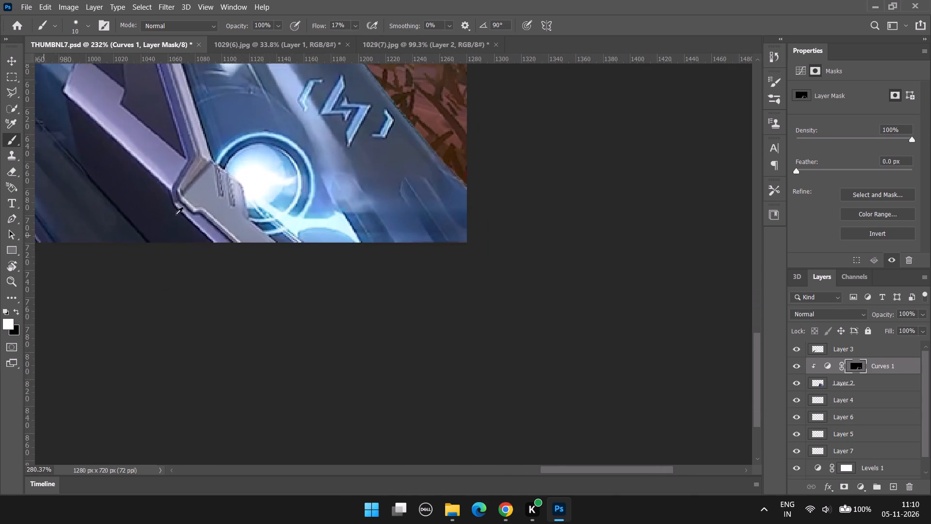
pyautogui.keyDown('alt'); pyautogui.scroll(4, 183, 158); pyautogui.keyUp('alt')
pyautogui.click(354, 23)
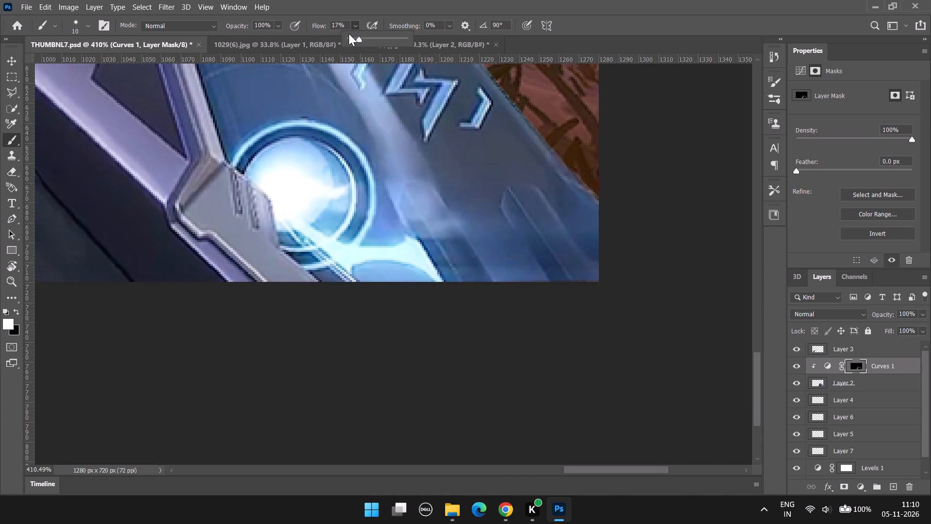
pyautogui.click(352, 35)
pyautogui.write(']]]]')
pyautogui.moveTo(162, 187); pyautogui.dragTo(151, 174)
pyautogui.moveTo(143, 165); pyautogui.dragTo(64, 68)
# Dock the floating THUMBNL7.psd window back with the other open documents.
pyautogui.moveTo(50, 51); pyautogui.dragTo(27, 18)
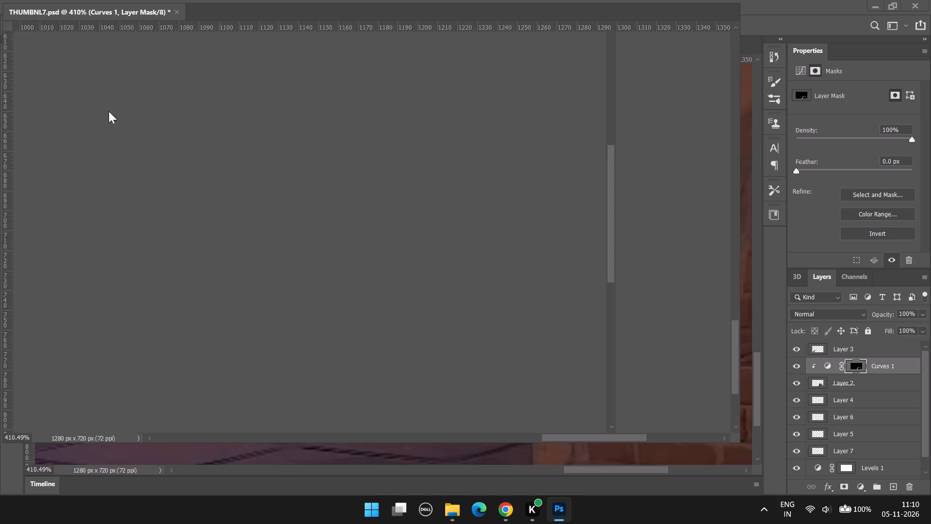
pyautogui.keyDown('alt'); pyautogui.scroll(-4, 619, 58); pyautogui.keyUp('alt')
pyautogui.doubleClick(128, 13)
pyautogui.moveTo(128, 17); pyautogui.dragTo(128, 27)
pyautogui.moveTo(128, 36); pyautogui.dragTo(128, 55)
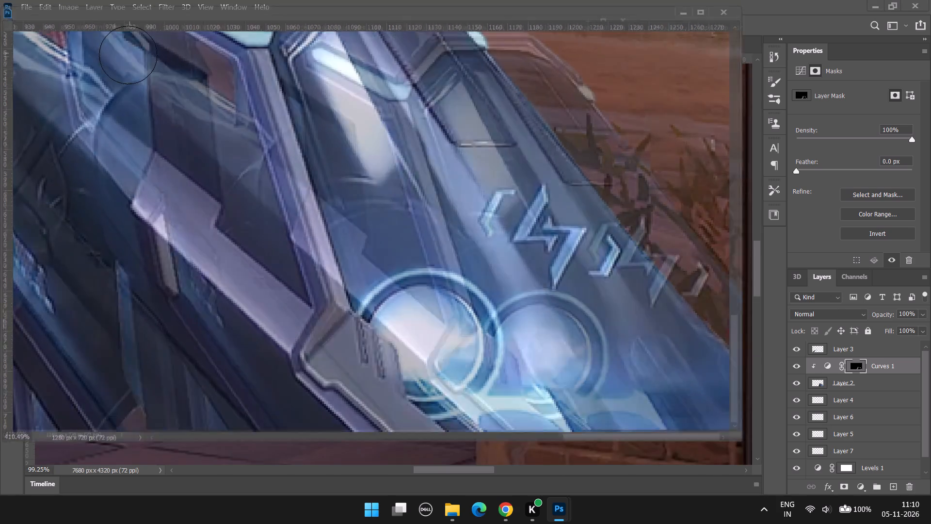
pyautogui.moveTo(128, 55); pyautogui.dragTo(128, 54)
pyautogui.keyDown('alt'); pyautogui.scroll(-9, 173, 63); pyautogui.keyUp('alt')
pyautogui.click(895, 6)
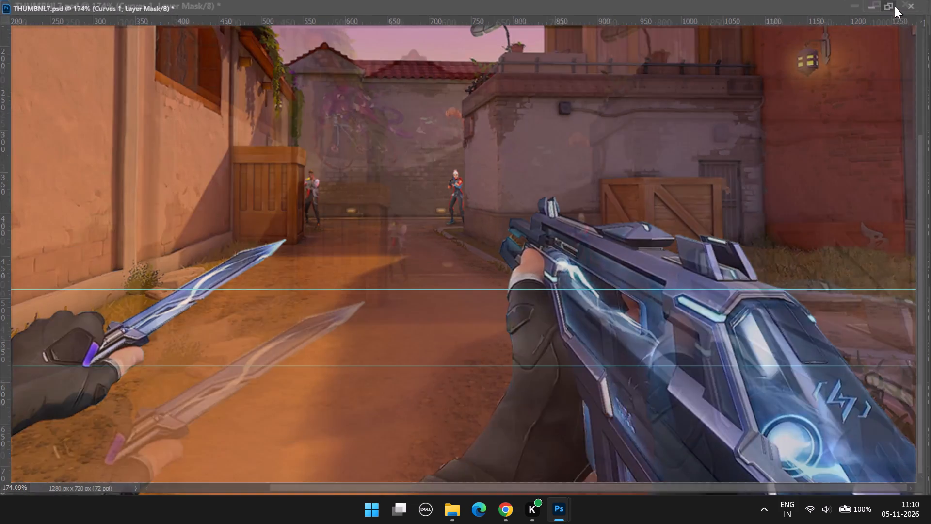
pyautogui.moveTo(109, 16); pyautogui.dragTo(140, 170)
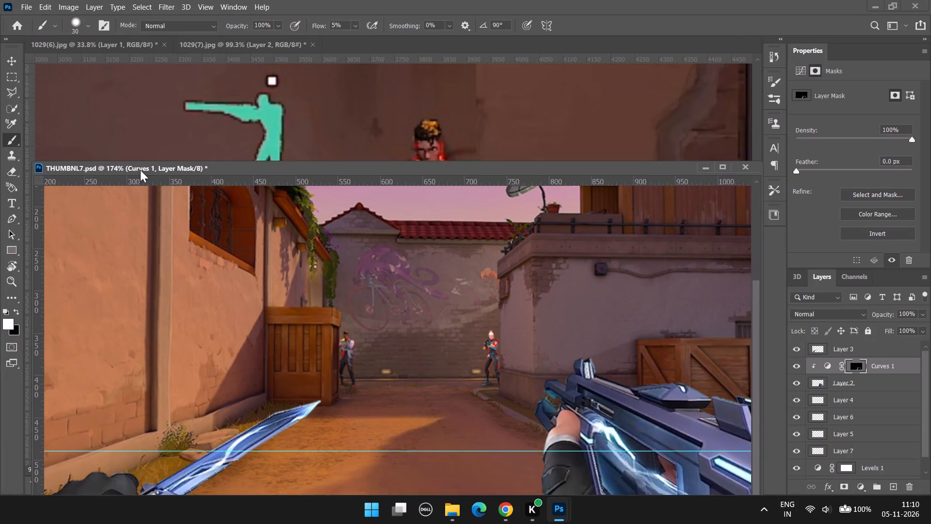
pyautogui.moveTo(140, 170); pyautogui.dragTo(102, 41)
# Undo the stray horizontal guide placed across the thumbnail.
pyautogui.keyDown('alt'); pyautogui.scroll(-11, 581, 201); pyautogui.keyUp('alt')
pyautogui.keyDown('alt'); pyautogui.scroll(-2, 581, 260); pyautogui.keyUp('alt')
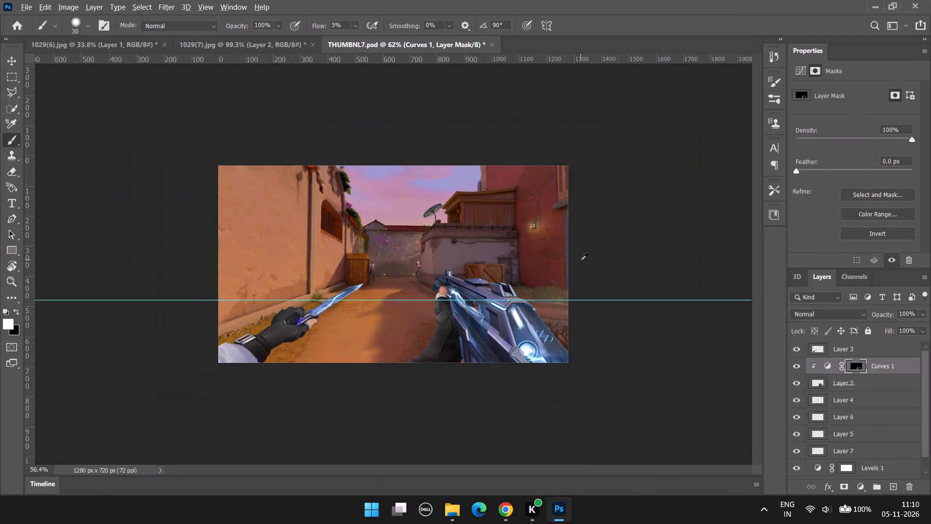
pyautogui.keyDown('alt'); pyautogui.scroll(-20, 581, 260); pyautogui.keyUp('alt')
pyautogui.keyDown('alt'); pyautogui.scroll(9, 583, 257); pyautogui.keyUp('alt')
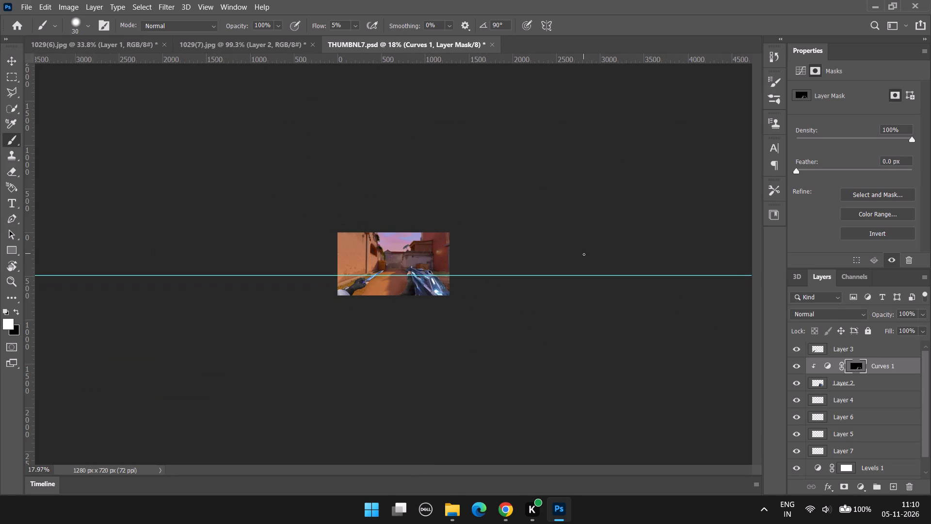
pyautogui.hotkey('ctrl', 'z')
# Paint white on the Curves mask over the blue glass body along the weapon's lightning.
pyautogui.keyDown('alt'); pyautogui.scroll(-6, 517, 286); pyautogui.keyUp('alt')
pyautogui.keyDown('alt'); pyautogui.scroll(10, 453, 325); pyautogui.keyUp('alt')
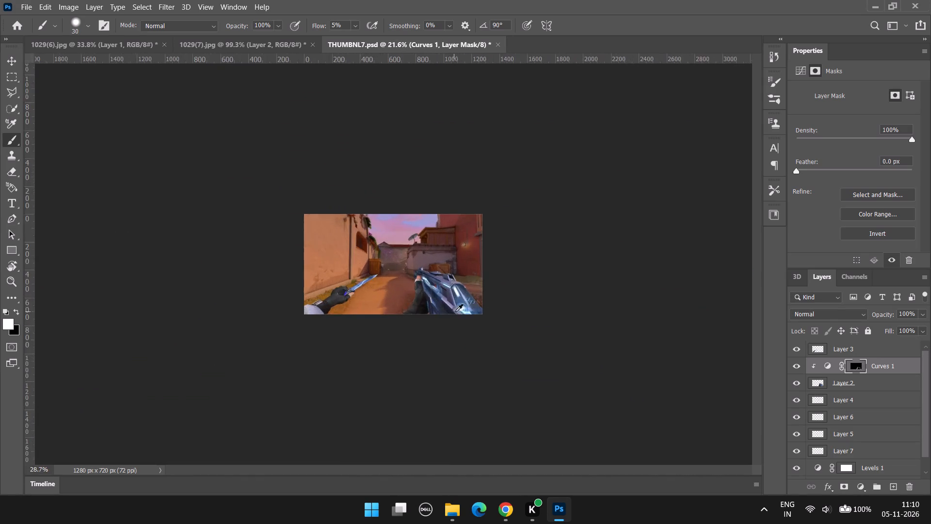
pyautogui.keyDown('alt'); pyautogui.scroll(11, 455, 311); pyautogui.keyUp('alt')
pyautogui.scroll(-4, 614, 348)
pyautogui.keyDown('alt'); pyautogui.scroll(5, 614, 349); pyautogui.keyUp('alt')
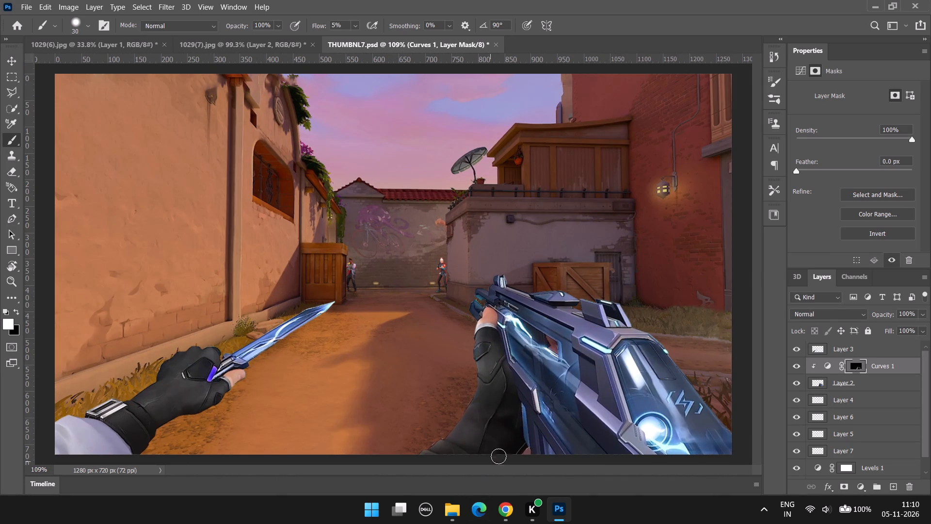
pyautogui.scroll(-3, 529, 434)
pyautogui.keyDown('alt'); pyautogui.scroll(4, 636, 435); pyautogui.keyUp('alt')
pyautogui.scroll(10, 668, 449)
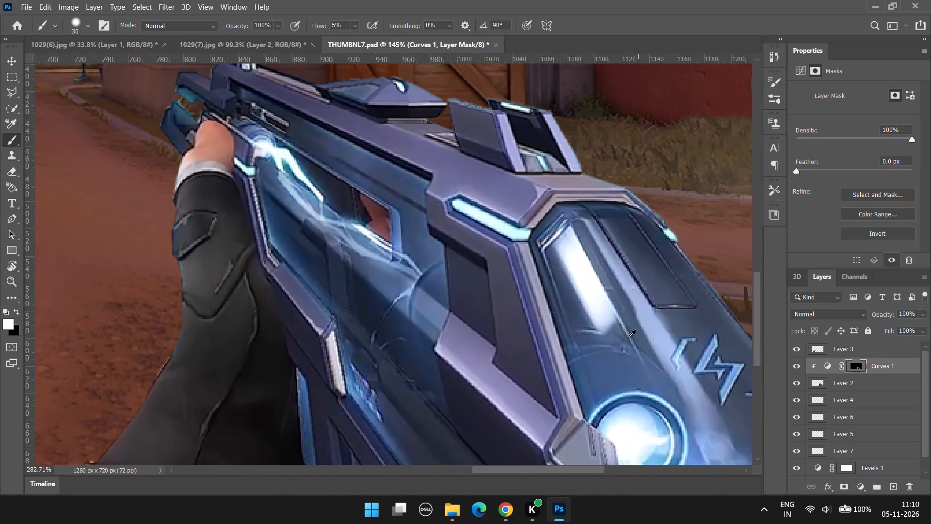
pyautogui.scroll(-4, 533, 360)
pyautogui.moveTo(421, 345); pyautogui.dragTo(376, 309)
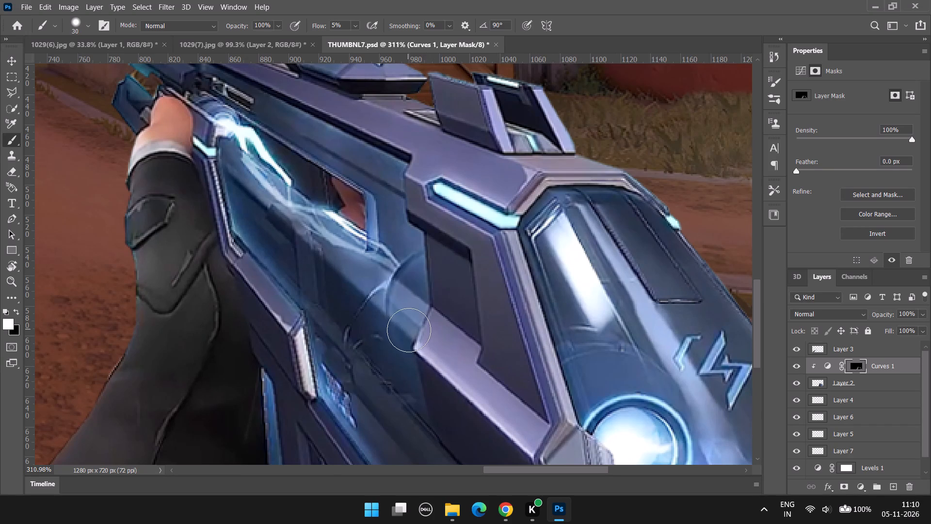
pyautogui.moveTo(399, 325); pyautogui.dragTo(263, 224)
pyautogui.moveTo(290, 213); pyautogui.dragTo(264, 154)
pyautogui.moveTo(305, 204); pyautogui.dragTo(264, 139)
# Paint white on the Curves mask along the weapon's purple upper rail back to the rear housing.
pyautogui.scroll(3, 304, 146)
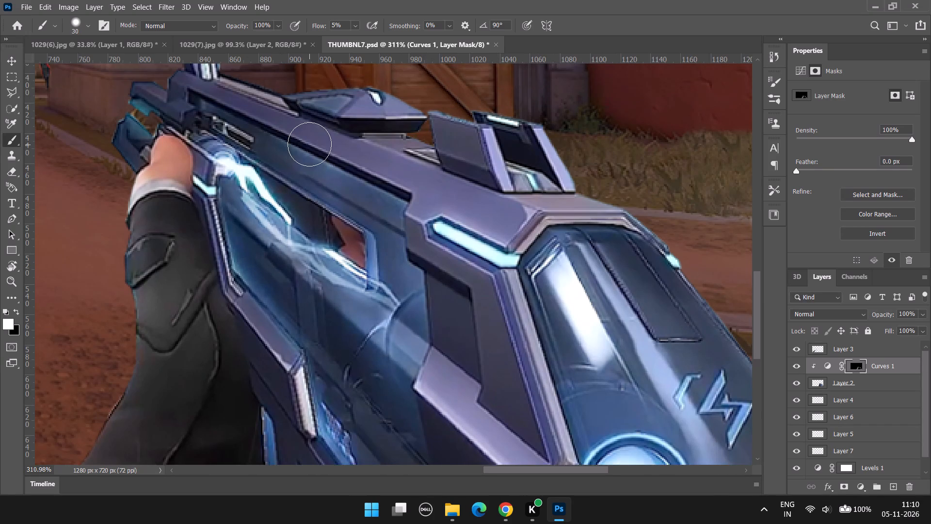
pyautogui.scroll(3, 309, 144)
pyautogui.moveTo(335, 184); pyautogui.dragTo(325, 176)
pyautogui.moveTo(325, 175); pyautogui.dragTo(359, 186)
pyautogui.moveTo(332, 164); pyautogui.dragTo(530, 229)
pyautogui.moveTo(382, 193); pyautogui.dragTo(648, 283)
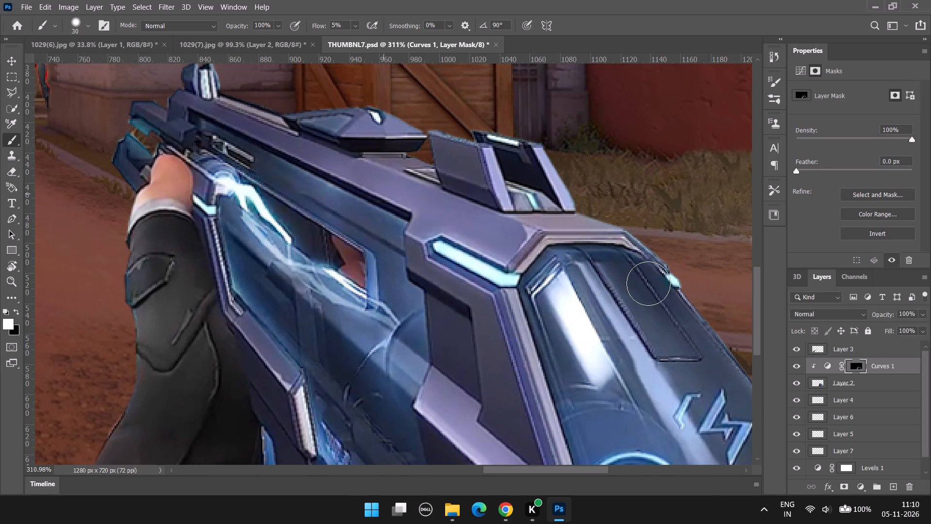
pyautogui.moveTo(648, 283); pyautogui.dragTo(594, 274)
pyautogui.moveTo(417, 197); pyautogui.dragTo(578, 249)
# Paint white on the Curves mask over the angular raised piece atop the weapon and the rail in front of it.
pyautogui.scroll(3, 414, 197)
pyautogui.keyDown('alt'); pyautogui.scroll(3, 340, 192); pyautogui.keyUp('alt')
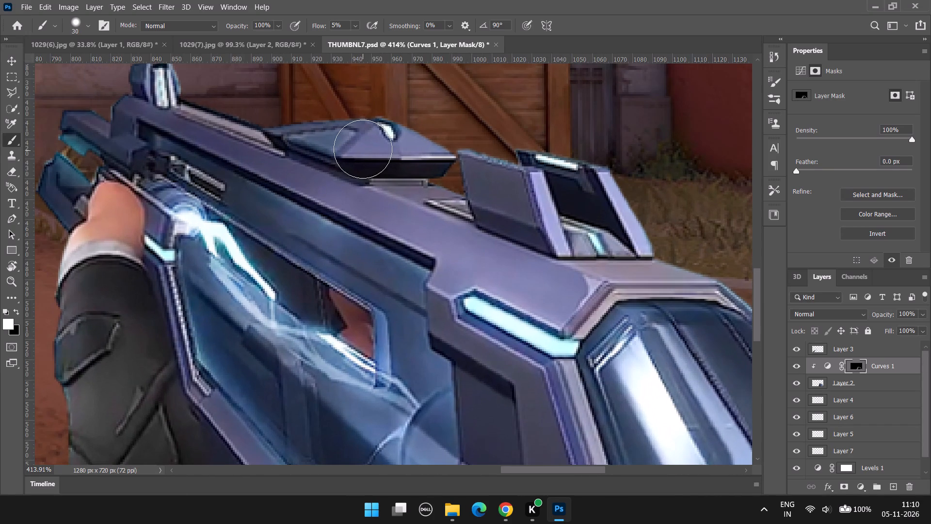
pyautogui.moveTo(363, 147); pyautogui.dragTo(368, 144)
pyautogui.moveTo(368, 145); pyautogui.dragTo(392, 136)
pyautogui.moveTo(379, 147); pyautogui.dragTo(428, 152)
pyautogui.moveTo(396, 143); pyautogui.dragTo(442, 161)
pyautogui.moveTo(415, 151); pyautogui.dragTo(438, 160)
pyautogui.keyDown('alt'); pyautogui.scroll(3, 401, 165); pyautogui.keyUp('alt')
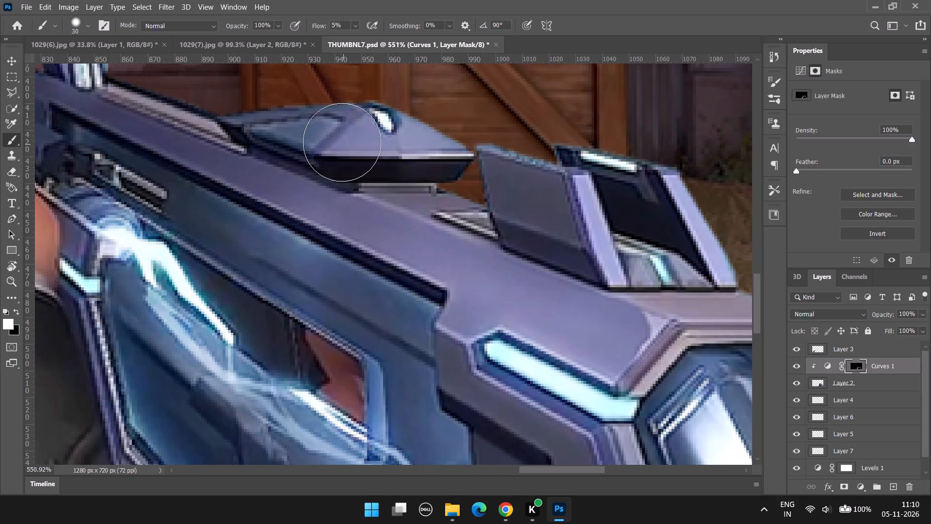
pyautogui.doubleClick(341, 139)
pyautogui.moveTo(374, 136); pyautogui.dragTo(449, 148)
pyautogui.scroll(3, 268, 156)
pyautogui.moveTo(193, 162); pyautogui.dragTo(105, 134)
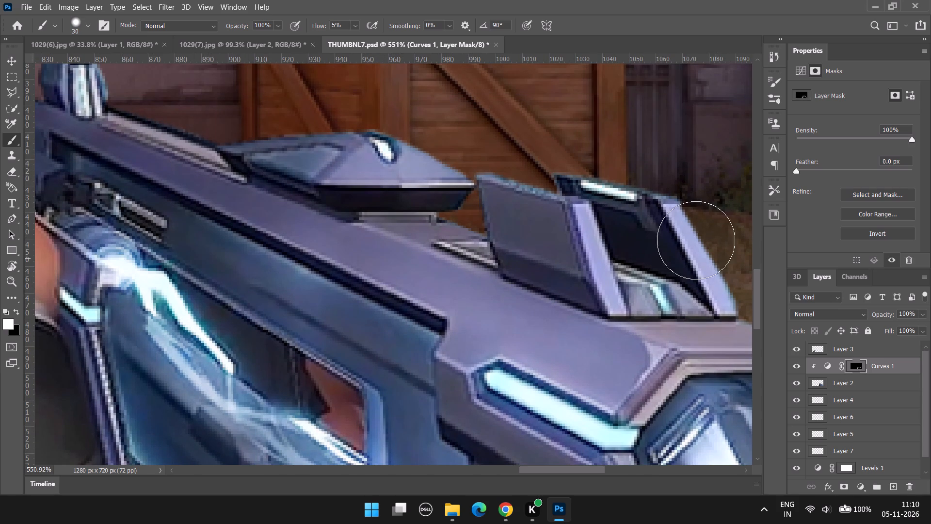
# Paint white on the Curves mask down the two light purple edges of the rear sight.
pyautogui.moveTo(622, 235); pyautogui.dragTo(652, 278)
pyautogui.moveTo(584, 225); pyautogui.dragTo(619, 276)
pyautogui.moveTo(582, 233); pyautogui.dragTo(617, 304)
pyautogui.moveTo(592, 245); pyautogui.dragTo(653, 336)
pyautogui.moveTo(680, 223); pyautogui.dragTo(760, 333)
pyautogui.moveTo(672, 234); pyautogui.dragTo(676, 244)
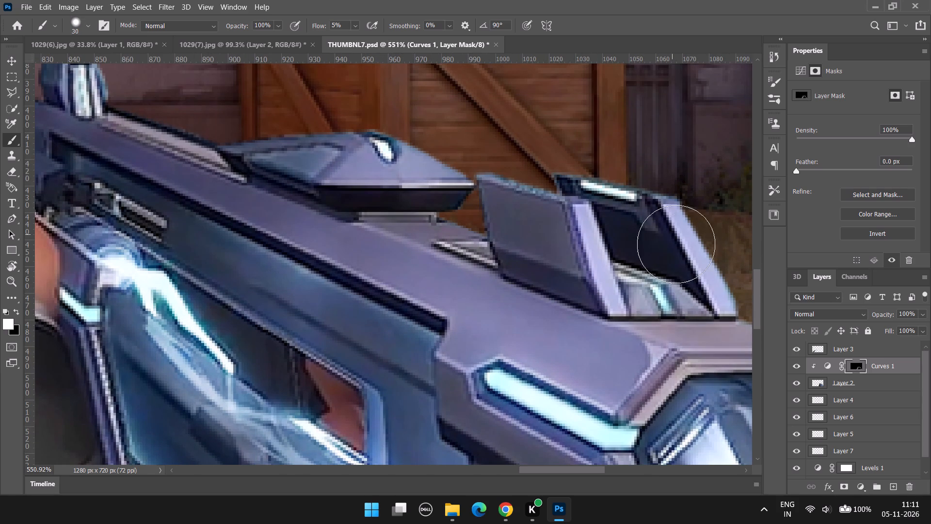
pyautogui.moveTo(676, 244); pyautogui.dragTo(742, 329)
pyautogui.moveTo(654, 214); pyautogui.dragTo(739, 324)
# Paint more white on the Curves mask over the cyan light strip and the rear glass's bright reflection.
pyautogui.keyDown('alt'); pyautogui.scroll(-9, 717, 386); pyautogui.keyUp('alt')
pyautogui.moveTo(557, 470); pyautogui.dragTo(567, 474)
pyautogui.scroll(-4, 562, 418)
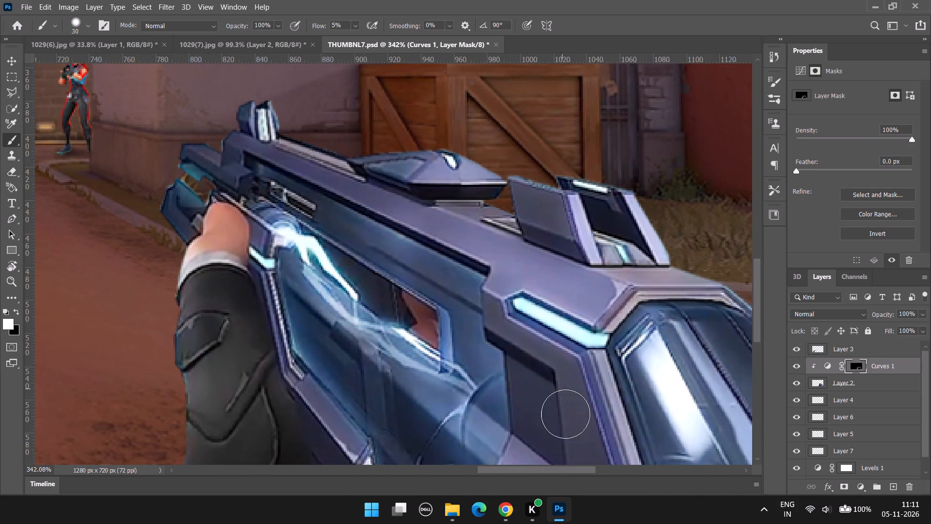
pyautogui.moveTo(589, 331); pyautogui.dragTo(556, 308)
pyautogui.moveTo(594, 330); pyautogui.dragTo(509, 290)
pyautogui.keyDown('alt'); pyautogui.scroll(-14, 611, 321); pyautogui.keyUp('alt')
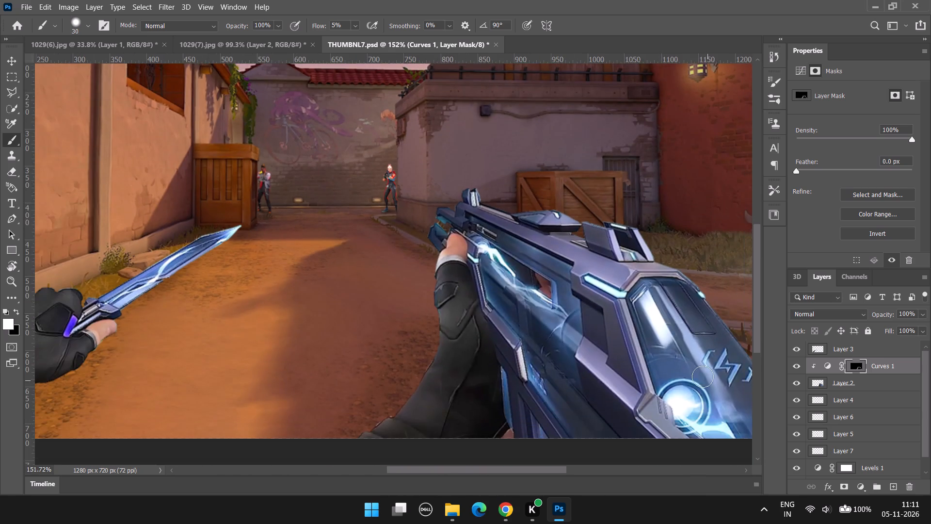
pyautogui.keyDown('alt'); pyautogui.scroll(6, 662, 323); pyautogui.keyUp('alt')
pyautogui.moveTo(642, 296); pyautogui.dragTo(648, 309)
pyautogui.moveTo(645, 296); pyautogui.dragTo(678, 359)
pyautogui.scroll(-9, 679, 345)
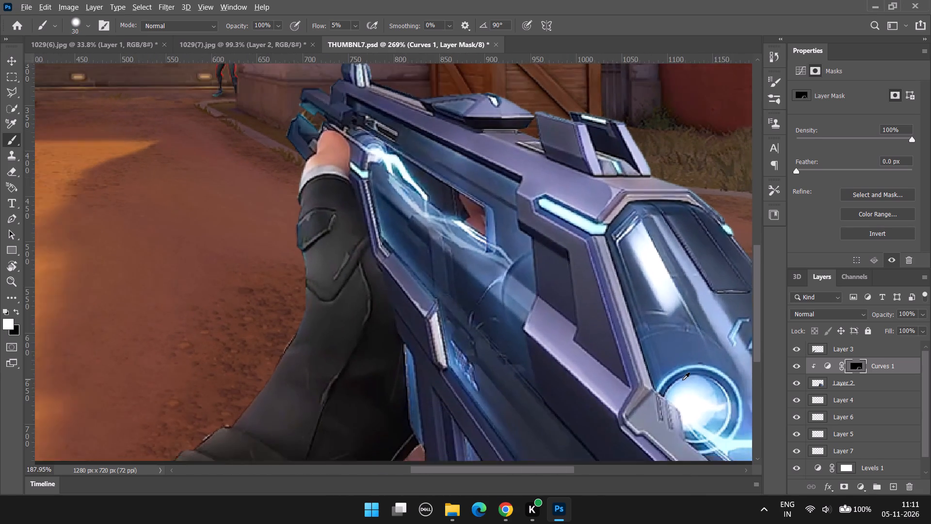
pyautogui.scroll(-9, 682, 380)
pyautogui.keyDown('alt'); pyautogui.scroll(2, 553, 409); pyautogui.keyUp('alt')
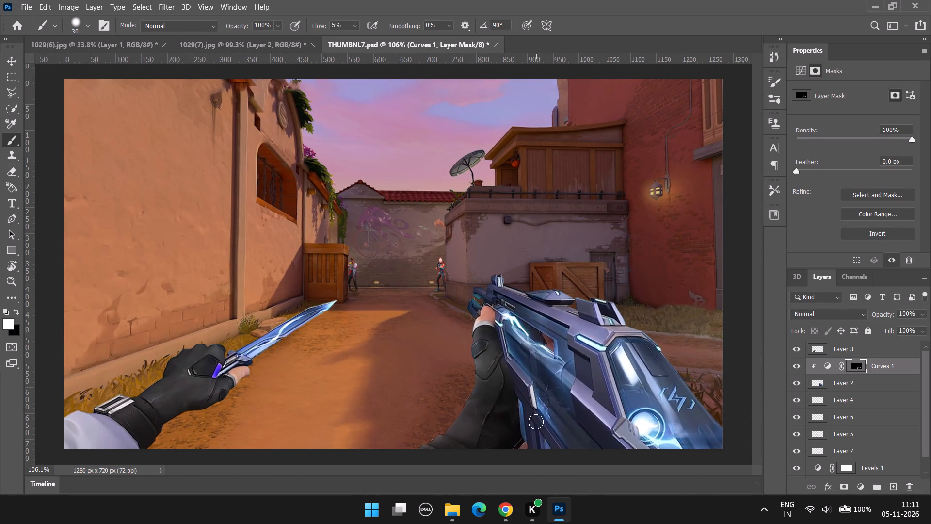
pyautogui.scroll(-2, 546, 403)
# Paint white on the Curves mask over the weapon's front end, around the teal part just ahead of the gripping hand.
pyautogui.keyDown('alt'); pyautogui.scroll(19, 540, 337); pyautogui.keyUp('alt')
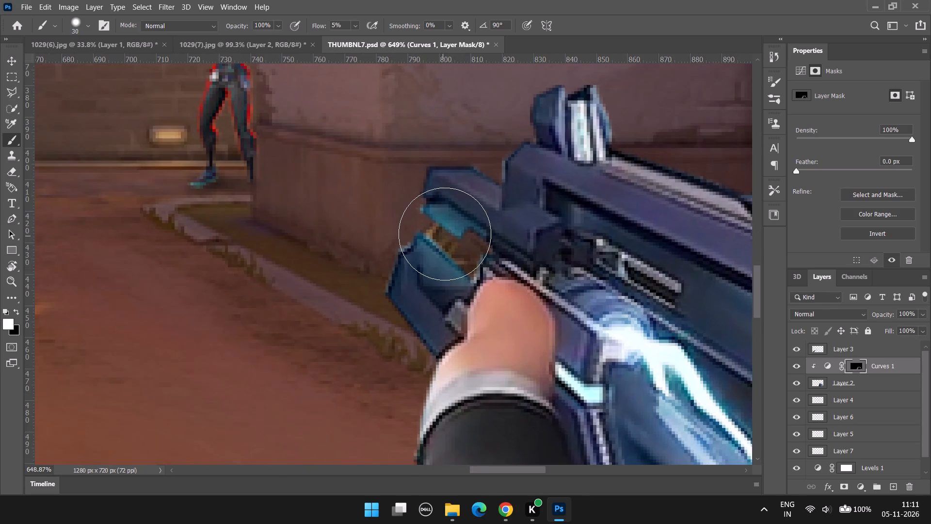
pyautogui.tripleClick(450, 230)
pyautogui.tripleClick(450, 229)
pyautogui.click(450, 229)
pyautogui.moveTo(450, 230); pyautogui.dragTo(433, 219)
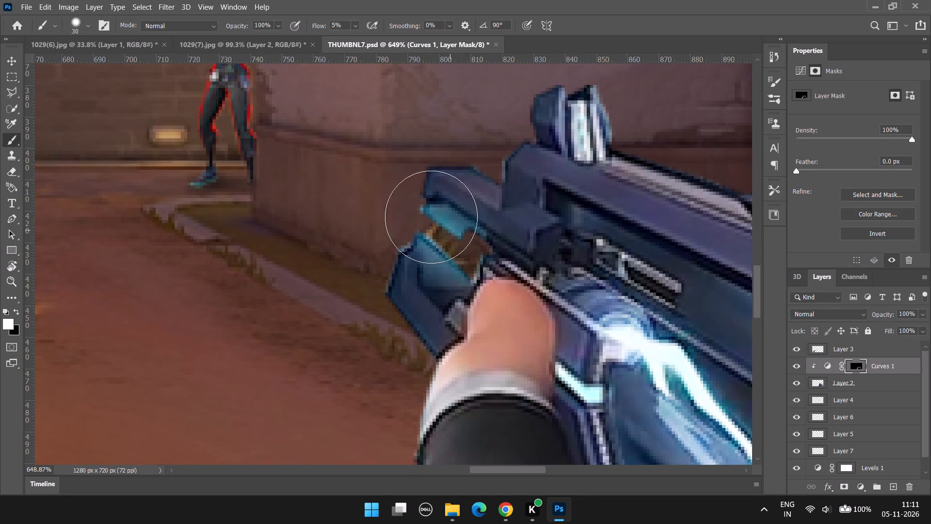
pyautogui.moveTo(467, 238); pyautogui.dragTo(452, 229)
pyautogui.moveTo(469, 248); pyautogui.dragTo(452, 237)
# Add a Levels adjustment above Layer 3, the knife arm, and lower its output white level to 96.
pyautogui.keyDown('alt'); pyautogui.scroll(-19, 392, 217); pyautogui.keyUp('alt')
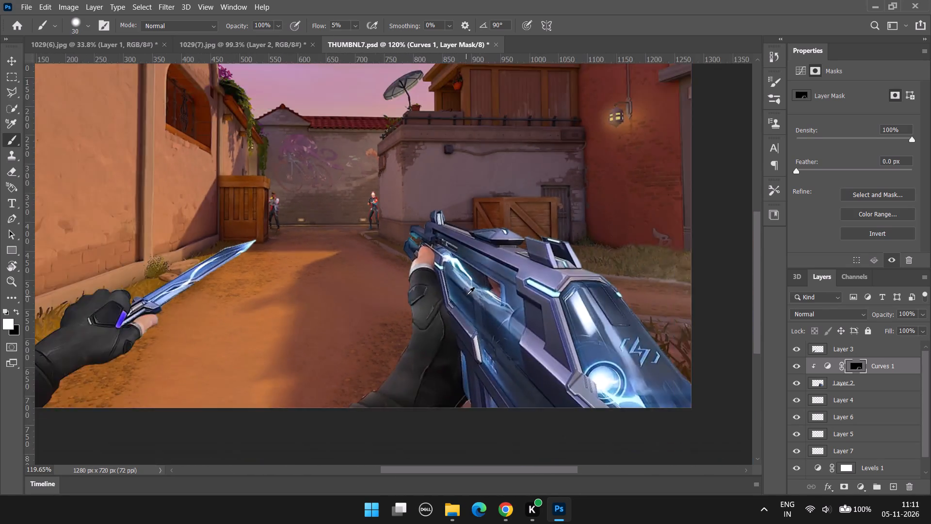
pyautogui.keyDown('alt'); pyautogui.scroll(-6, 467, 295); pyautogui.keyUp('alt')
pyautogui.keyDown('alt'); pyautogui.scroll(2, 590, 371); pyautogui.keyUp('alt')
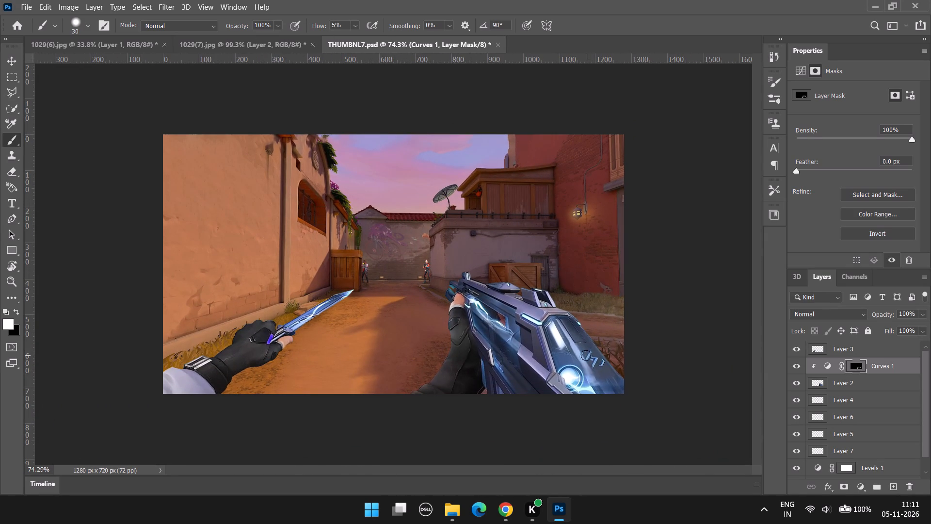
pyautogui.keyDown('alt'); pyautogui.scroll(2, 281, 373); pyautogui.keyUp('alt')
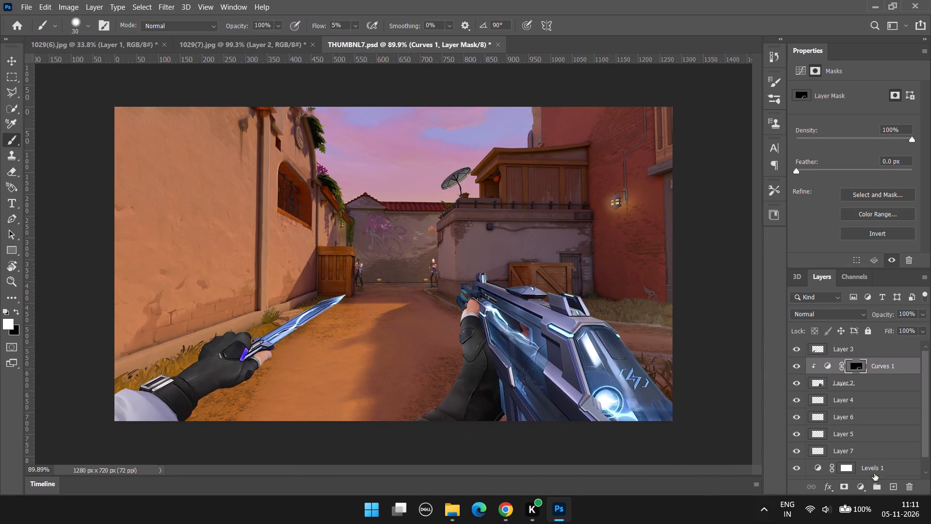
pyautogui.doubleClick(801, 353)
pyautogui.click(893, 354)
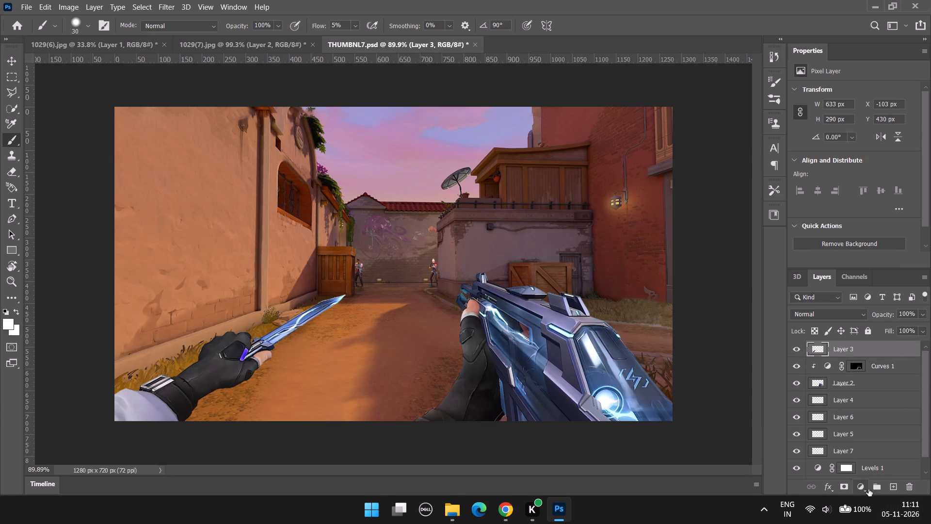
pyautogui.click(868, 489)
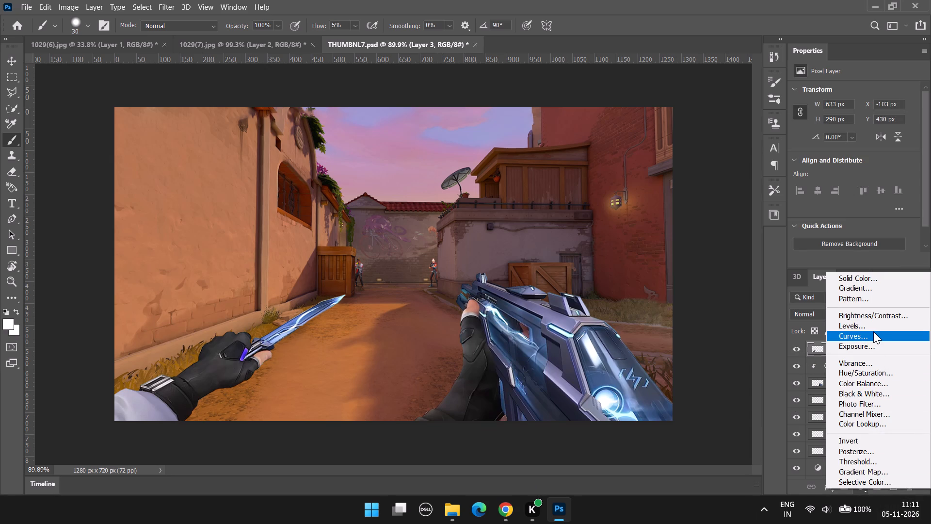
pyautogui.click(874, 324)
pyautogui.moveTo(915, 180); pyautogui.dragTo(912, 180)
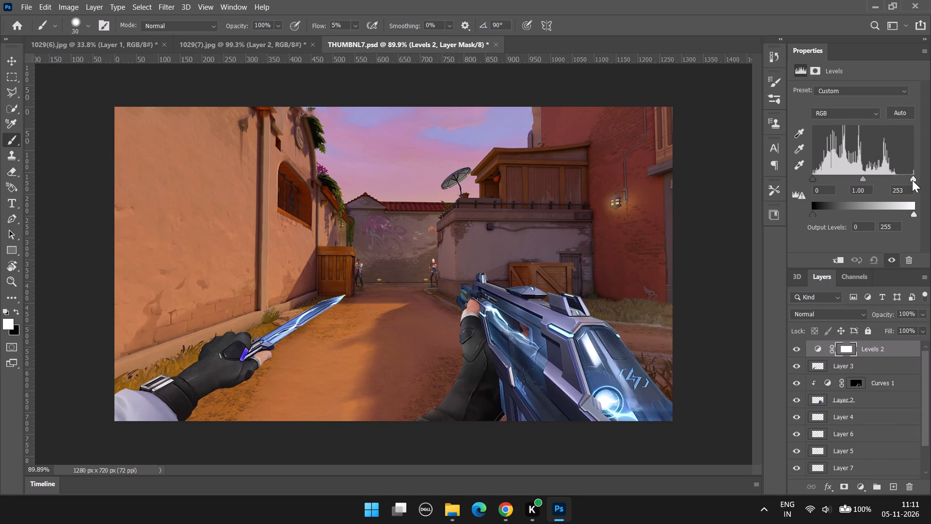
pyautogui.moveTo(912, 180); pyautogui.dragTo(930, 179)
pyautogui.moveTo(912, 216); pyautogui.dragTo(867, 216)
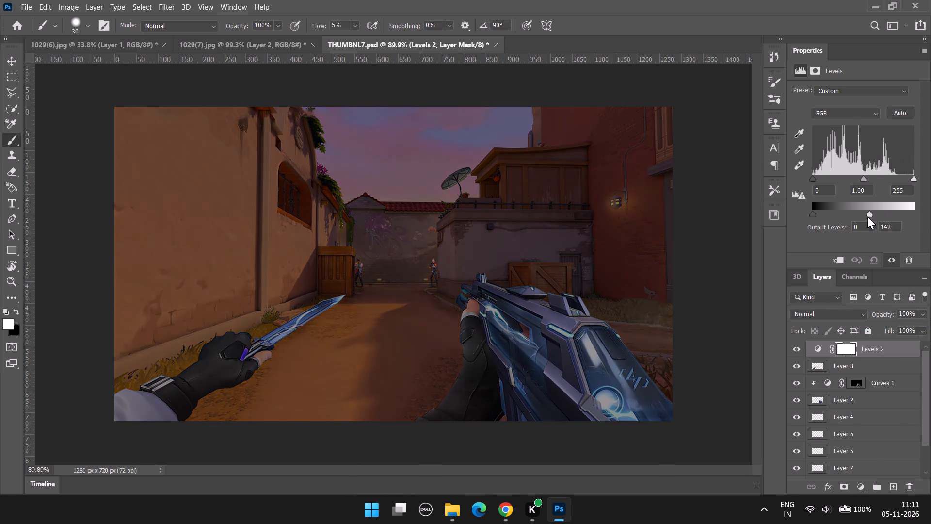
pyautogui.moveTo(867, 216); pyautogui.dragTo(851, 213)
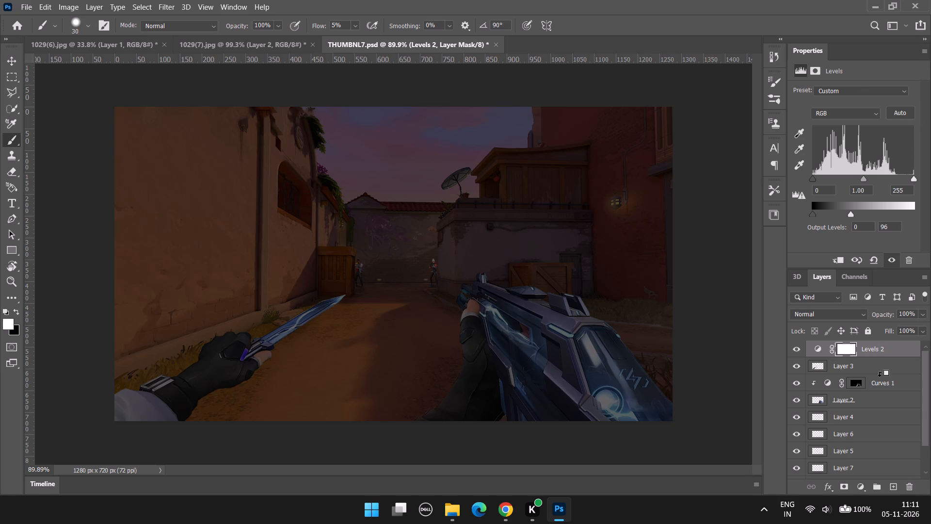
# Clip the new Levels adjustment to Layer 3 and invert its mask to black.
pyautogui.keyDown('alt'); pyautogui.click(886, 360); pyautogui.keyUp('alt')
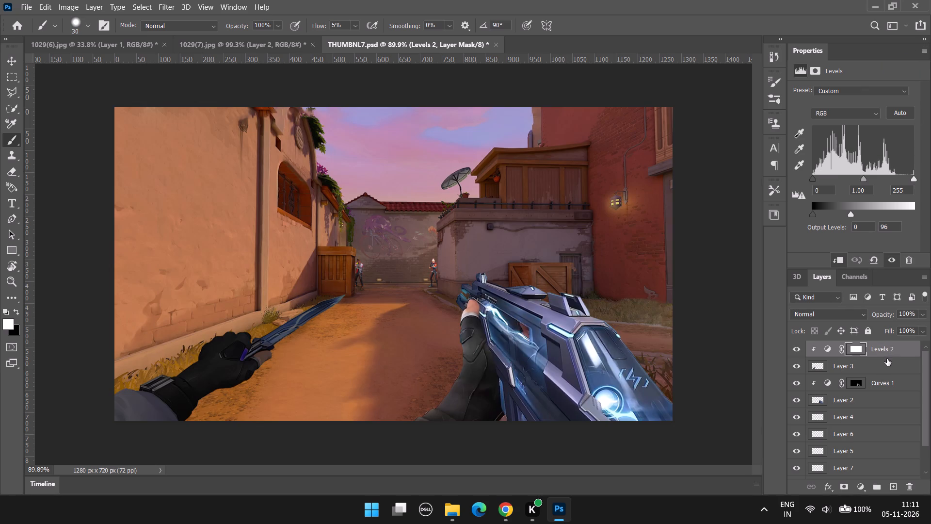
pyautogui.hotkey('ctrl', 'i')
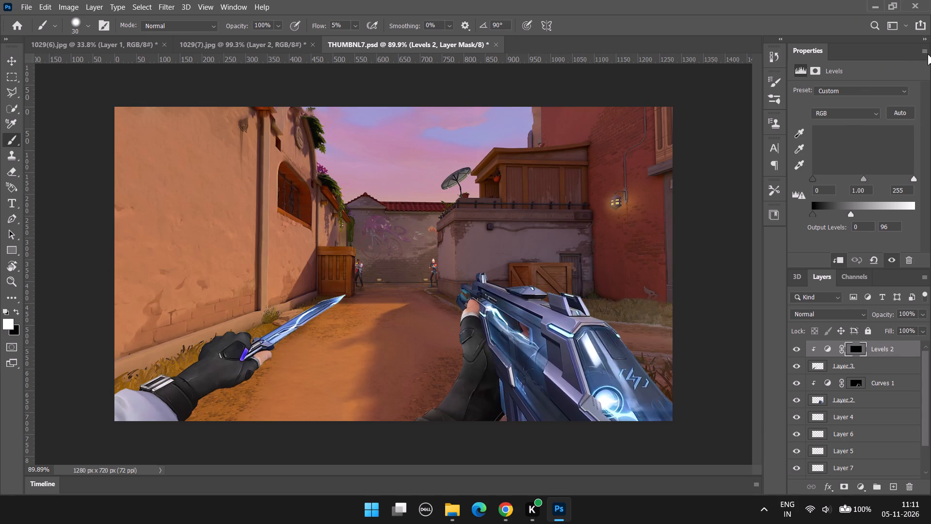
# Paint white on the Levels mask along the bottom edge and lower corner of the knife arm's light sleeve.
pyautogui.keyDown('alt'); pyautogui.scroll(5, 165, 354); pyautogui.keyUp('alt')
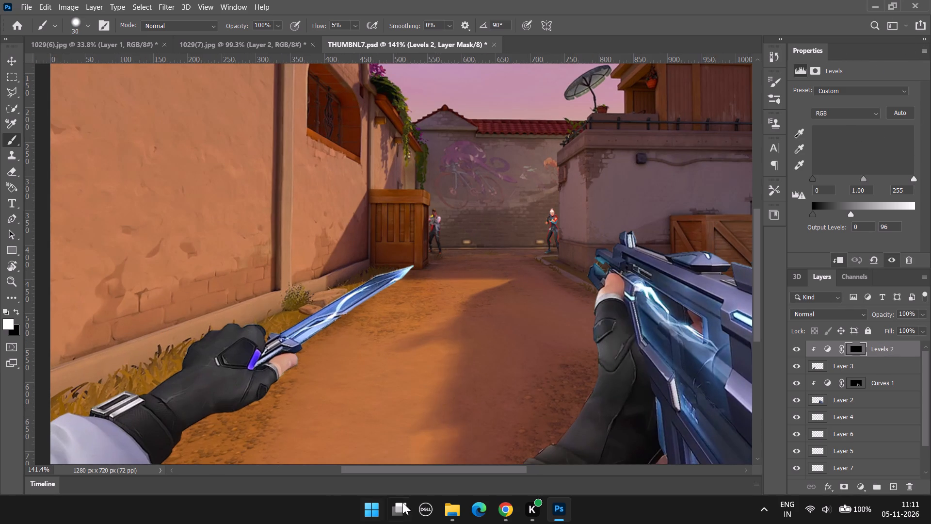
pyautogui.moveTo(405, 471); pyautogui.dragTo(369, 474)
pyautogui.scroll(-5, 315, 429)
pyautogui.keyDown('alt'); pyautogui.scroll(9, 281, 427); pyautogui.keyUp('alt')
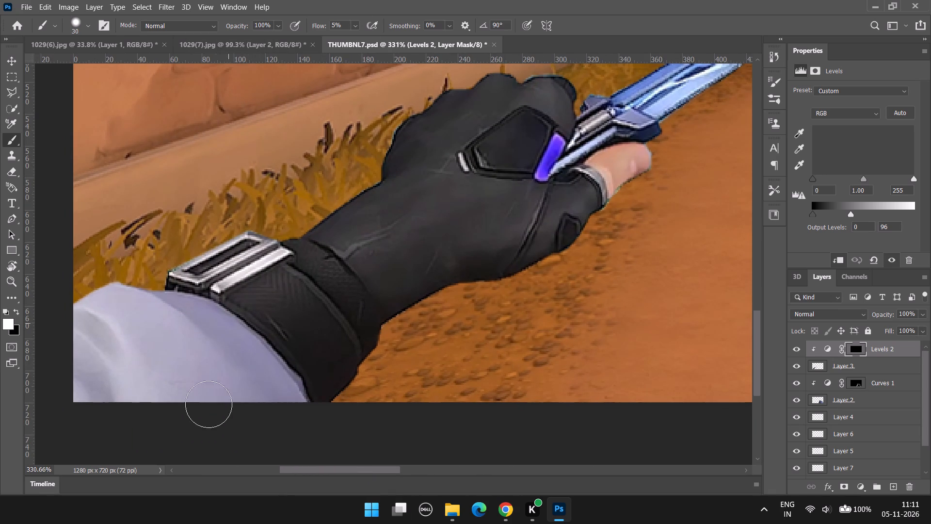
pyautogui.moveTo(91, 414); pyautogui.dragTo(194, 426)
pyautogui.moveTo(70, 413); pyautogui.dragTo(218, 414)
pyautogui.moveTo(91, 398); pyautogui.dragTo(103, 425)
pyautogui.moveTo(94, 393); pyautogui.dragTo(96, 407)
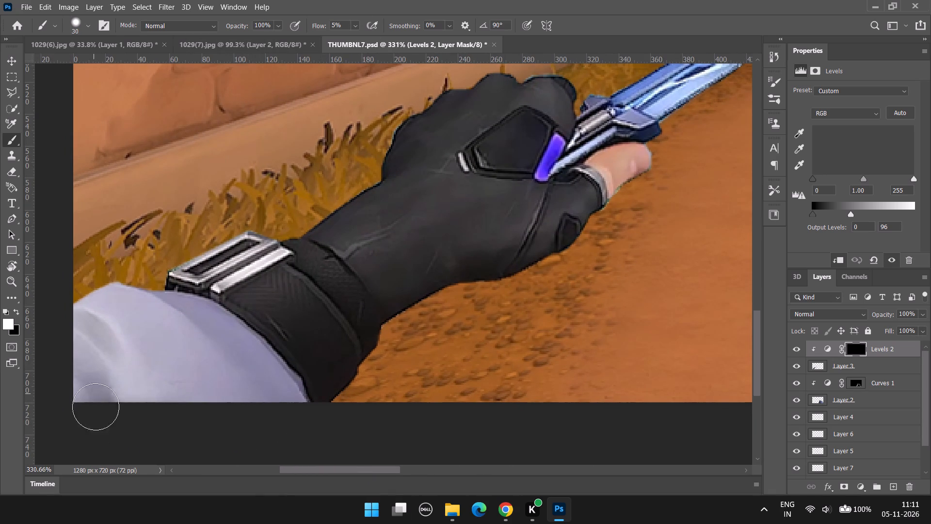
pyautogui.moveTo(96, 407); pyautogui.dragTo(100, 425)
pyautogui.moveTo(87, 391); pyautogui.dragTo(96, 439)
pyautogui.moveTo(97, 410); pyautogui.dragTo(253, 408)
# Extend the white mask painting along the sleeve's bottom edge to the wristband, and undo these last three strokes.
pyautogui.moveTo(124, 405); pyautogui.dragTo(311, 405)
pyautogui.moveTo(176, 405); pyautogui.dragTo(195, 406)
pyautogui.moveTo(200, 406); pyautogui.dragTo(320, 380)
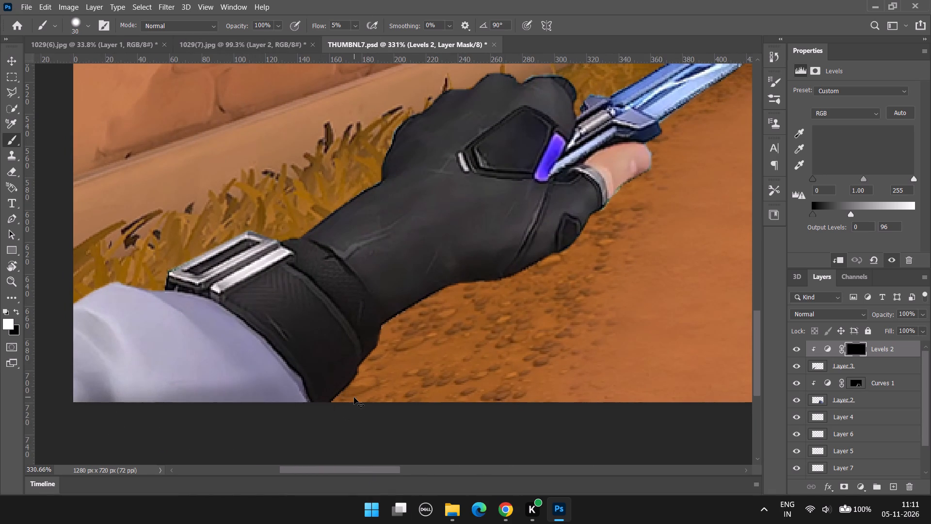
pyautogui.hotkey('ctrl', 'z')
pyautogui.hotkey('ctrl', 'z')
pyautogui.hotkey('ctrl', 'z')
# Paint white on the Levels mask from the sleeve's bottom edge along the wristband's underside to the wrist.
pyautogui.moveTo(109, 402); pyautogui.dragTo(346, 362)
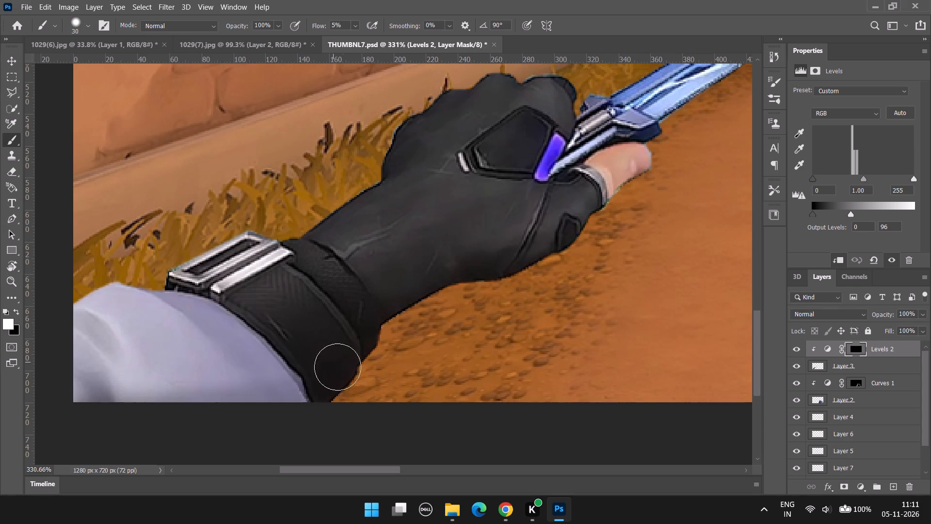
pyautogui.moveTo(235, 409); pyautogui.dragTo(334, 376)
pyautogui.moveTo(261, 416); pyautogui.dragTo(368, 345)
pyautogui.moveTo(322, 385); pyautogui.dragTo(385, 314)
pyautogui.moveTo(363, 360); pyautogui.dragTo(412, 283)
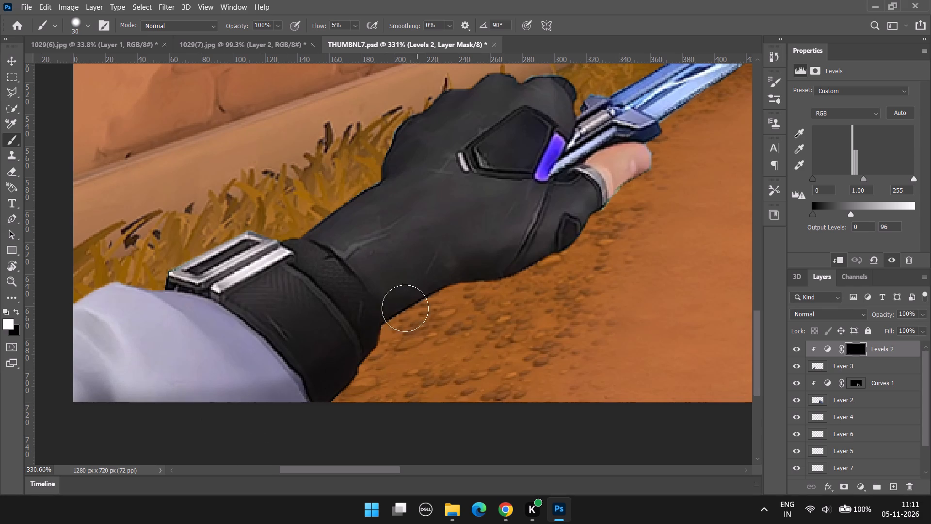
# Paint white on the Levels mask along the underside of the black glove, from the wrist to the base of the thumb.
pyautogui.moveTo(392, 321); pyautogui.dragTo(426, 294)
pyautogui.moveTo(401, 314); pyautogui.dragTo(469, 287)
pyautogui.moveTo(431, 302); pyautogui.dragTo(499, 285)
pyautogui.moveTo(450, 268); pyautogui.dragTo(451, 292)
pyautogui.moveTo(450, 263); pyautogui.dragTo(453, 306)
pyautogui.moveTo(447, 255); pyautogui.dragTo(457, 303)
pyautogui.moveTo(459, 254); pyautogui.dragTo(462, 271)
pyautogui.moveTo(462, 271); pyautogui.dragTo(473, 306)
pyautogui.moveTo(473, 281); pyautogui.dragTo(555, 256)
pyautogui.moveTo(524, 268); pyautogui.dragTo(584, 231)
pyautogui.moveTo(565, 249); pyautogui.dragTo(588, 217)
pyautogui.moveTo(572, 247); pyautogui.dragTo(586, 220)
# Paint white on the Levels mask along the lower edge of the glove's thumb opening and the bare thumb.
pyautogui.keyDown('alt'); pyautogui.scroll(6, 587, 238); pyautogui.keyUp('alt')
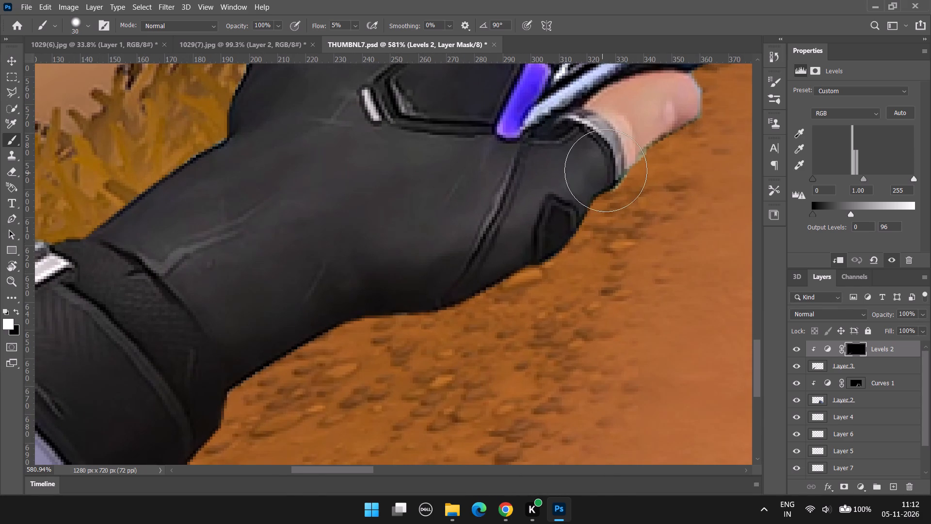
pyautogui.moveTo(593, 237); pyautogui.dragTo(626, 165)
pyautogui.moveTo(627, 218); pyautogui.dragTo(674, 156)
pyautogui.moveTo(646, 192); pyautogui.dragTo(712, 134)
pyautogui.moveTo(662, 182); pyautogui.dragTo(734, 124)
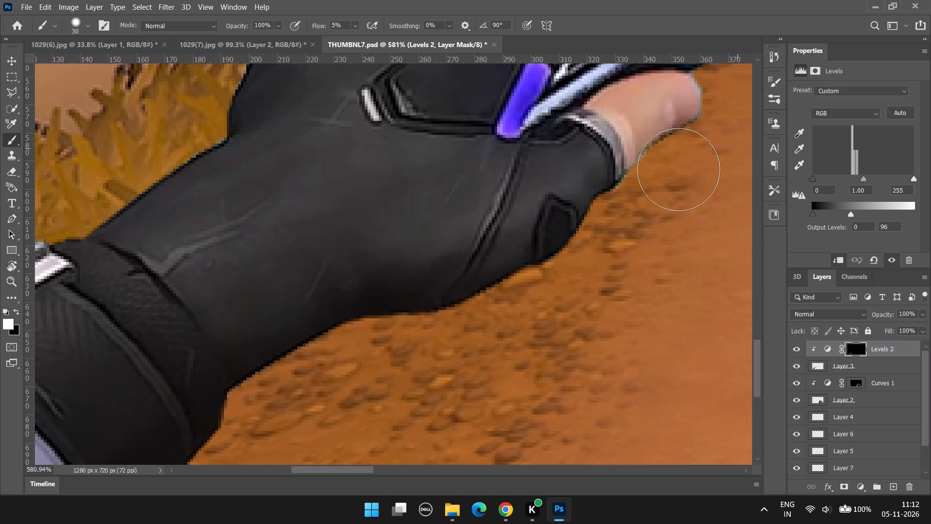
pyautogui.moveTo(639, 168); pyautogui.dragTo(727, 122)
pyautogui.moveTo(658, 146); pyautogui.dragTo(723, 112)
# Paint white on the Levels mask where the light sleeve meets the black wristband, up to the metal buckle.
pyautogui.keyDown('alt'); pyautogui.scroll(-6, 622, 259); pyautogui.keyUp('alt')
pyautogui.scroll(1, 99, 294)
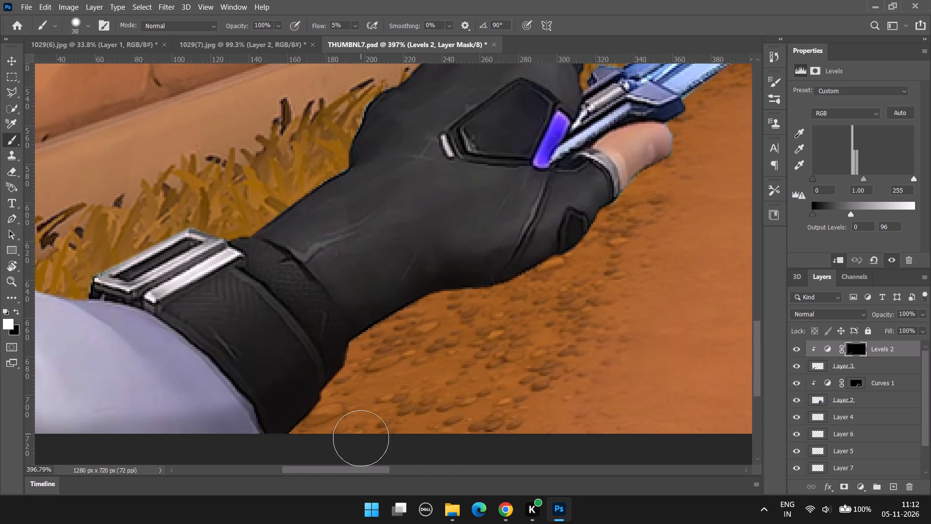
pyautogui.moveTo(366, 472); pyautogui.dragTo(332, 477)
pyautogui.moveTo(474, 426); pyautogui.dragTo(419, 343)
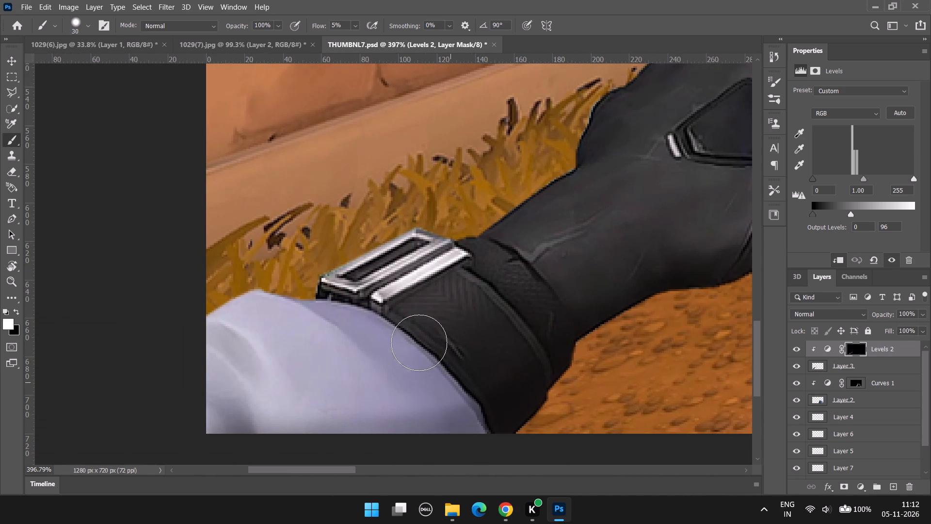
pyautogui.moveTo(419, 343); pyautogui.dragTo(369, 296)
pyautogui.moveTo(491, 422); pyautogui.dragTo(320, 282)
# Paint white on the Levels mask up the sleeve's outer edge, along the canvas border.
pyautogui.keyDown('alt'); pyautogui.scroll(-6, 455, 377); pyautogui.keyUp('alt')
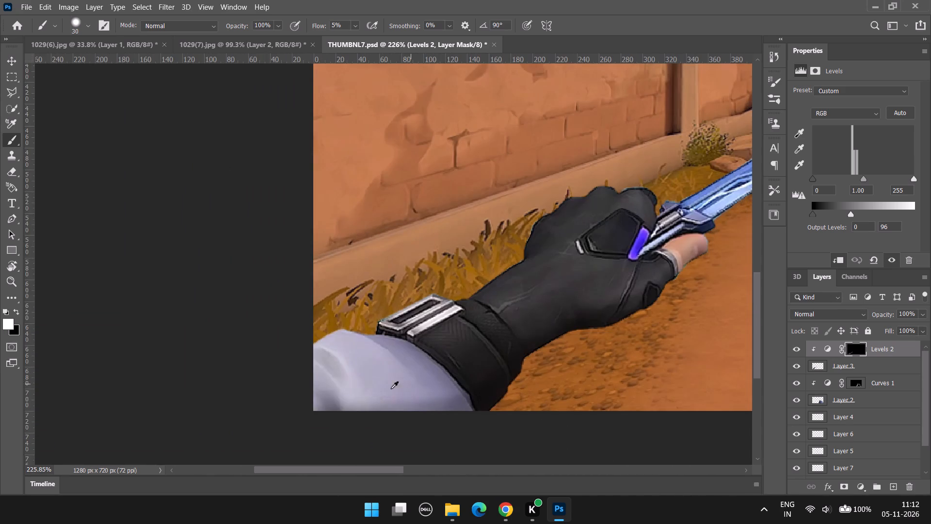
pyautogui.scroll(5, 339, 400)
pyautogui.moveTo(304, 451); pyautogui.dragTo(294, 440)
pyautogui.moveTo(305, 446); pyautogui.dragTo(304, 401)
pyautogui.moveTo(309, 418); pyautogui.dragTo(323, 321)
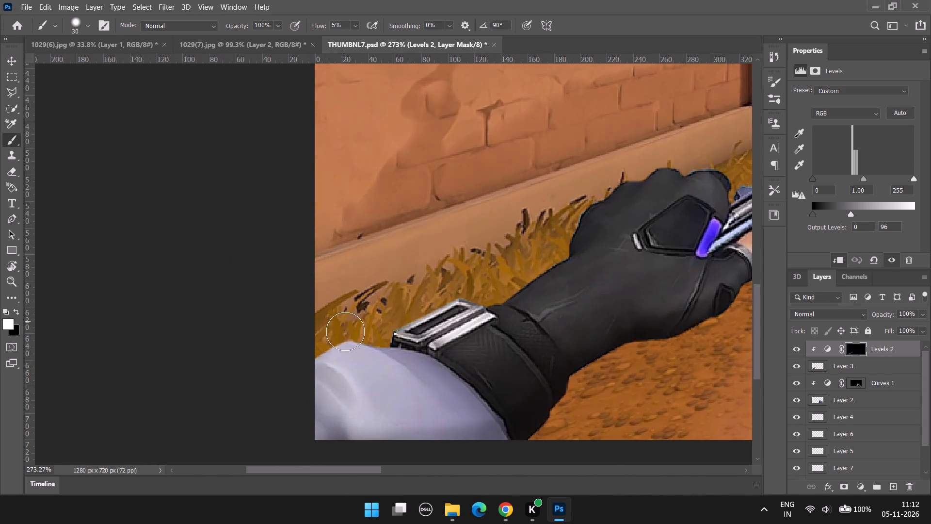
# Paint white on the Levels mask down the wristband's front edge, from beside the metal buckle to its underside.
pyautogui.scroll(-1, 327, 361)
pyautogui.keyDown('alt'); pyautogui.scroll(5, 346, 334); pyautogui.keyUp('alt')
pyautogui.keyDown('alt'); pyautogui.scroll(-1, 583, 282); pyautogui.keyUp('alt')
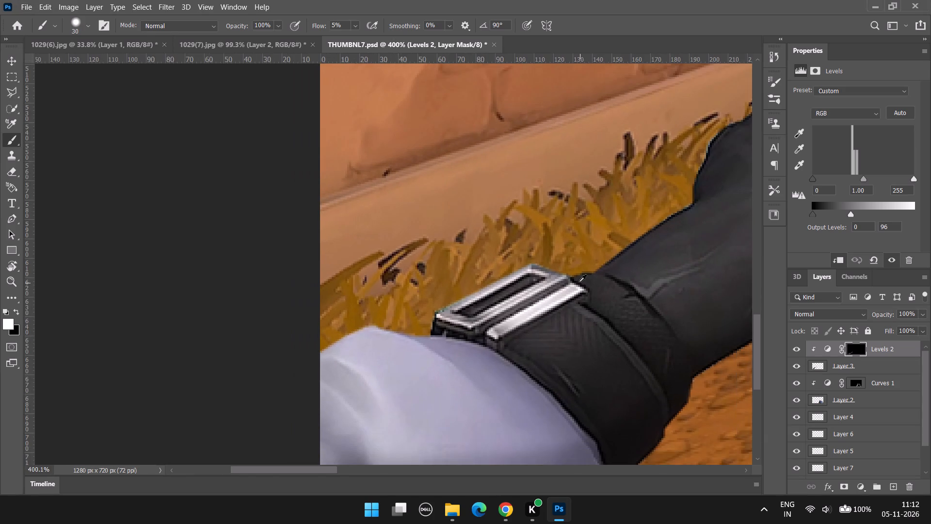
pyautogui.keyDown('alt'); pyautogui.scroll(-3, 574, 282); pyautogui.keyUp('alt')
pyautogui.keyDown('alt'); pyautogui.scroll(3, 603, 307); pyautogui.keyUp('alt')
pyautogui.click(584, 310)
pyautogui.moveTo(602, 327); pyautogui.dragTo(625, 349)
pyautogui.moveTo(647, 379); pyautogui.dragTo(657, 394)
pyautogui.moveTo(590, 319); pyautogui.dragTo(669, 414)
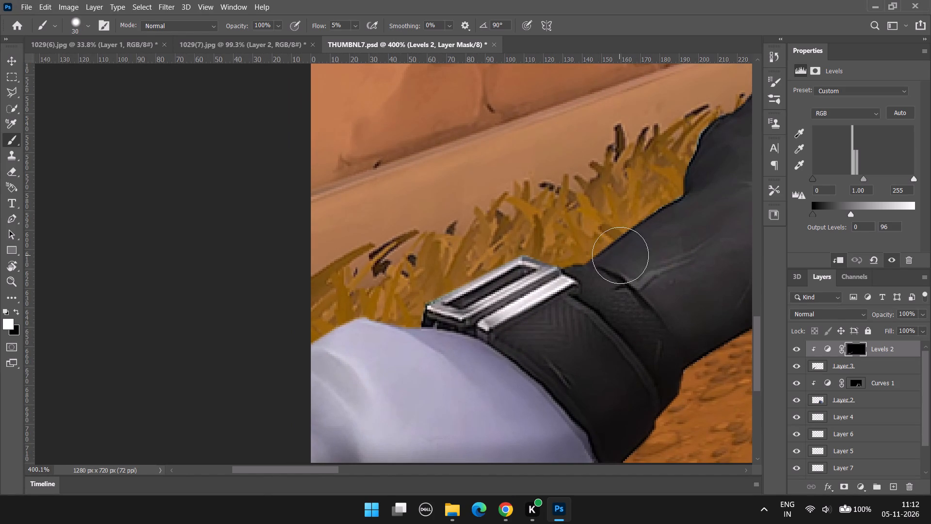
# Paint white on the Levels mask across the back of the glove, from the notch beside the grass towards the knuckles.
pyautogui.keyDown('alt'); pyautogui.scroll(-9, 605, 421); pyautogui.keyUp('alt')
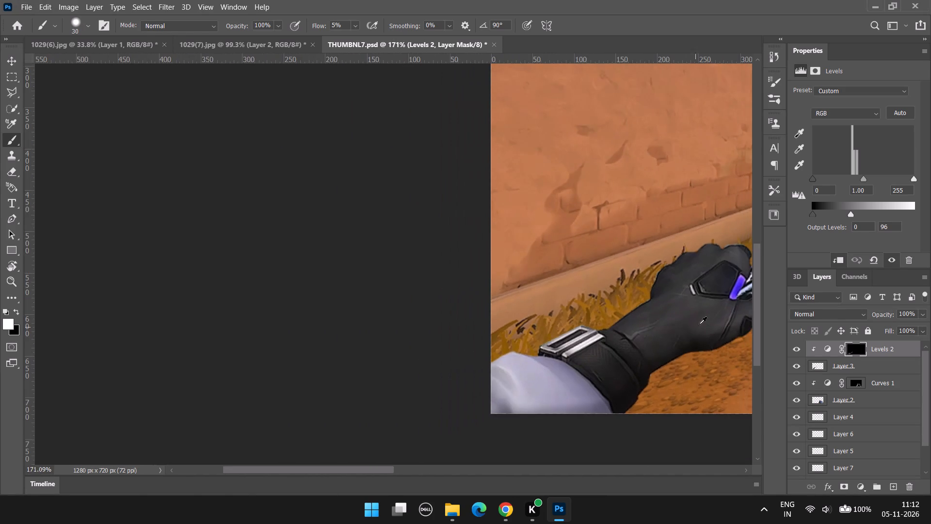
pyautogui.keyDown('alt'); pyautogui.scroll(6, 702, 323); pyautogui.keyUp('alt')
pyautogui.keyDown('alt'); pyautogui.scroll(5, 632, 275); pyautogui.keyUp('alt')
pyautogui.moveTo(621, 268); pyautogui.dragTo(623, 268)
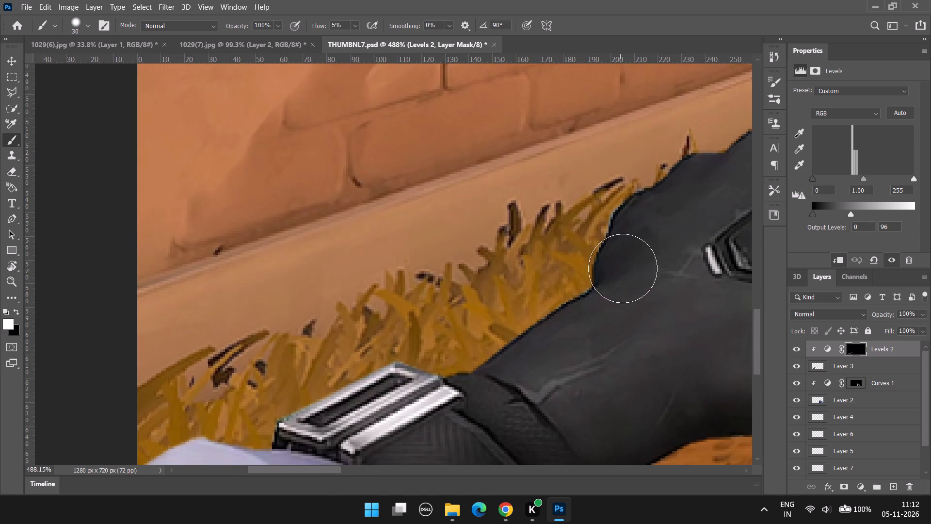
pyautogui.moveTo(623, 268); pyautogui.dragTo(641, 262)
pyautogui.moveTo(613, 263); pyautogui.dragTo(640, 255)
pyautogui.moveTo(621, 265); pyautogui.dragTo(673, 256)
pyautogui.moveTo(620, 257); pyautogui.dragTo(683, 233)
pyautogui.moveTo(660, 240); pyautogui.dragTo(699, 214)
# Paint short white strokes on the Levels mask in the dips between the glove's knuckles.
pyautogui.keyDown('alt'); pyautogui.scroll(-18, 719, 263); pyautogui.keyUp('alt')
pyautogui.keyDown('alt'); pyautogui.scroll(4, 140, 340); pyautogui.keyUp('alt')
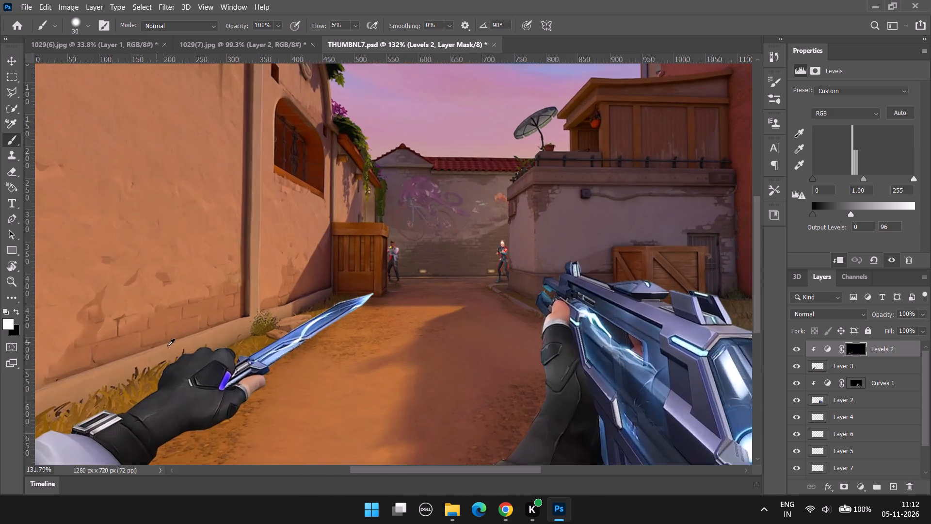
pyautogui.keyDown('alt'); pyautogui.scroll(15, 167, 346); pyautogui.keyUp('alt')
pyautogui.scroll(-2, 253, 361)
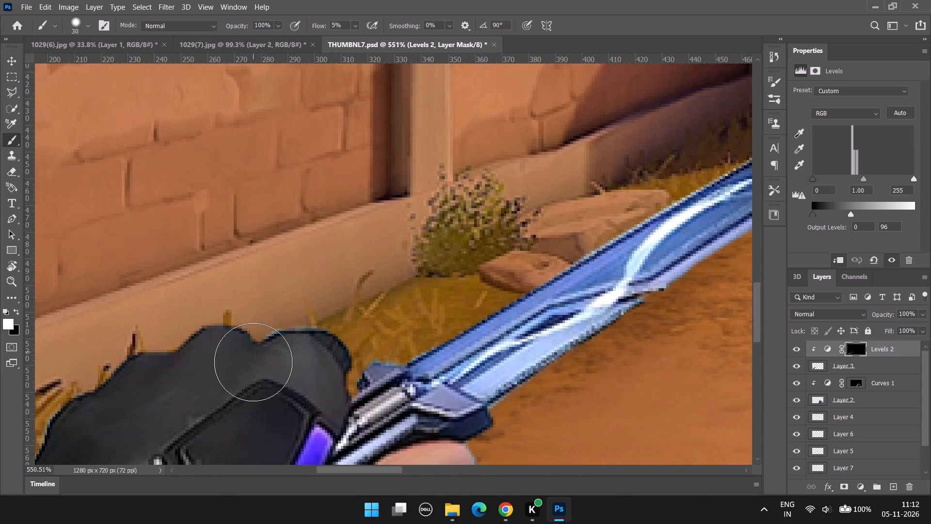
pyautogui.moveTo(253, 331); pyautogui.dragTo(253, 348)
pyautogui.moveTo(260, 336); pyautogui.dragTo(257, 354)
pyautogui.moveTo(167, 352); pyautogui.dragTo(169, 371)
pyautogui.moveTo(162, 357); pyautogui.dragTo(169, 377)
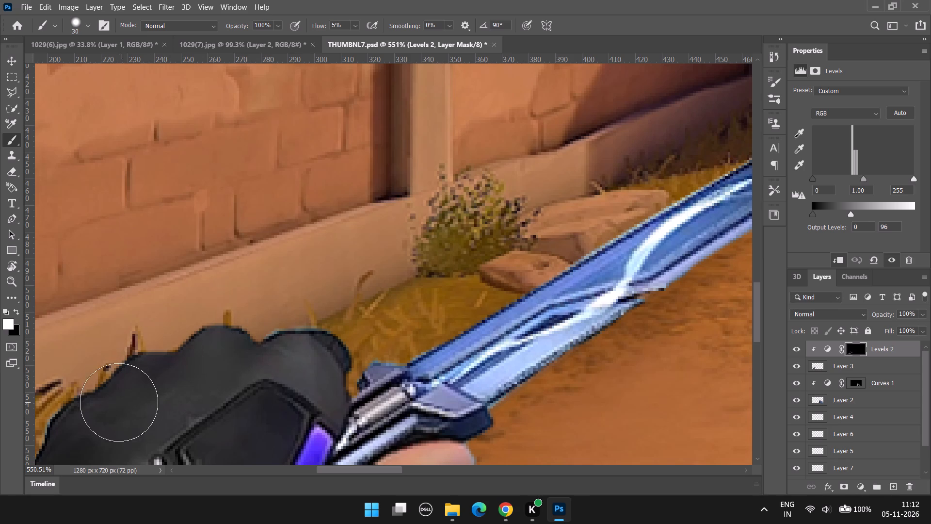
pyautogui.moveTo(110, 394); pyautogui.dragTo(115, 411)
pyautogui.moveTo(100, 393); pyautogui.dragTo(119, 414)
# Paint white on the Levels mask over the glove's pentagonal plate and around its wrist-side and lower edges.
pyautogui.keyDown('alt'); pyautogui.scroll(-10, 320, 428); pyautogui.keyUp('alt')
pyautogui.moveTo(252, 381); pyautogui.dragTo(252, 374)
pyautogui.moveTo(241, 382); pyautogui.dragTo(251, 375)
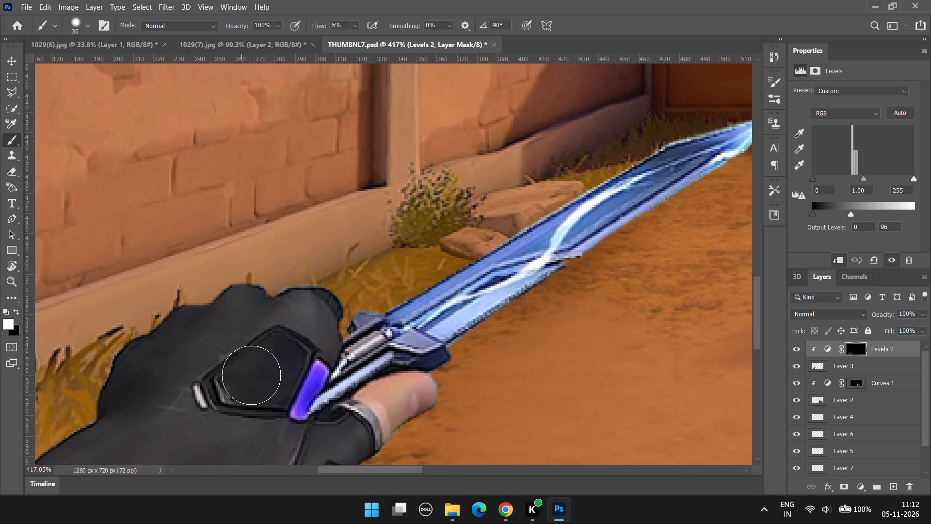
pyautogui.moveTo(251, 375); pyautogui.dragTo(273, 367)
pyautogui.moveTo(210, 383); pyautogui.dragTo(254, 360)
pyautogui.moveTo(212, 377); pyautogui.dragTo(194, 402)
pyautogui.moveTo(181, 392); pyautogui.dragTo(182, 399)
pyautogui.moveTo(188, 405); pyautogui.dragTo(231, 437)
pyautogui.moveTo(190, 408); pyautogui.dragTo(272, 432)
# Paint white on the Levels mask along the glove's thumb cuff and the underside of the bare thumb.
pyautogui.scroll(-6, 261, 410)
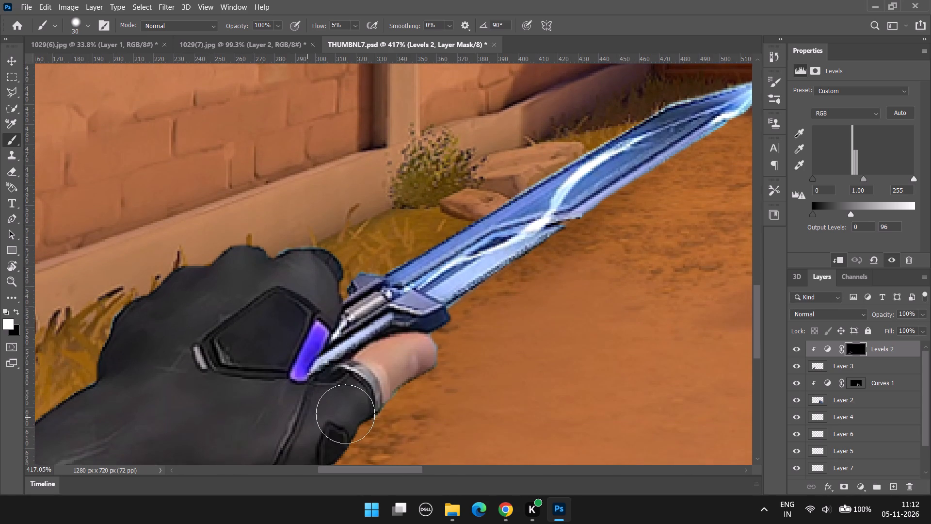
pyautogui.moveTo(363, 362); pyautogui.dragTo(371, 377)
pyautogui.moveTo(364, 368); pyautogui.dragTo(370, 408)
pyautogui.moveTo(383, 401); pyautogui.dragTo(396, 384)
pyautogui.moveTo(396, 392); pyautogui.dragTo(450, 358)
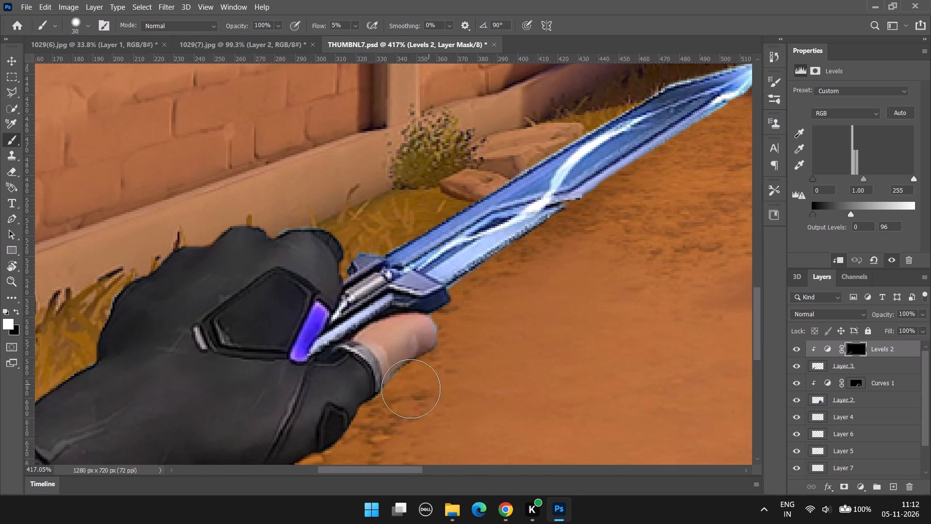
pyautogui.moveTo(399, 384); pyautogui.dragTo(427, 342)
pyautogui.moveTo(431, 341); pyautogui.dragTo(452, 343)
pyautogui.moveTo(411, 364); pyautogui.dragTo(463, 333)
# Add short white touches on the Levels mask over the thumb tip and the thumb's top beneath the knife guard.
pyautogui.keyDown('alt'); pyautogui.scroll(-14, 450, 387); pyautogui.keyUp('alt')
pyautogui.keyDown('alt'); pyautogui.scroll(3, 363, 434); pyautogui.keyUp('alt')
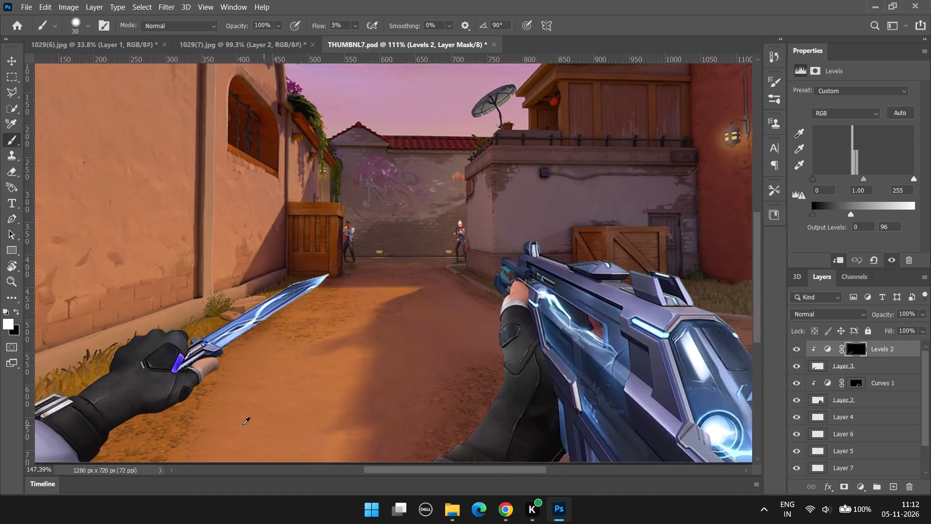
pyautogui.keyDown('alt'); pyautogui.scroll(6, 236, 362); pyautogui.keyUp('alt')
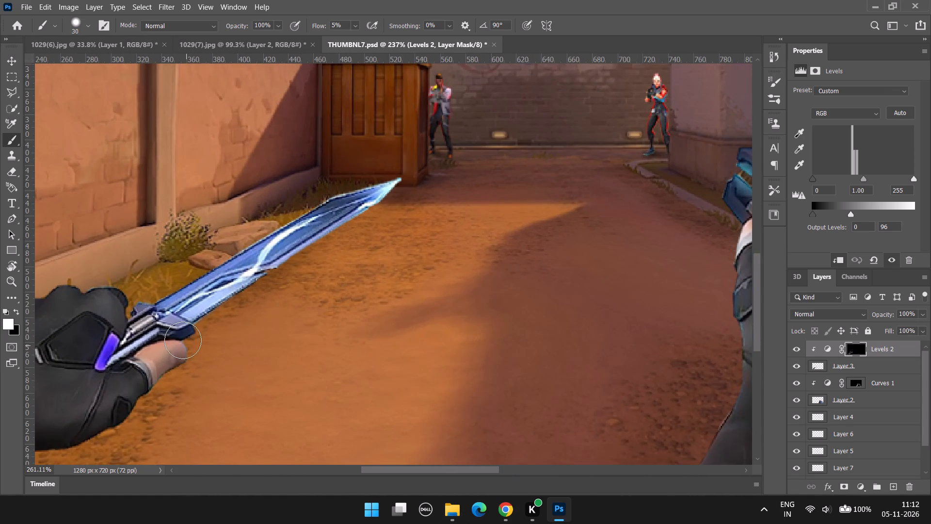
pyautogui.moveTo(185, 338); pyautogui.dragTo(186, 343)
pyautogui.moveTo(188, 339); pyautogui.dragTo(184, 344)
pyautogui.moveTo(154, 343); pyautogui.dragTo(179, 342)
pyautogui.doubleClick(151, 345)
# Add a Curves adjustment layer above the Levels 2 layer.
pyautogui.keyDown('alt'); pyautogui.scroll(-7, 220, 405); pyautogui.keyUp('alt')
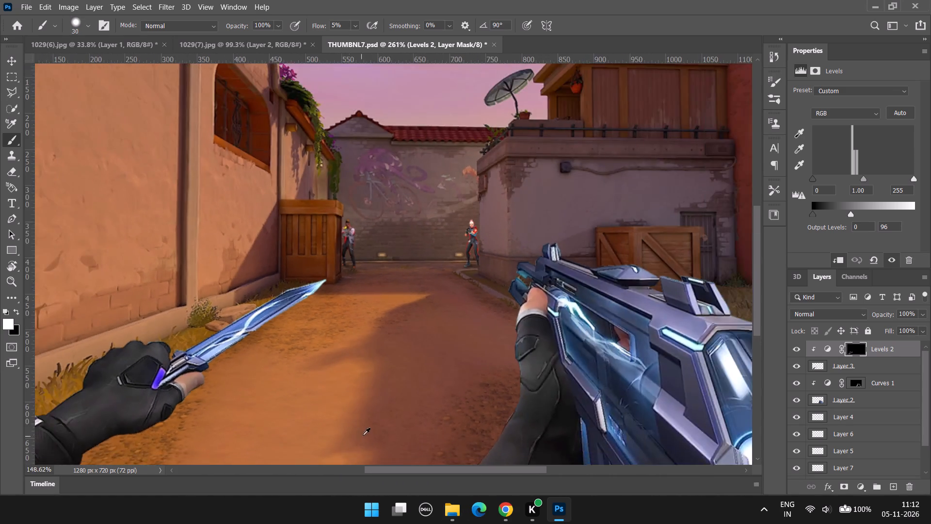
pyautogui.keyDown('alt'); pyautogui.scroll(-4, 363, 435); pyautogui.keyUp('alt')
pyautogui.keyDown('alt'); pyautogui.scroll(2, 176, 419); pyautogui.keyUp('alt')
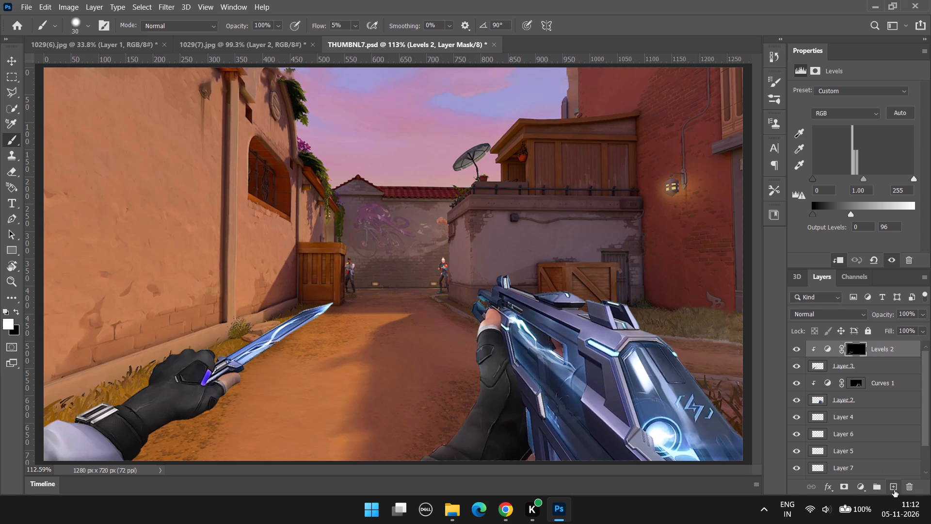
pyautogui.click(862, 491)
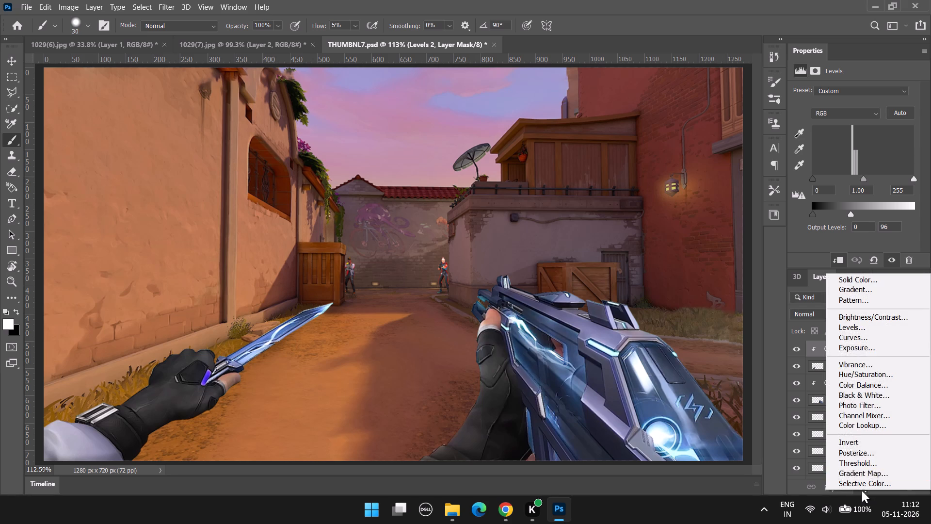
pyautogui.click(884, 339)
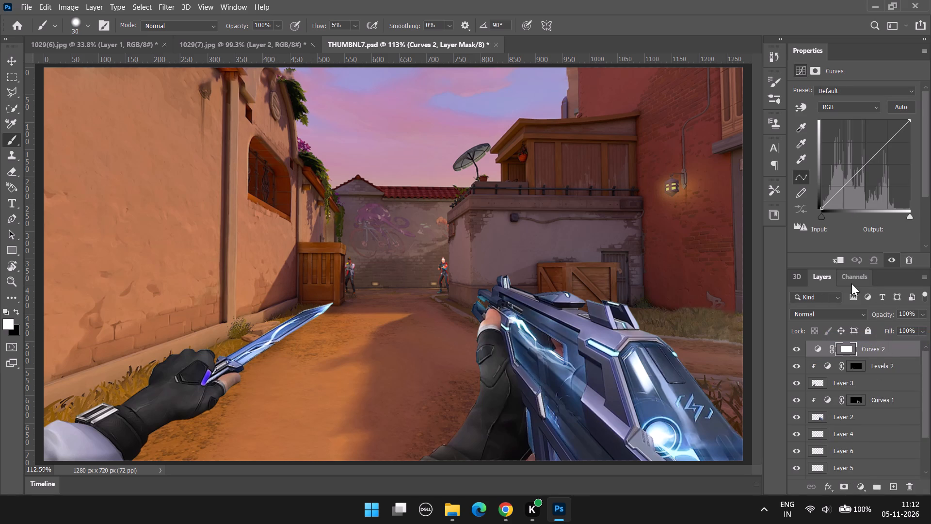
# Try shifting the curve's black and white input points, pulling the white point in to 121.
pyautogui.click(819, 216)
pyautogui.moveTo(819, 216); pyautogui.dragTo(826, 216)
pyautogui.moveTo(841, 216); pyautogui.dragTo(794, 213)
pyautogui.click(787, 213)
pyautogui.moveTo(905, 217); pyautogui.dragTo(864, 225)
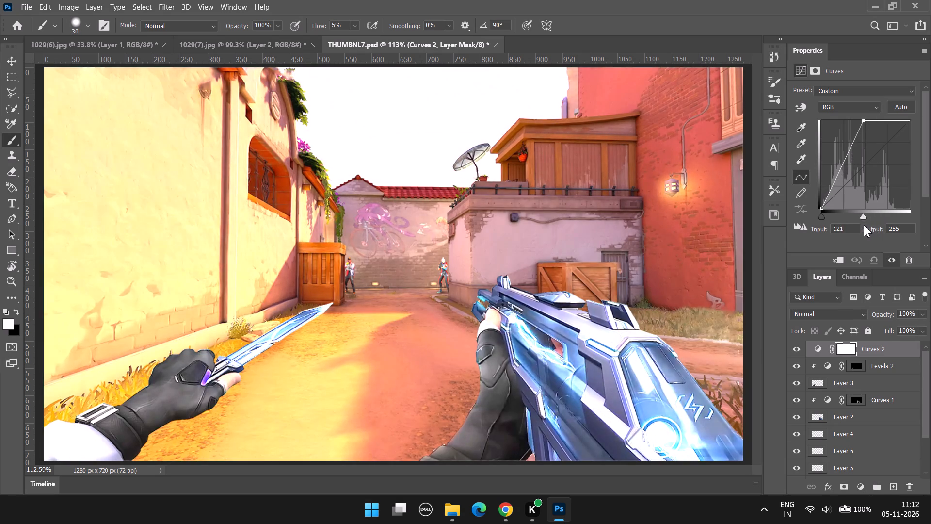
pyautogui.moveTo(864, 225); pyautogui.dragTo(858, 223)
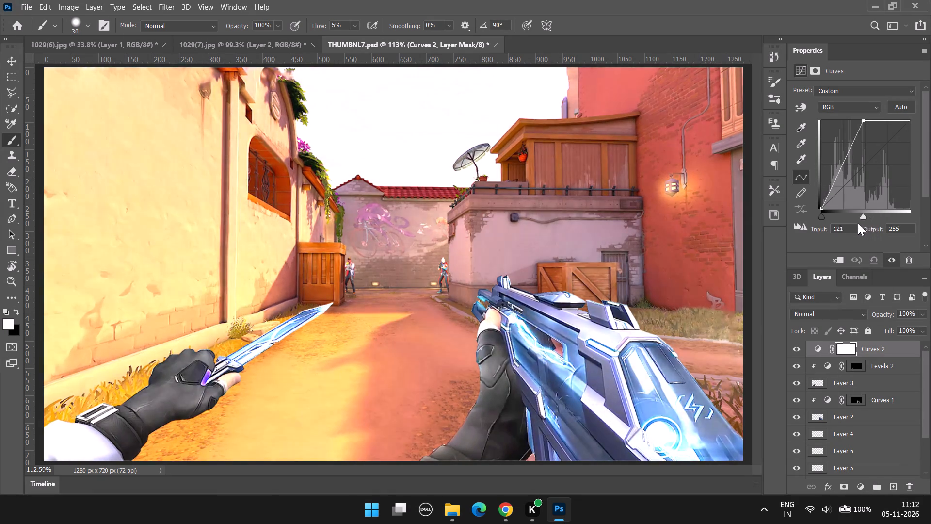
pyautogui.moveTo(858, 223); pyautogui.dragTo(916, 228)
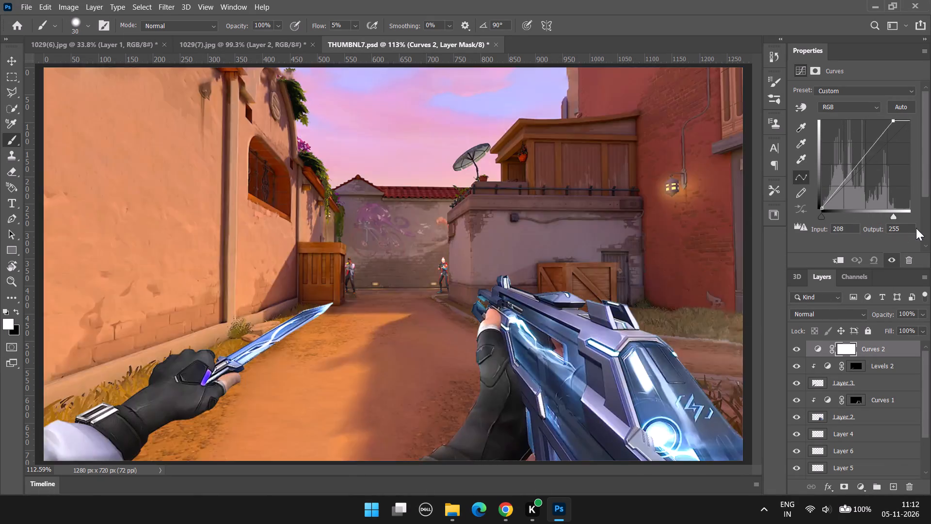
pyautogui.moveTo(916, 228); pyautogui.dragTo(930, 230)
# Brighten the new Curves adjustment by raising a midtone point to input 78, output 145.
pyautogui.moveTo(856, 175); pyautogui.dragTo(849, 148)
pyautogui.moveTo(849, 148); pyautogui.dragTo(849, 159)
pyautogui.doubleClick(849, 159)
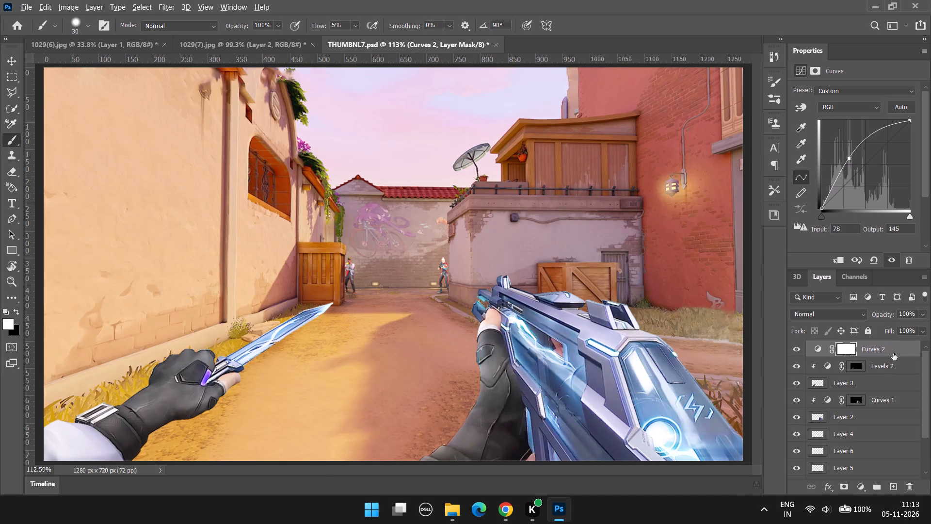
# Clip the Curves 2 adjustment to the knife arm layer and invert its mask to black.
pyautogui.keyDown('alt'); pyautogui.click(892, 360); pyautogui.keyUp('alt')
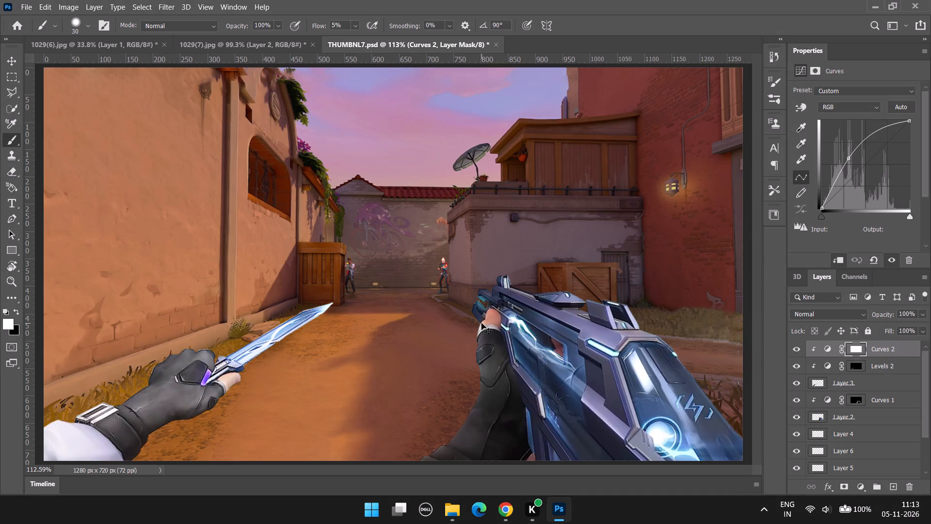
pyautogui.hotkey('ctrl', 'i')
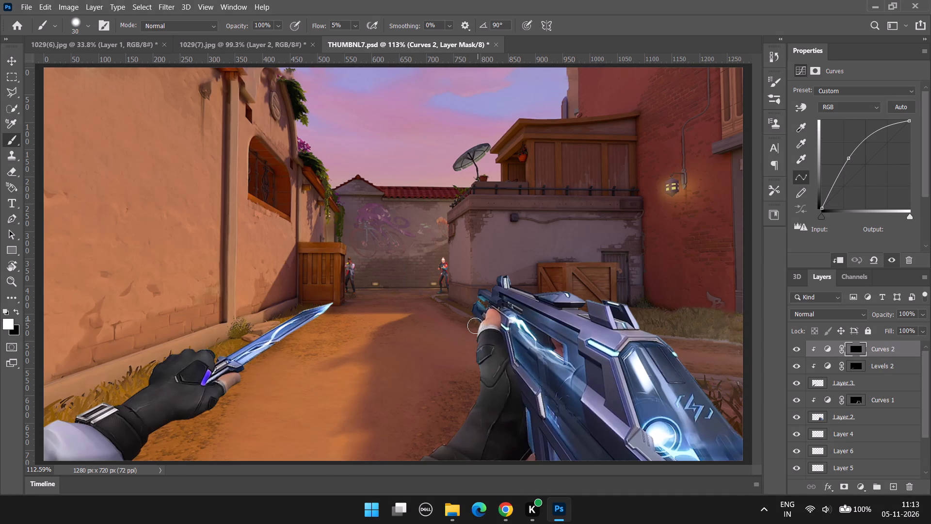
# Paint white on the Curves 2 mask over the sleeve's top and down along the wristband, using the size 30 brush at 5% flow.
pyautogui.keyDown('alt'); pyautogui.scroll(4, 167, 426); pyautogui.keyUp('alt')
pyautogui.moveTo(383, 472); pyautogui.dragTo(282, 465)
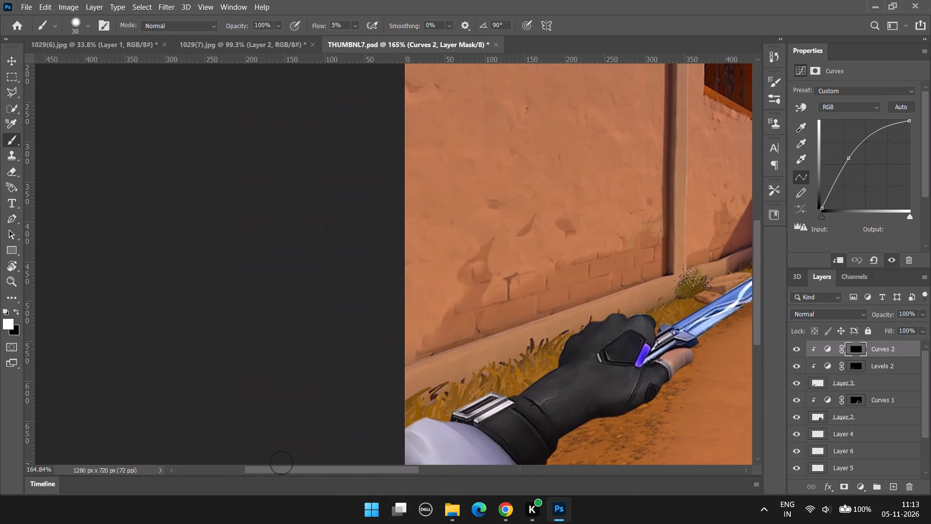
pyautogui.keyDown('alt'); pyautogui.scroll(9, 370, 422); pyautogui.keyUp('alt')
pyautogui.keyDown('alt'); pyautogui.scroll(4, 456, 422); pyautogui.keyUp('alt')
pyautogui.scroll(-4, 453, 421)
pyautogui.moveTo(427, 396); pyautogui.dragTo(449, 378)
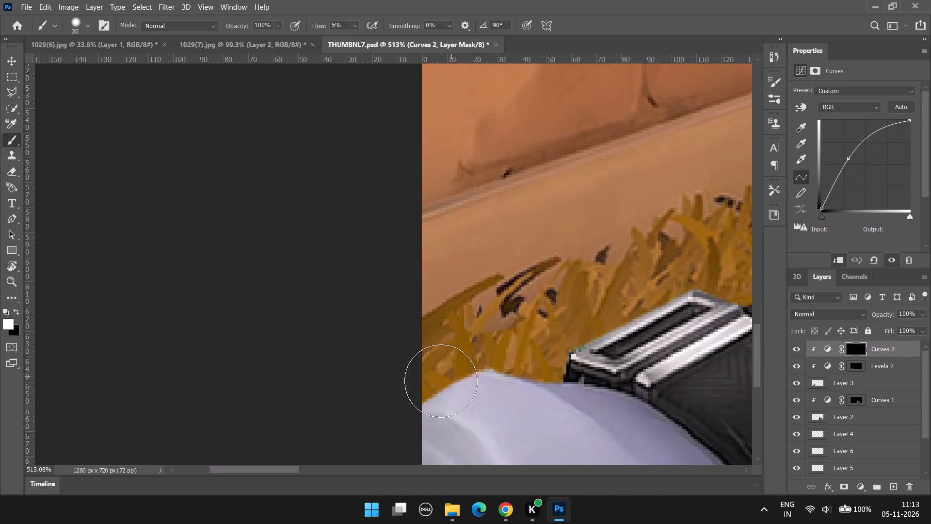
pyautogui.moveTo(421, 395); pyautogui.dragTo(537, 364)
pyautogui.moveTo(484, 377); pyautogui.dragTo(568, 411)
pyautogui.moveTo(531, 387); pyautogui.dragTo(642, 440)
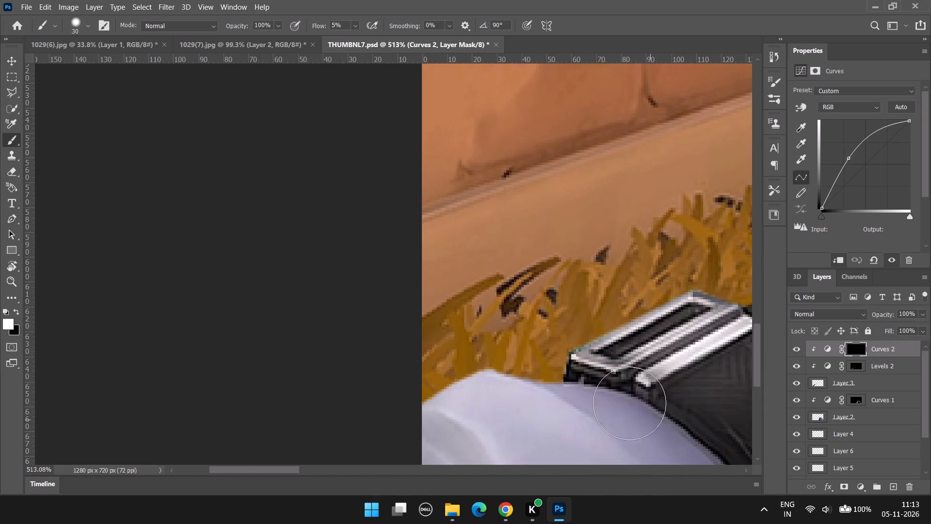
pyautogui.scroll(-4, 628, 402)
pyautogui.moveTo(504, 346); pyautogui.dragTo(640, 421)
pyautogui.scroll(-4, 460, 389)
pyautogui.moveTo(456, 350); pyautogui.dragTo(498, 405)
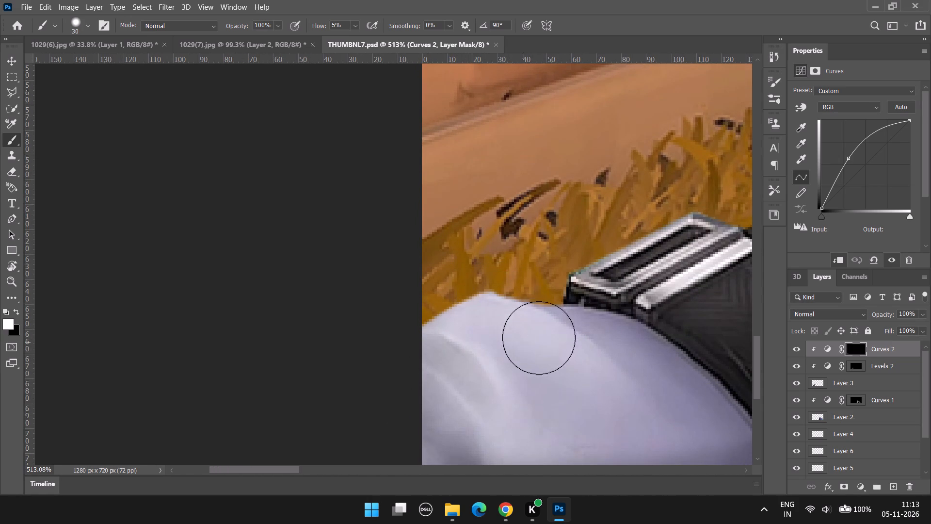
# Paint white on the Curves 2 mask along the metal buckle's outer edge, from the sleeve to its far corner.
pyautogui.scroll(1, 542, 335)
pyautogui.moveTo(553, 316); pyautogui.dragTo(607, 306)
pyautogui.moveTo(570, 296); pyautogui.dragTo(596, 267)
pyautogui.moveTo(573, 287); pyautogui.dragTo(656, 248)
pyautogui.moveTo(632, 251); pyautogui.dragTo(707, 221)
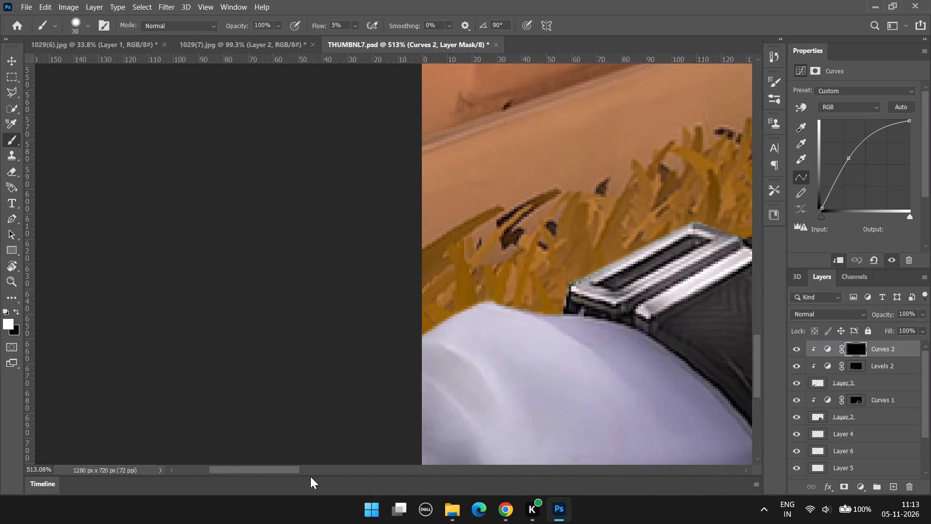
# With the brush at size 10 and 24% flow, paint white on the Curves 2 mask along the sleeve's upper edge from the canvas border.
pyautogui.moveTo(294, 466); pyautogui.dragTo(317, 465)
pyautogui.press(']')
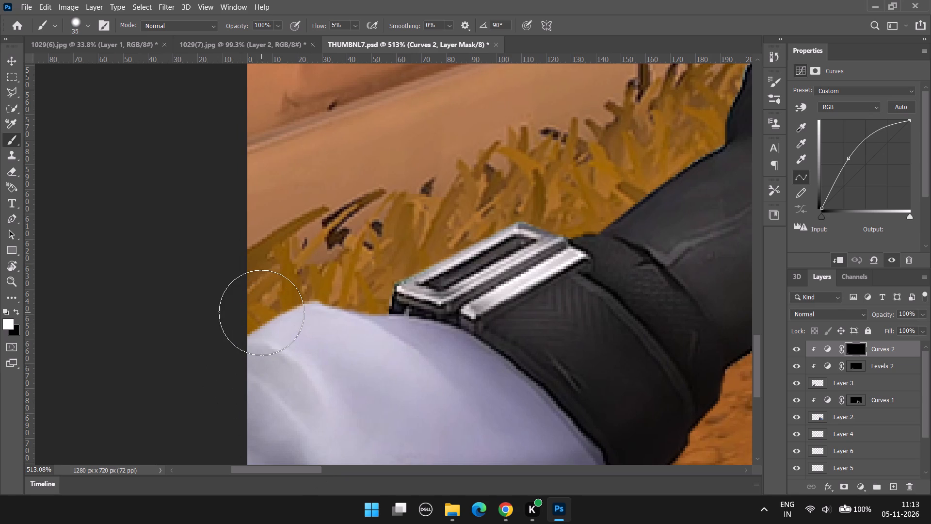
pyautogui.press('[')
pyautogui.press('[')
pyautogui.press('[')
pyautogui.press('[')
pyautogui.press('[')
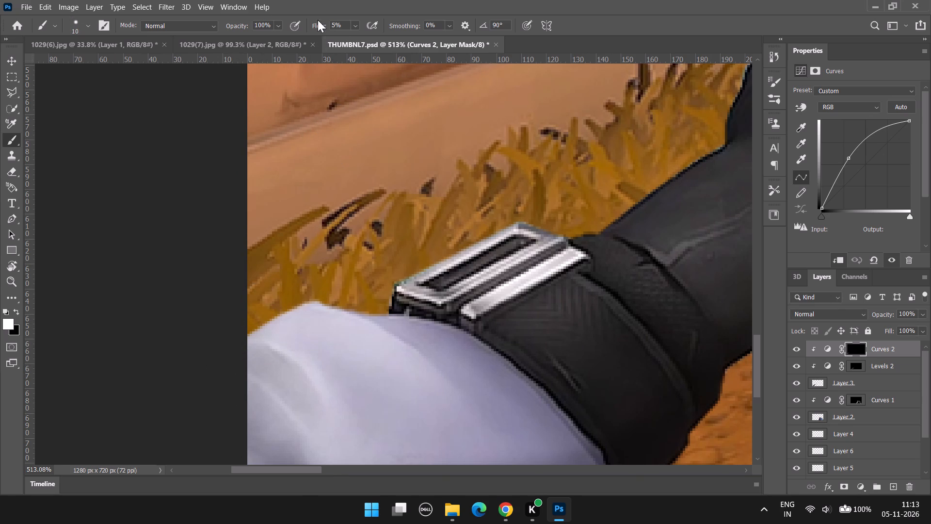
pyautogui.click(360, 19)
pyautogui.click(360, 29)
pyautogui.click(368, 38)
pyautogui.moveTo(222, 343); pyautogui.dragTo(237, 333)
pyautogui.moveTo(237, 333); pyautogui.dragTo(295, 305)
pyautogui.moveTo(239, 337); pyautogui.dragTo(343, 299)
pyautogui.moveTo(321, 296); pyautogui.dragTo(330, 300)
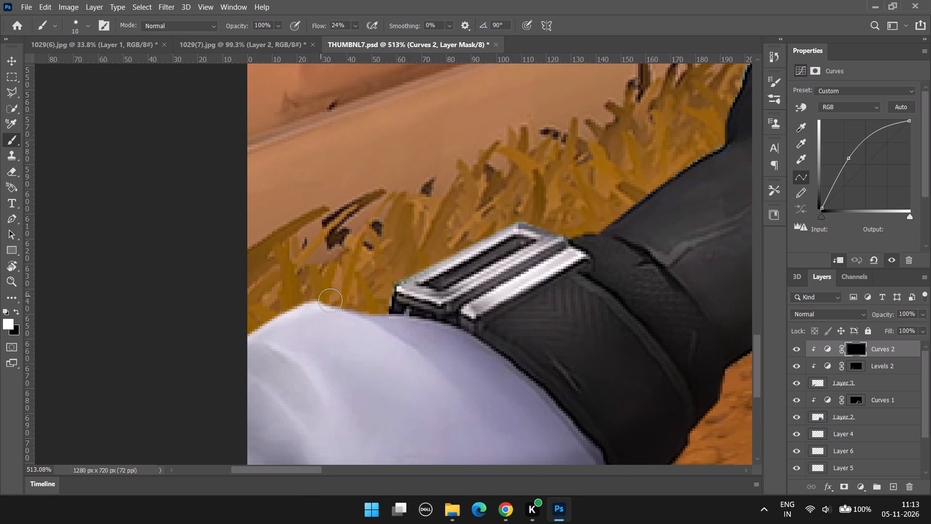
# Paint white on the Curves 2 mask down the sleeve's fold, along its edge below the buckle, and at the buckle's near corner.
pyautogui.moveTo(330, 300); pyautogui.dragTo(402, 351)
pyautogui.moveTo(349, 313); pyautogui.dragTo(464, 323)
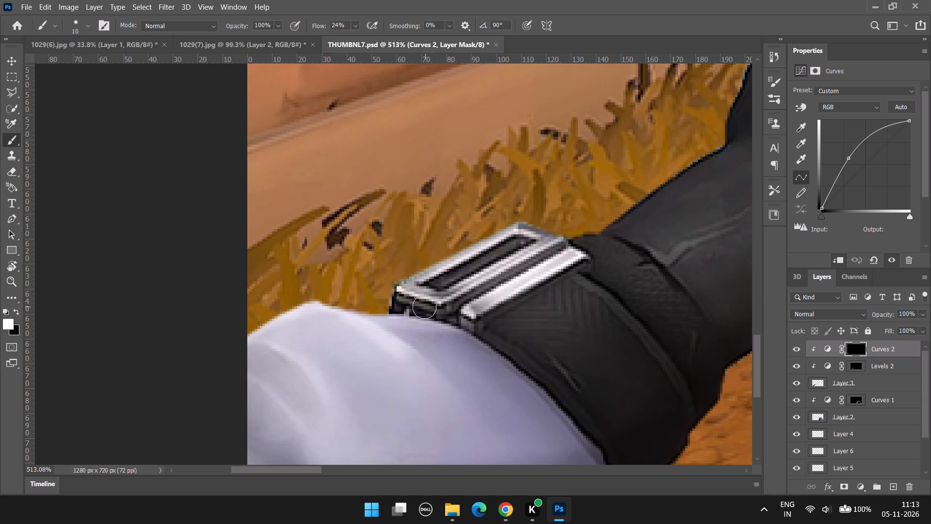
pyautogui.moveTo(392, 303); pyautogui.dragTo(394, 264)
# Paint white on the Curves 2 mask along the glove's grass-side edge, from the wristband up to the notch.
pyautogui.keyDown('alt'); pyautogui.scroll(-11, 597, 225); pyautogui.keyUp('alt')
pyautogui.keyDown('alt'); pyautogui.scroll(2, 581, 266); pyautogui.keyUp('alt')
pyautogui.keyDown('alt'); pyautogui.scroll(-6, 575, 290); pyautogui.keyUp('alt')
pyautogui.keyDown('alt'); pyautogui.scroll(5, 519, 317); pyautogui.keyUp('alt')
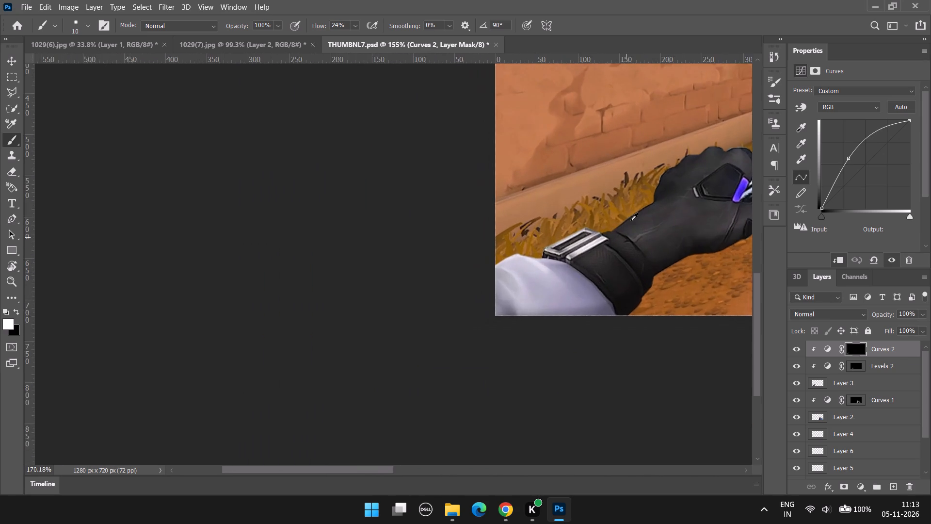
pyautogui.keyDown('alt'); pyautogui.scroll(14, 631, 220); pyautogui.keyUp('alt')
pyautogui.moveTo(546, 330); pyautogui.dragTo(579, 327)
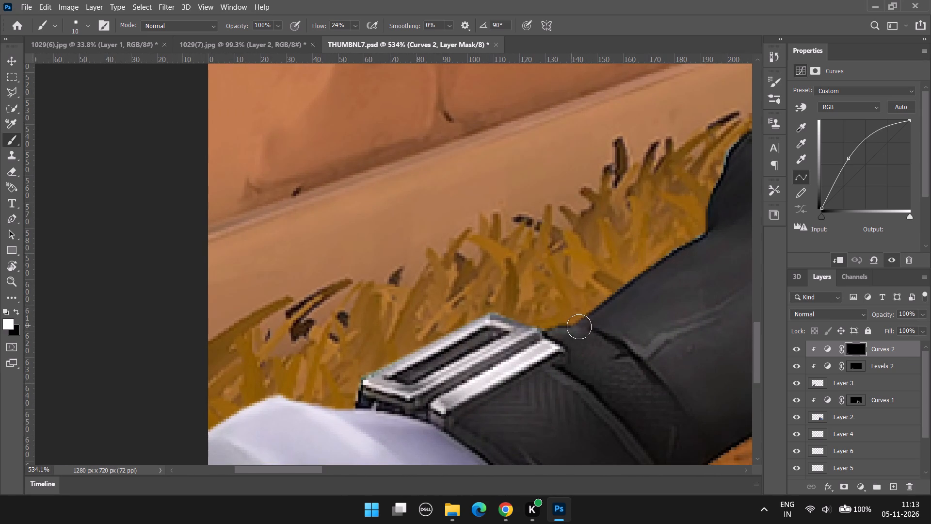
pyautogui.moveTo(575, 324); pyautogui.dragTo(633, 276)
pyautogui.moveTo(614, 291); pyautogui.dragTo(729, 217)
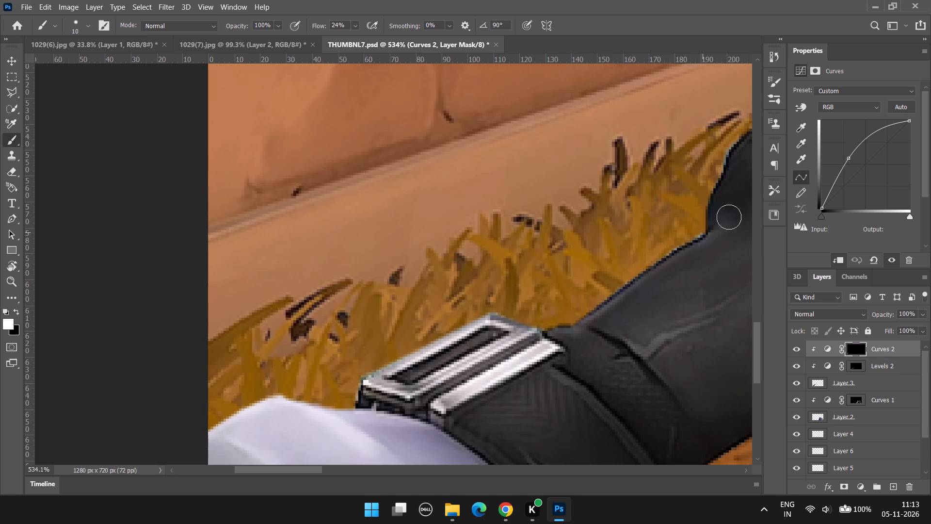
pyautogui.moveTo(729, 217); pyautogui.dragTo(729, 217)
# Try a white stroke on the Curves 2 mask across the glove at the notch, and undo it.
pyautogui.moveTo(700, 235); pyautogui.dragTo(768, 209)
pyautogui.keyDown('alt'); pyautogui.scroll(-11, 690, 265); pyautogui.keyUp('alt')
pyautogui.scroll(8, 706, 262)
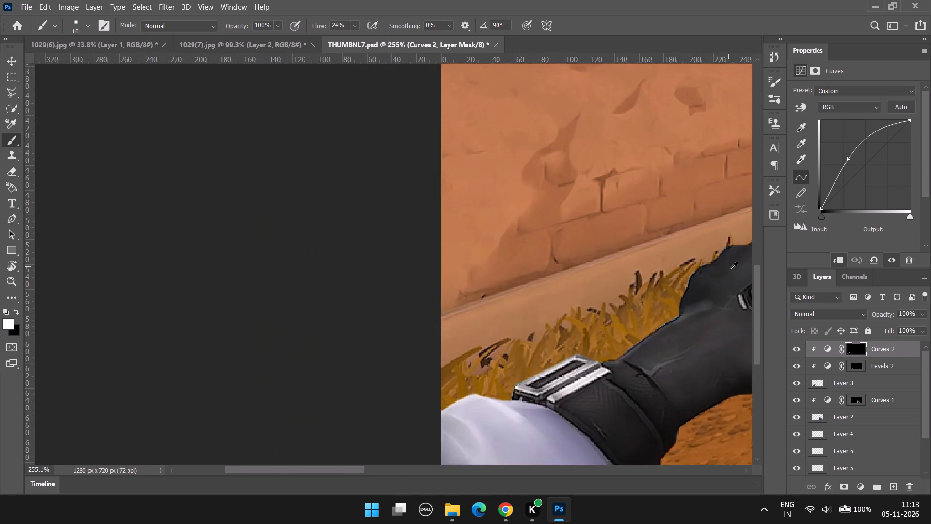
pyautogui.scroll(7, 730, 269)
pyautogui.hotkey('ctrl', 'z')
# Paint white on the Curves 2 mask along the glove's grass-side edge, from below the notch up to the first knuckle.
pyautogui.keyDown('alt'); pyautogui.scroll(5, 616, 365); pyautogui.keyUp('alt')
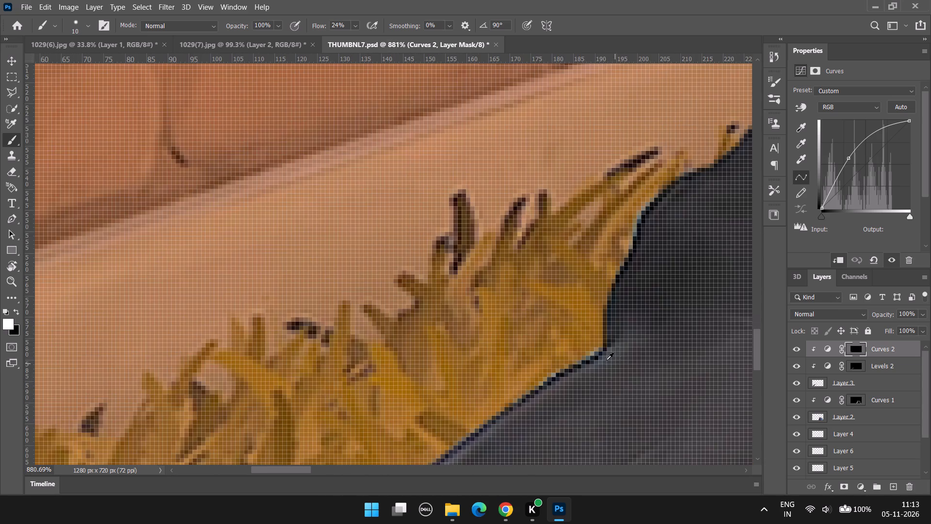
pyautogui.keyDown('alt'); pyautogui.scroll(-3, 606, 346); pyautogui.keyUp('alt')
pyautogui.moveTo(595, 350); pyautogui.dragTo(622, 339)
pyautogui.keyDown('alt'); pyautogui.scroll(-3, 601, 359); pyautogui.keyUp('alt')
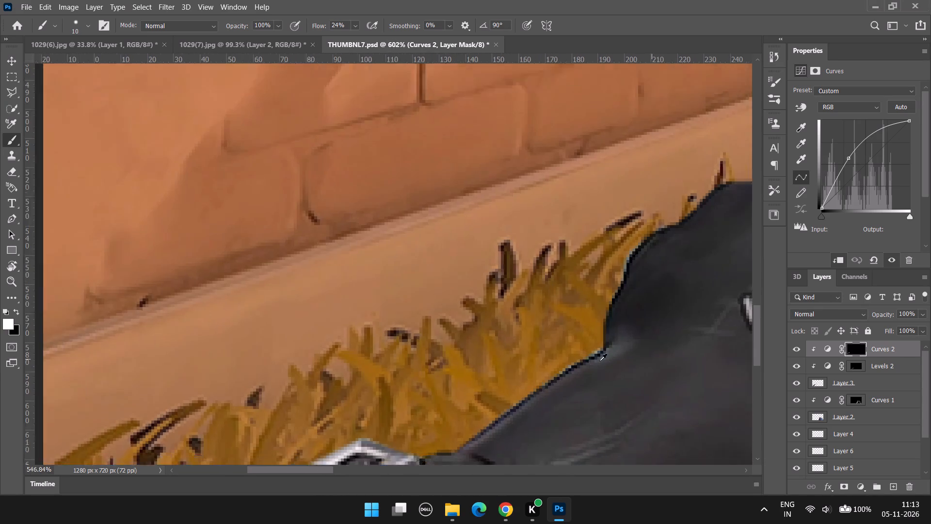
pyautogui.keyDown('alt'); pyautogui.scroll(-1, 599, 361); pyautogui.keyUp('alt')
pyautogui.moveTo(506, 412); pyautogui.dragTo(631, 332)
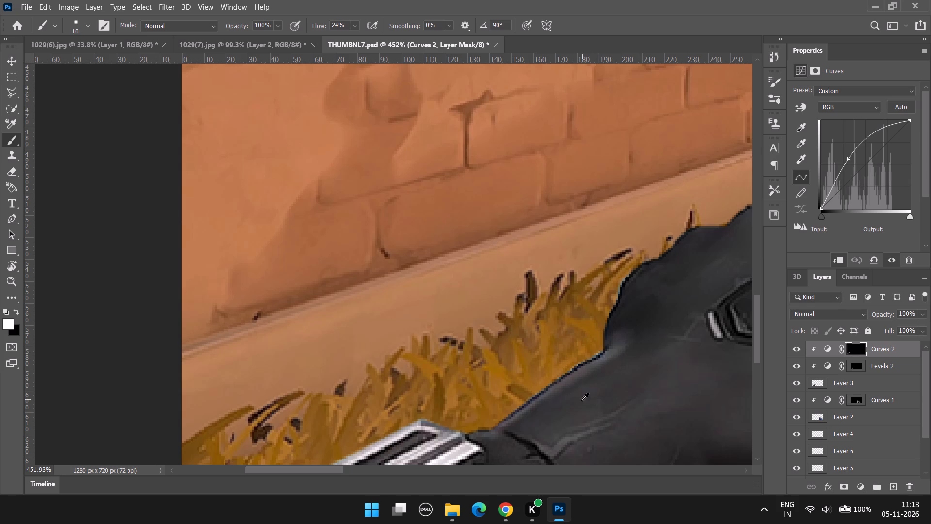
pyautogui.moveTo(603, 349); pyautogui.dragTo(600, 295)
pyautogui.doubleClick(639, 263)
pyautogui.moveTo(627, 271); pyautogui.dragTo(678, 250)
pyautogui.moveTo(672, 255); pyautogui.dragTo(707, 226)
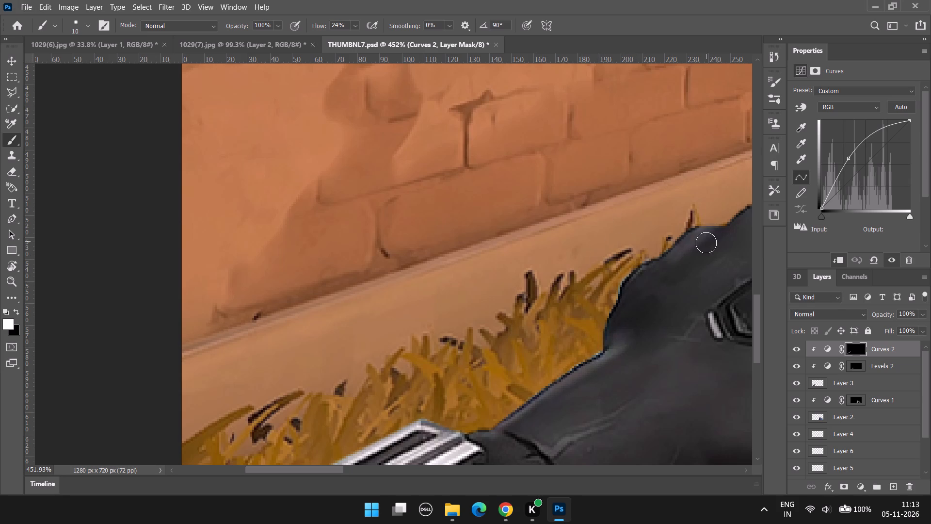
# Lower the brush flow to 13% and paint white on the Curves 2 mask over the glove's knuckle beside the knife guard.
pyautogui.keyDown('alt'); pyautogui.scroll(-6, 699, 261); pyautogui.keyUp('alt')
pyautogui.scroll(8, 719, 258)
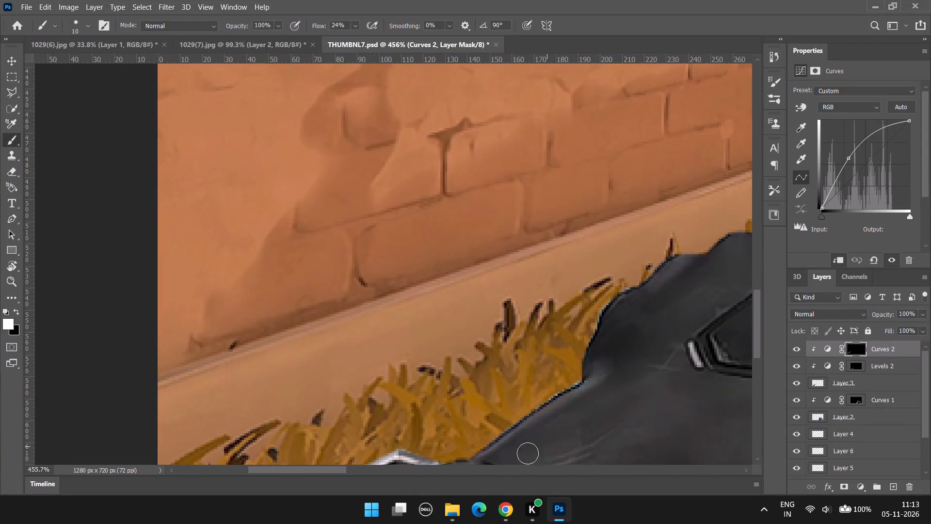
pyautogui.moveTo(335, 470); pyautogui.dragTo(378, 463)
pyautogui.keyDown('alt'); pyautogui.scroll(4, 537, 239); pyautogui.keyUp('alt')
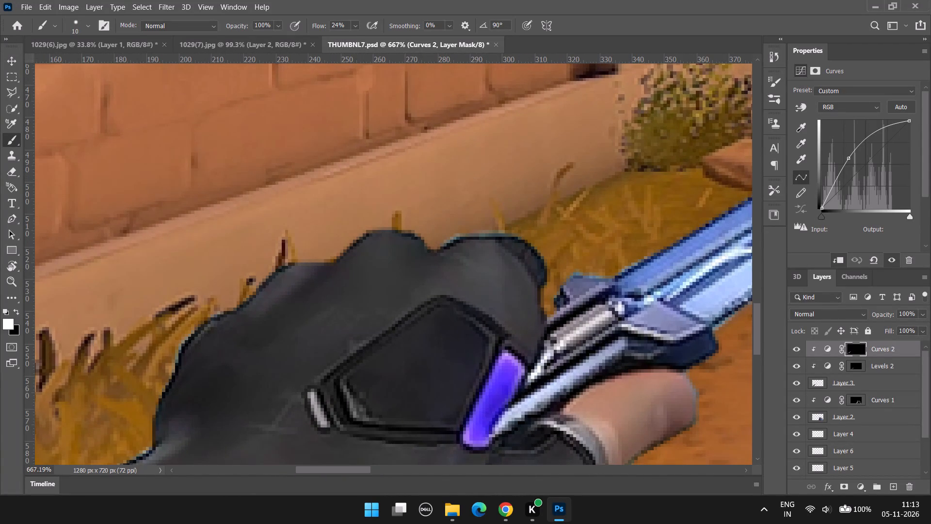
pyautogui.click(354, 26)
pyautogui.click(353, 38)
pyautogui.moveTo(448, 249); pyautogui.dragTo(504, 241)
pyautogui.moveTo(552, 254); pyautogui.dragTo(554, 258)
pyautogui.click(554, 258)
pyautogui.moveTo(539, 248); pyautogui.dragTo(547, 327)
pyautogui.moveTo(547, 267); pyautogui.dragTo(538, 328)
# Paint white on the Curves 2 mask over the knife guard's upper corner and along the base of the blade's upper edge.
pyautogui.moveTo(571, 282); pyautogui.dragTo(572, 281)
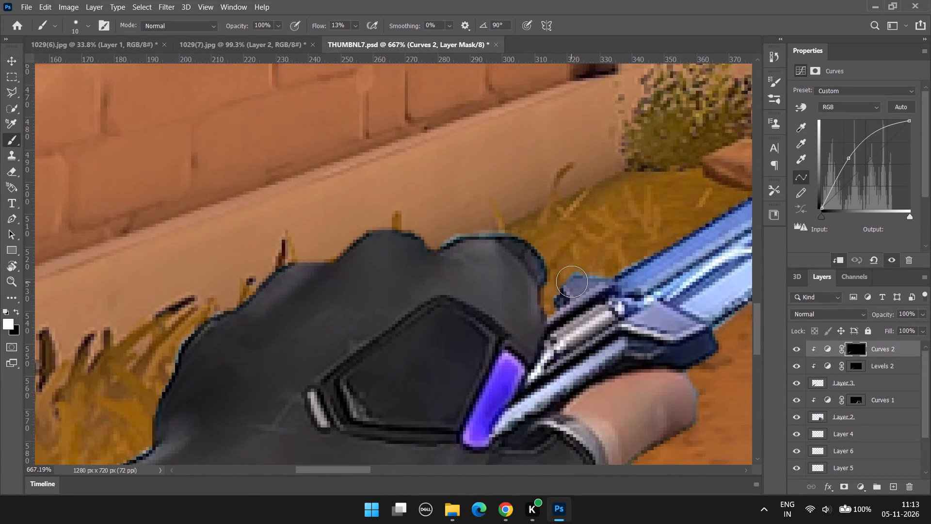
pyautogui.moveTo(572, 281); pyautogui.dragTo(588, 266)
pyautogui.moveTo(576, 291); pyautogui.dragTo(682, 262)
pyautogui.moveTo(621, 284); pyautogui.dragTo(801, 222)
# Paint white on the Curves 2 mask along the glowing streak of the knife blade, from near the guard towards the tip.
pyautogui.keyDown('alt'); pyautogui.scroll(-11, 686, 307); pyautogui.keyUp('alt')
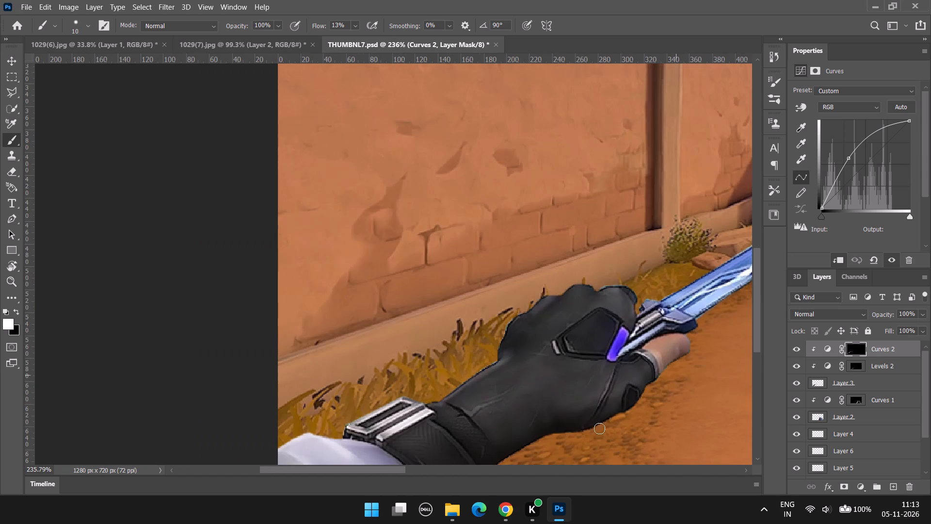
pyautogui.moveTo(382, 469); pyautogui.dragTo(411, 466)
pyautogui.keyDown('alt'); pyautogui.scroll(6, 625, 265); pyautogui.keyUp('alt')
pyautogui.moveTo(504, 314); pyautogui.dragTo(508, 313)
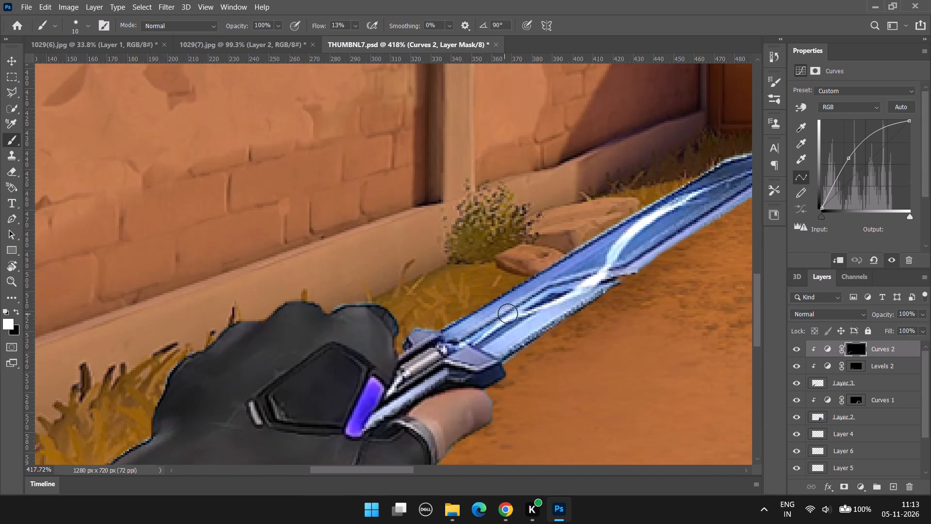
pyautogui.moveTo(508, 313); pyautogui.dragTo(561, 292)
pyautogui.moveTo(507, 314); pyautogui.dragTo(607, 275)
pyautogui.moveTo(577, 294); pyautogui.dragTo(637, 240)
pyautogui.moveTo(601, 268); pyautogui.dragTo(656, 214)
pyautogui.moveTo(614, 242); pyautogui.dragTo(688, 201)
pyautogui.moveTo(670, 213); pyautogui.dragTo(706, 196)
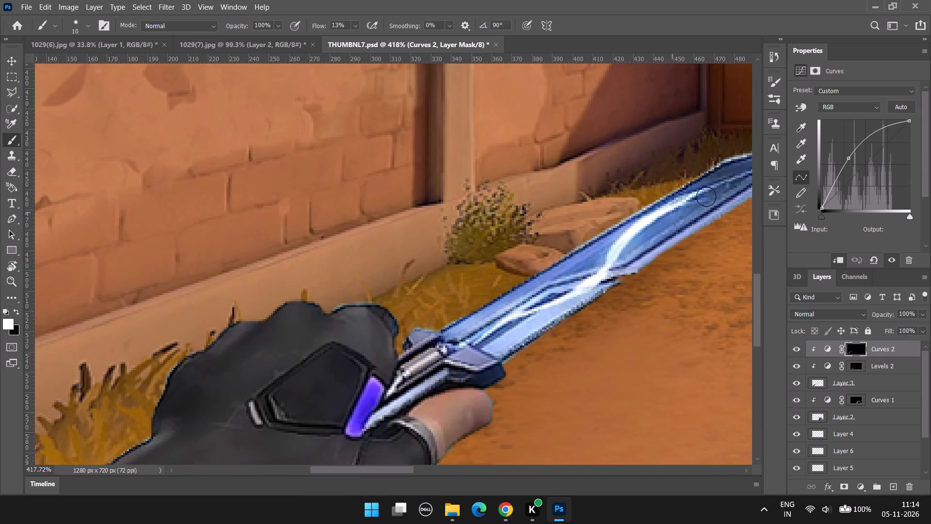
pyautogui.moveTo(706, 196); pyautogui.dragTo(741, 186)
pyautogui.moveTo(681, 203); pyautogui.dragTo(741, 176)
pyautogui.moveTo(690, 188); pyautogui.dragTo(743, 169)
# Paint white on the Curves 2 mask along the thumb's knife-side edge and around its tip.
pyautogui.keyDown('alt'); pyautogui.scroll(-18, 746, 175); pyautogui.keyUp('alt')
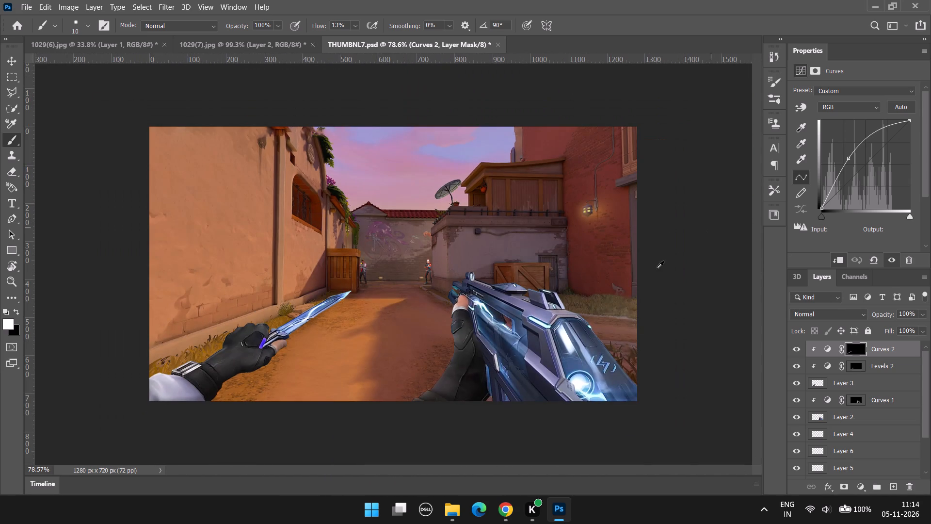
pyautogui.keyDown('alt'); pyautogui.scroll(12, 212, 380); pyautogui.keyUp('alt')
pyautogui.keyDown('alt'); pyautogui.scroll(6, 266, 349); pyautogui.keyUp('alt')
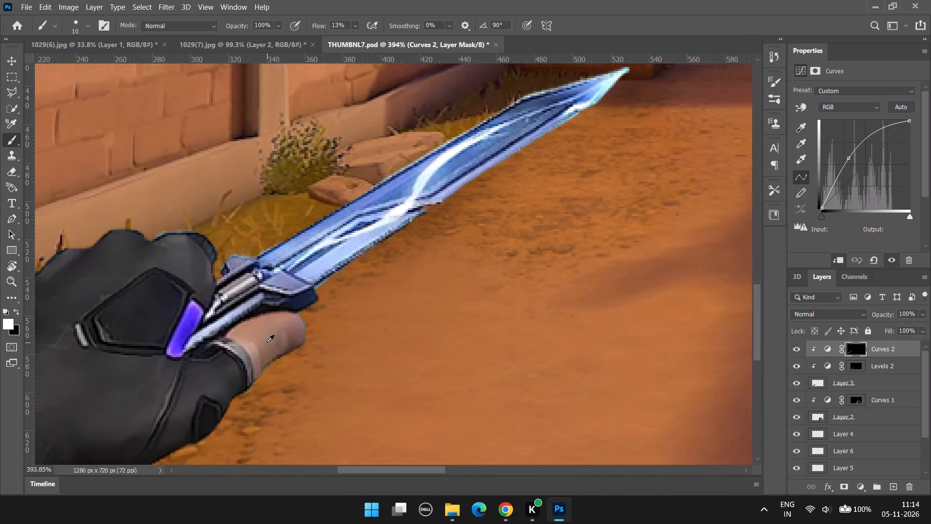
pyautogui.keyDown('alt'); pyautogui.scroll(9, 267, 342); pyautogui.keyUp('alt')
pyautogui.moveTo(187, 332); pyautogui.dragTo(302, 274)
pyautogui.moveTo(204, 295); pyautogui.dragTo(379, 290)
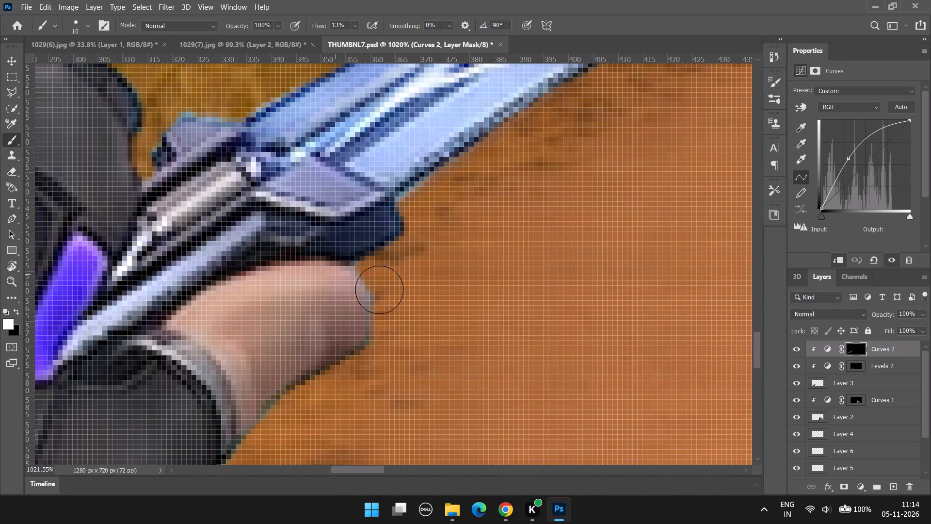
pyautogui.moveTo(379, 290); pyautogui.dragTo(388, 300)
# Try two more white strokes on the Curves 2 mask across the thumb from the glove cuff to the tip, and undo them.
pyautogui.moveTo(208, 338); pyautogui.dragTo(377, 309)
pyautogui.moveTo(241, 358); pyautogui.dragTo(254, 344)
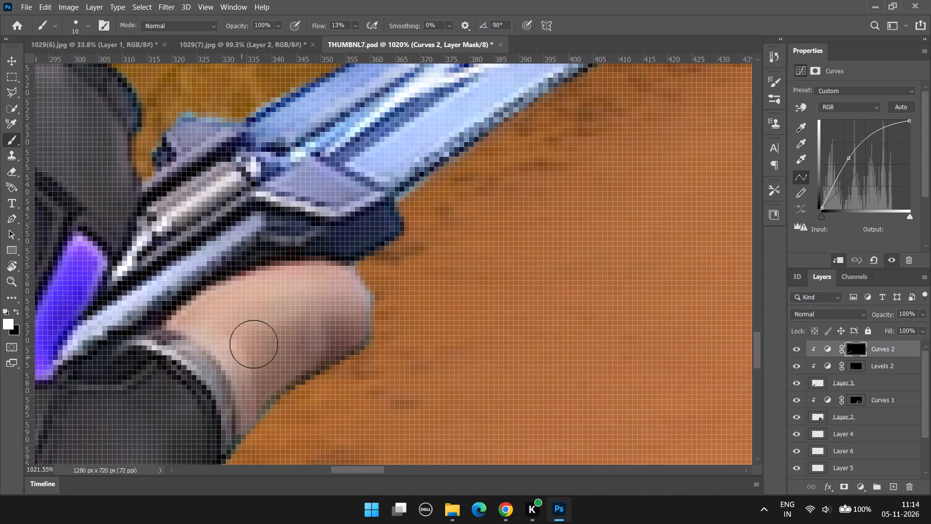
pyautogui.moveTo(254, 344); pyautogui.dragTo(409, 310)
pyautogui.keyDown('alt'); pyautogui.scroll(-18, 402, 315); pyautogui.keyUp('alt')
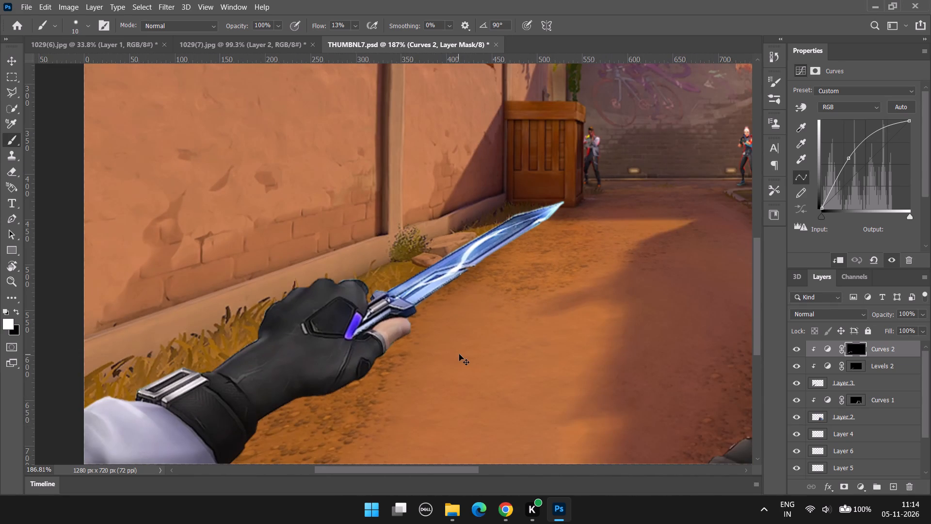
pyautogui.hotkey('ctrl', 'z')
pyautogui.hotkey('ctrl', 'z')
# Select all layers from Layer 1 to Curves 2 and stamp them into a new merged layer at the top of the stack.
pyautogui.keyDown('alt'); pyautogui.scroll(-10, 450, 355); pyautogui.keyUp('alt')
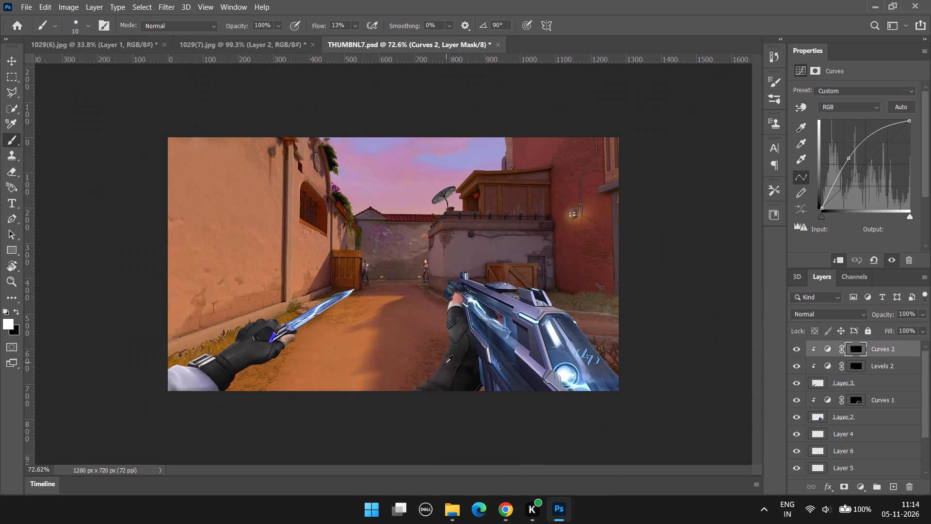
pyautogui.keyDown('alt'); pyautogui.scroll(5, 467, 319); pyautogui.keyUp('alt')
pyautogui.keyDown('alt'); pyautogui.scroll(-5, 465, 299); pyautogui.keyUp('alt')
pyautogui.scroll(-19, 882, 423)
pyautogui.click(867, 470)
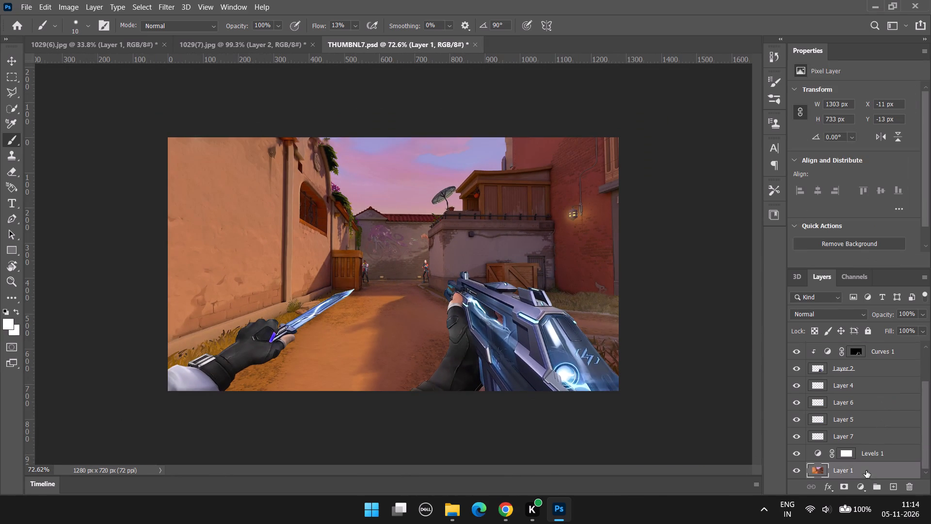
pyautogui.scroll(8, 870, 439)
pyautogui.keyDown('shift'); pyautogui.scroll(2, 892, 347); pyautogui.keyUp('shift')
pyautogui.keyDown('shift'); pyautogui.click(894, 350); pyautogui.keyUp('shift')
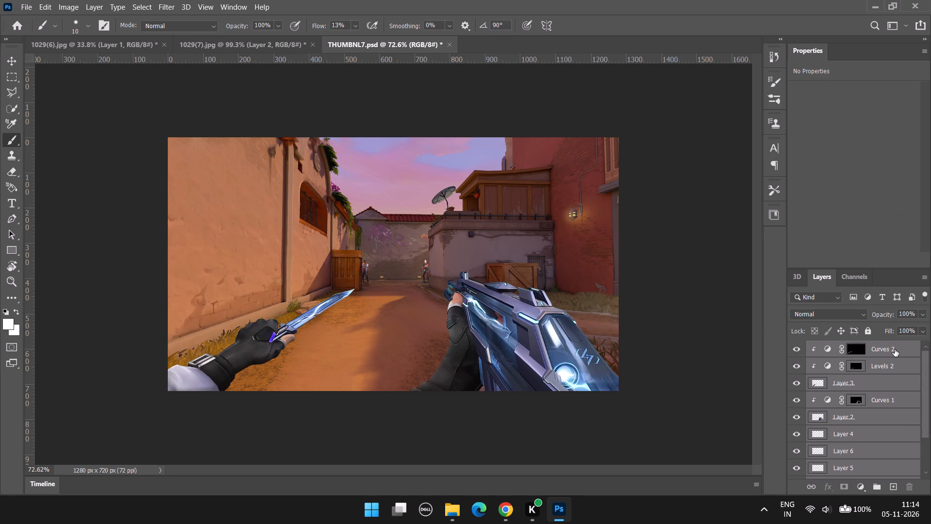
pyautogui.hotkey('ctrl', 'alt', 'shift', 'e')
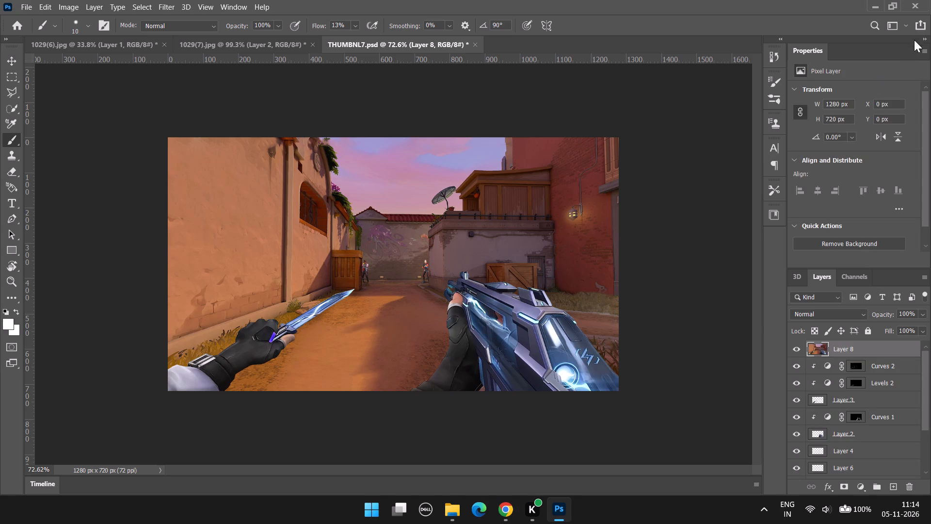
pyautogui.click(926, 37)
pyautogui.click(925, 39)
# Open the Camera Raw Filter on the merged layer and set the Basic Exposure to +0.60.
pyautogui.click(160, 8)
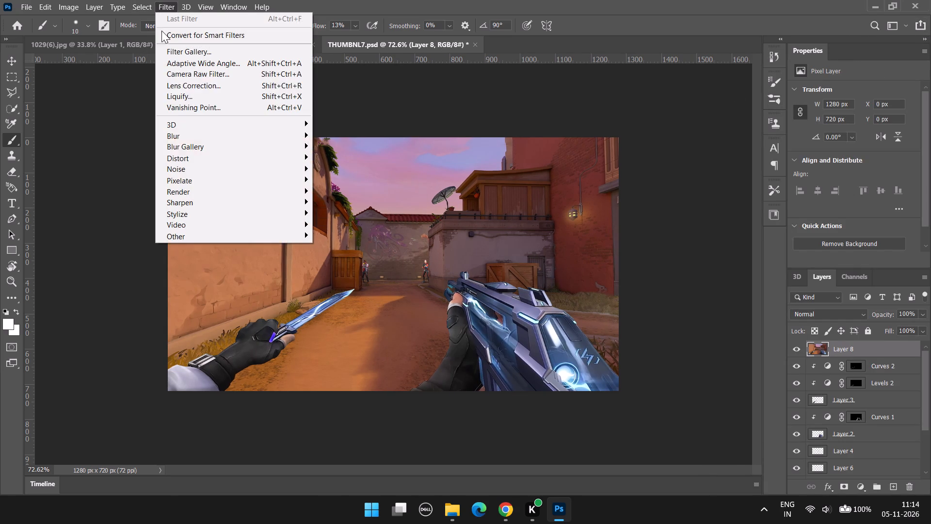
pyautogui.click(208, 78)
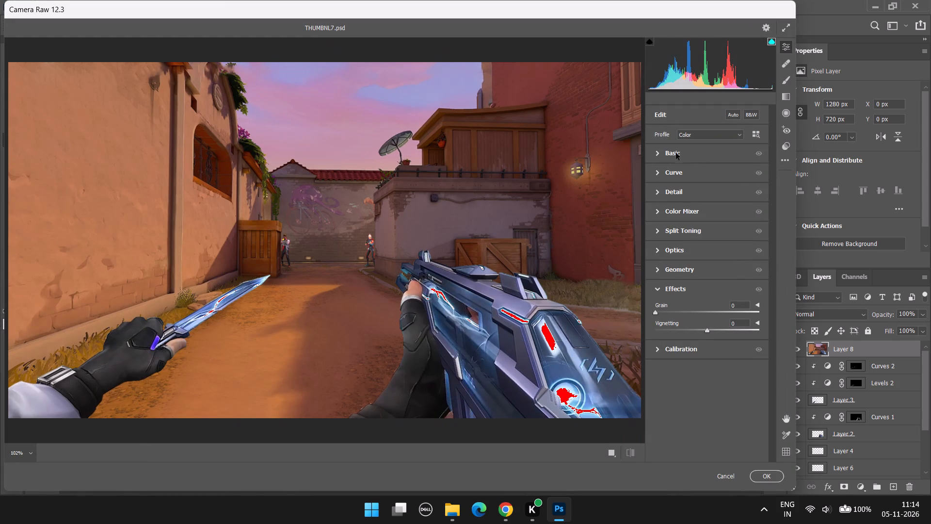
pyautogui.click(662, 155)
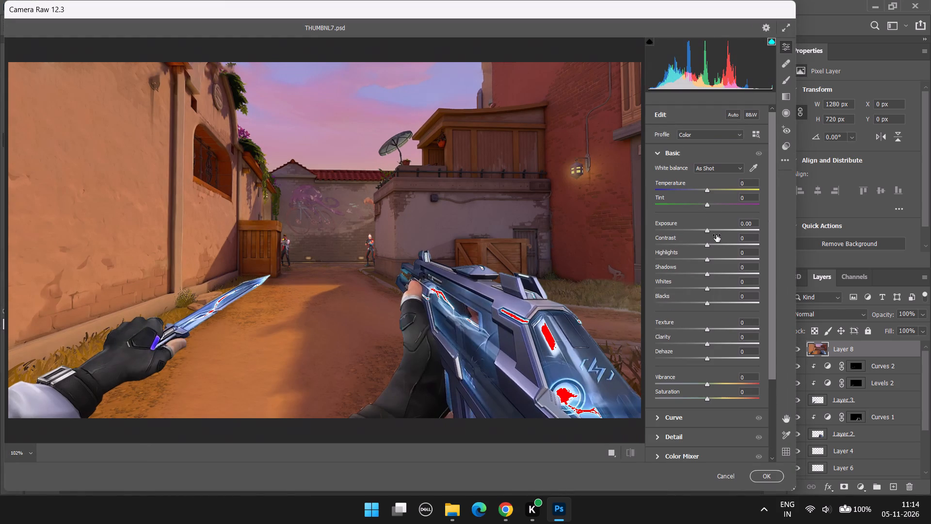
pyautogui.click(713, 233)
pyautogui.click(713, 230)
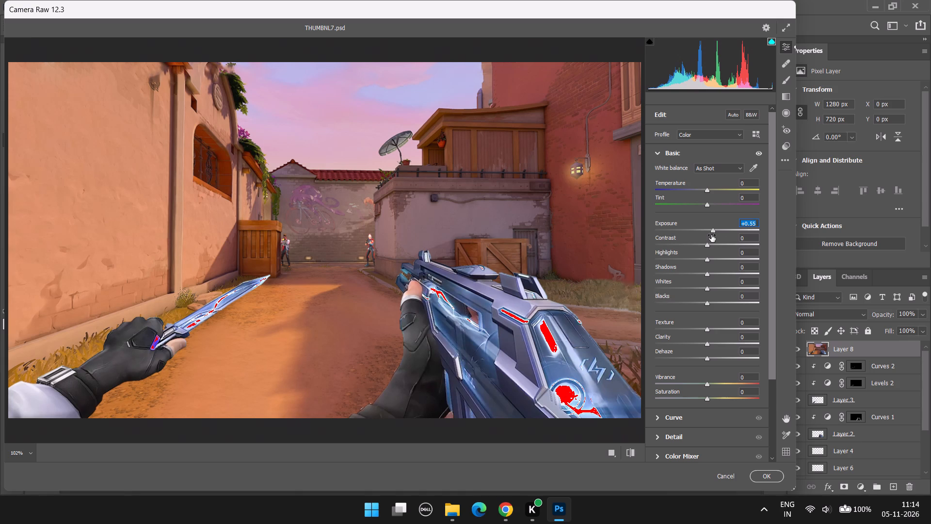
pyautogui.click(711, 232)
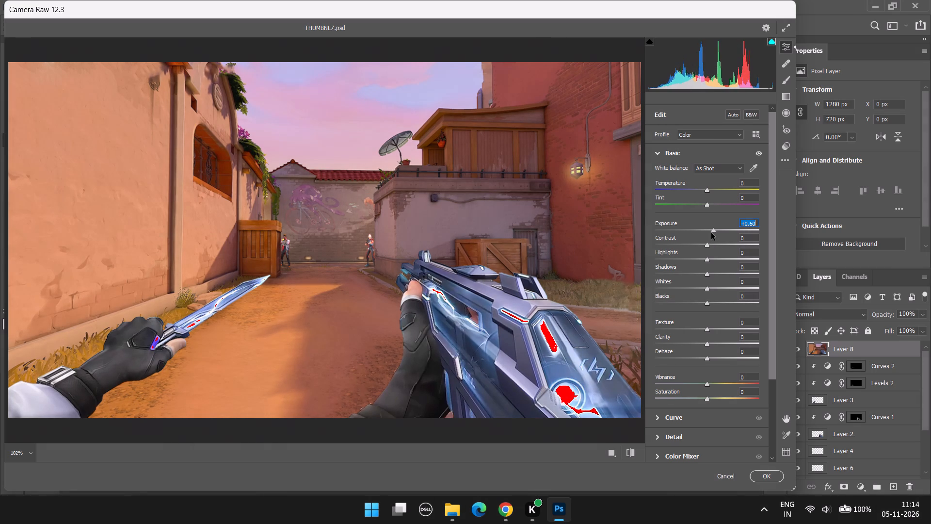
# Set the Camera Raw Contrast to +13.
pyautogui.click(707, 247)
pyautogui.click(712, 246)
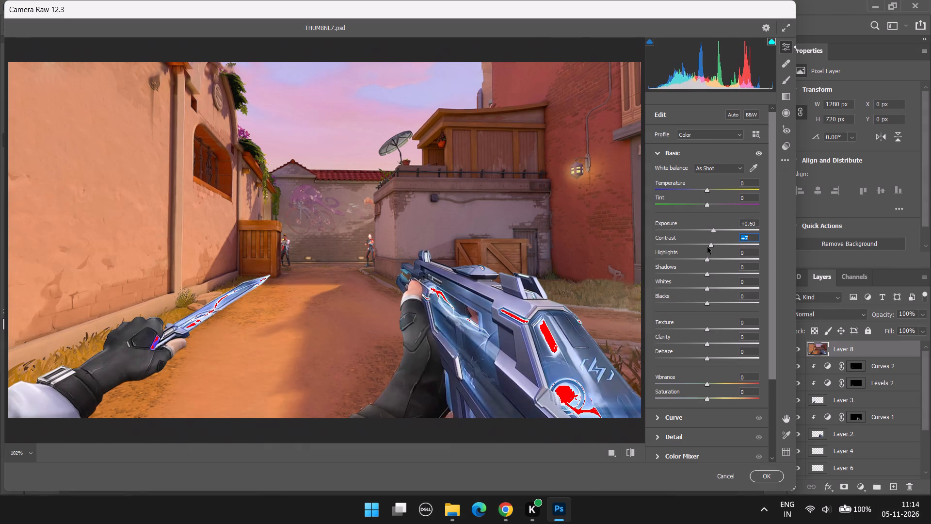
pyautogui.click(708, 247)
pyautogui.moveTo(716, 246); pyautogui.dragTo(722, 245)
pyautogui.click(720, 245)
pyautogui.moveTo(717, 246); pyautogui.dragTo(713, 246)
pyautogui.click(713, 246)
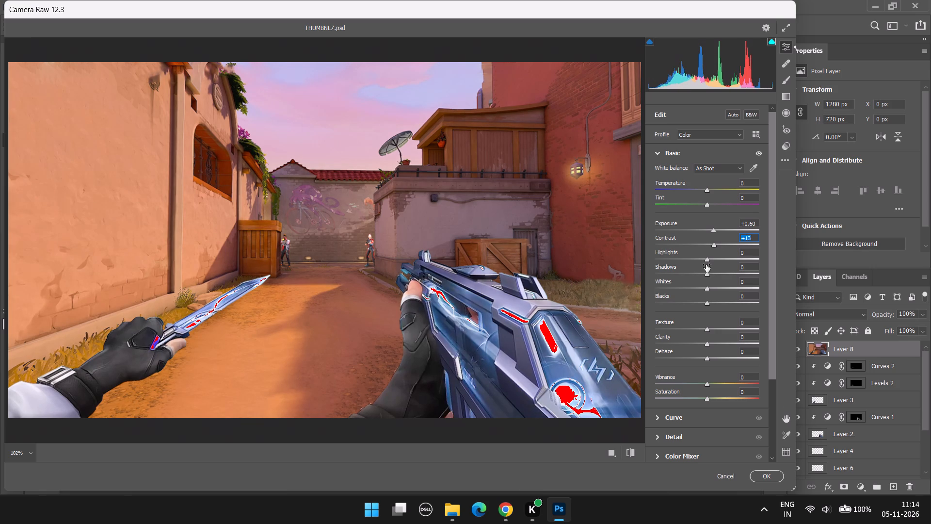
# Set the Camera Raw Highlights to +17 and Shadows to +29.
pyautogui.moveTo(707, 262); pyautogui.dragTo(723, 261)
pyautogui.moveTo(726, 261); pyautogui.dragTo(719, 264)
pyautogui.moveTo(712, 264); pyautogui.dragTo(712, 264)
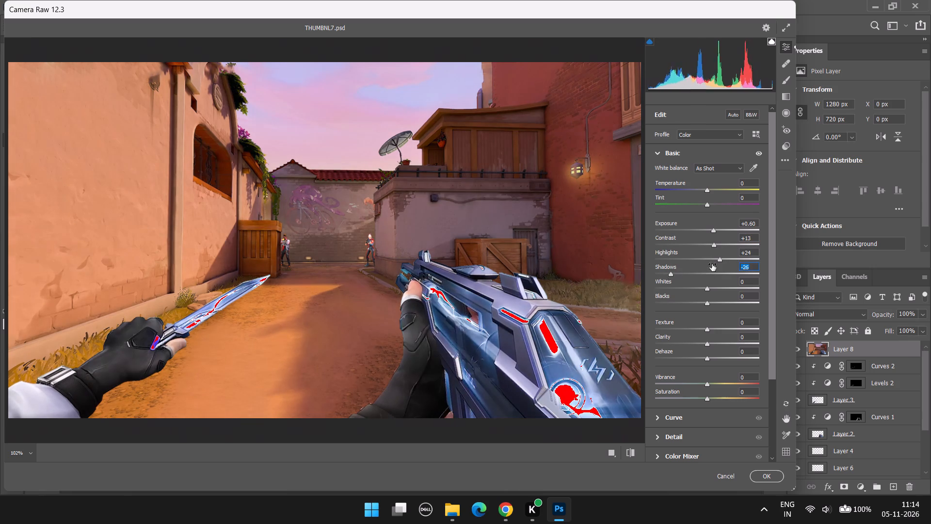
pyautogui.moveTo(712, 264); pyautogui.dragTo(690, 266)
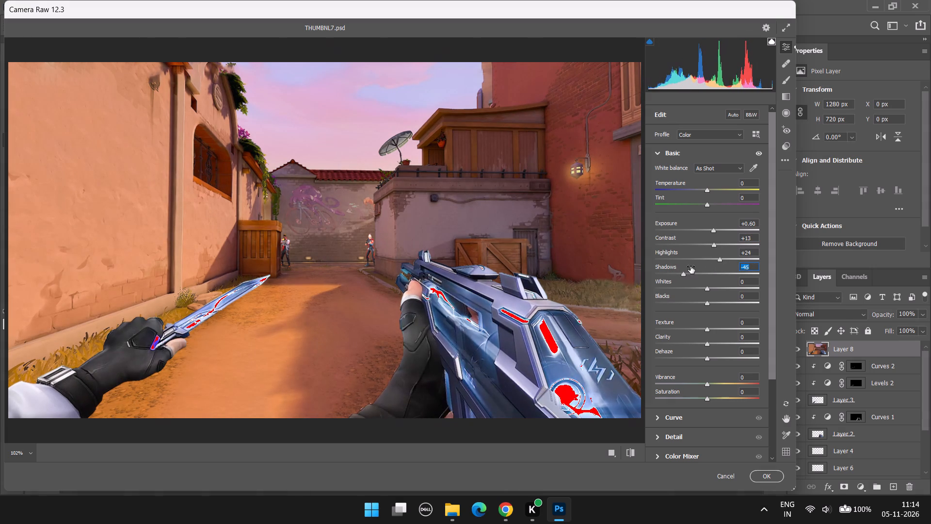
pyautogui.moveTo(690, 266); pyautogui.dragTo(705, 269)
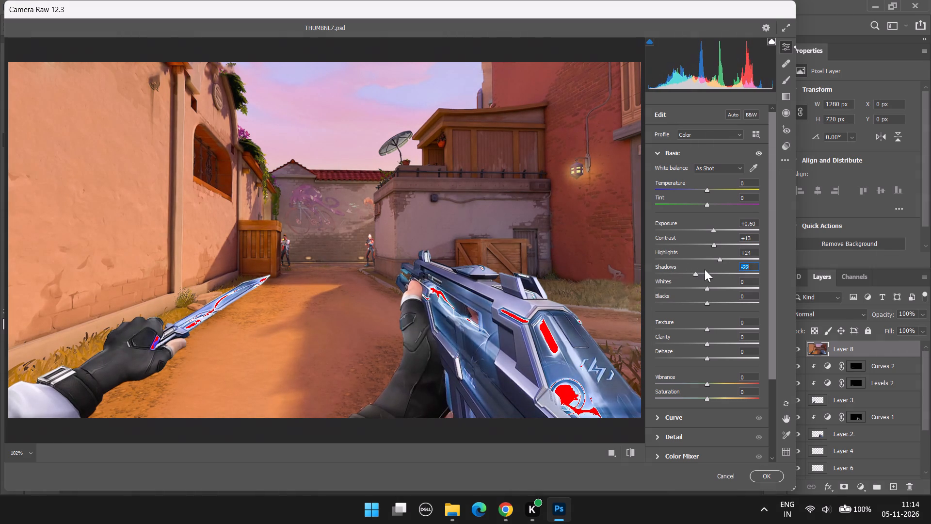
pyautogui.moveTo(705, 269); pyautogui.dragTo(723, 270)
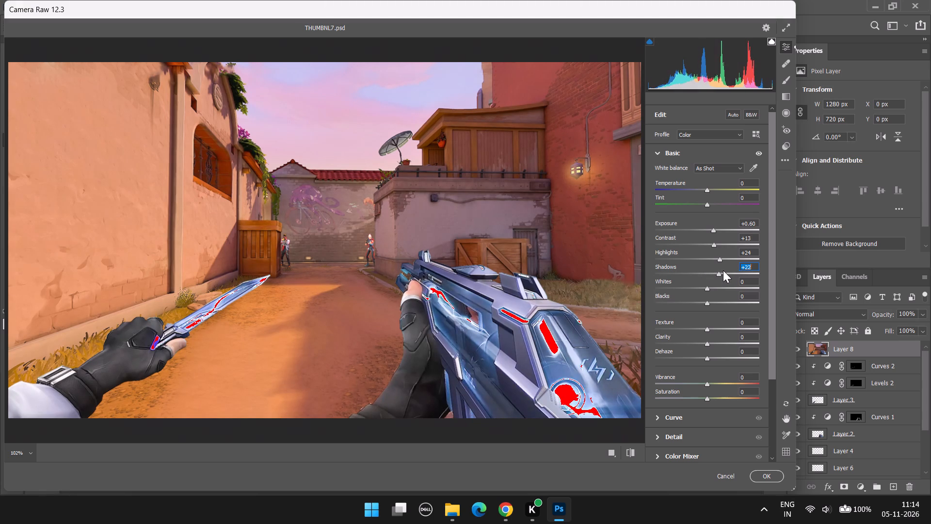
pyautogui.moveTo(723, 270); pyautogui.dragTo(720, 270)
pyautogui.moveTo(721, 261); pyautogui.dragTo(717, 265)
pyautogui.moveTo(724, 265); pyautogui.dragTo(739, 269)
pyautogui.moveTo(736, 269); pyautogui.dragTo(723, 269)
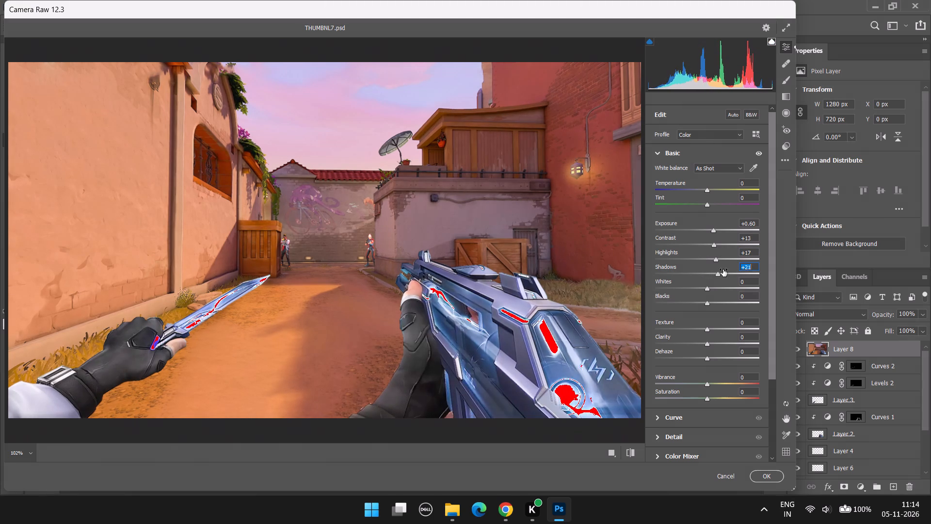
pyautogui.moveTo(723, 269); pyautogui.dragTo(728, 267)
pyautogui.click(728, 267)
pyautogui.click(727, 268)
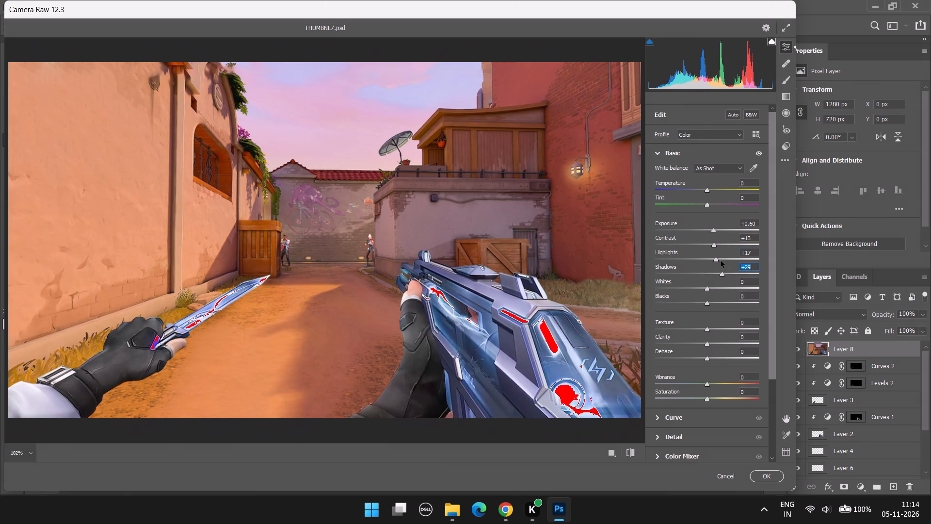
# Fine-tune the Camera Raw Basic Highlights to +16.
pyautogui.click(721, 261)
pyautogui.moveTo(721, 260); pyautogui.dragTo(715, 265)
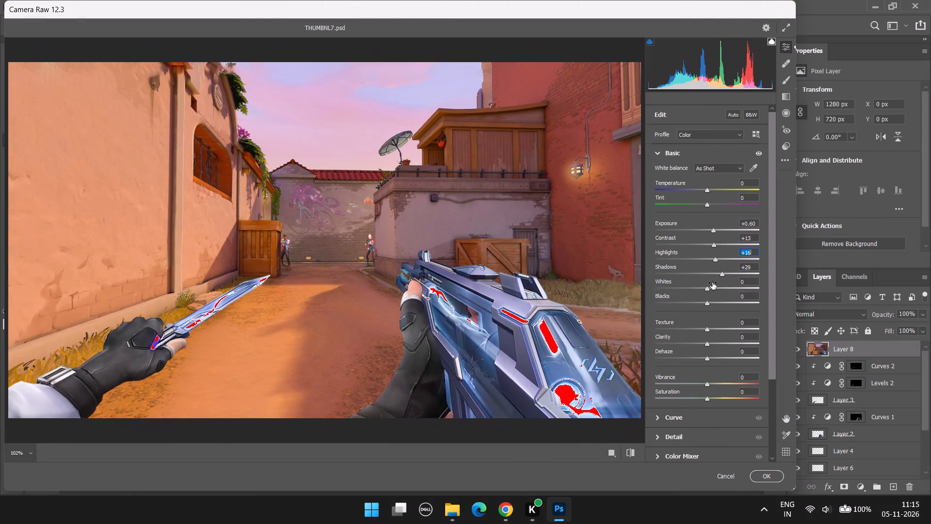
# Balance the Camera Raw Basic Whites and Blacks, setting Whites to +14 and Blacks to +16.
pyautogui.scroll(-2, 712, 283)
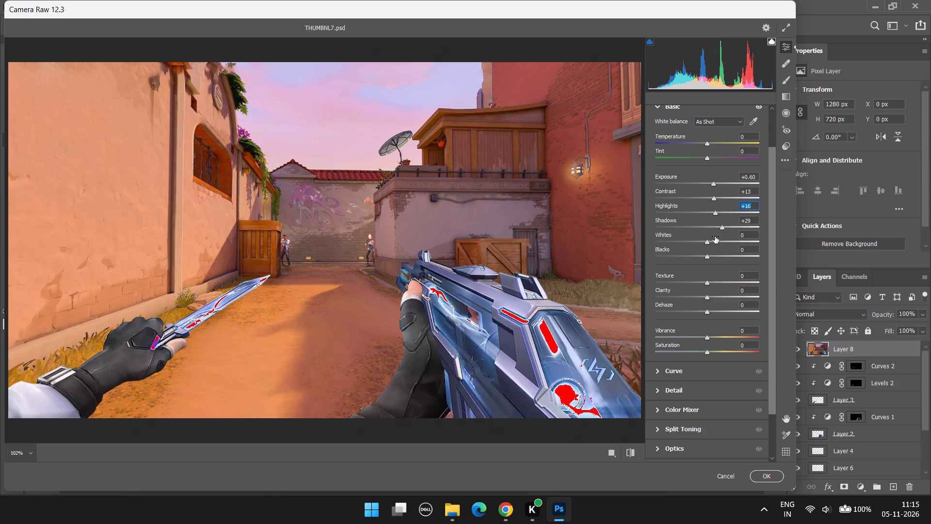
pyautogui.click(708, 243)
pyautogui.moveTo(712, 243); pyautogui.dragTo(722, 244)
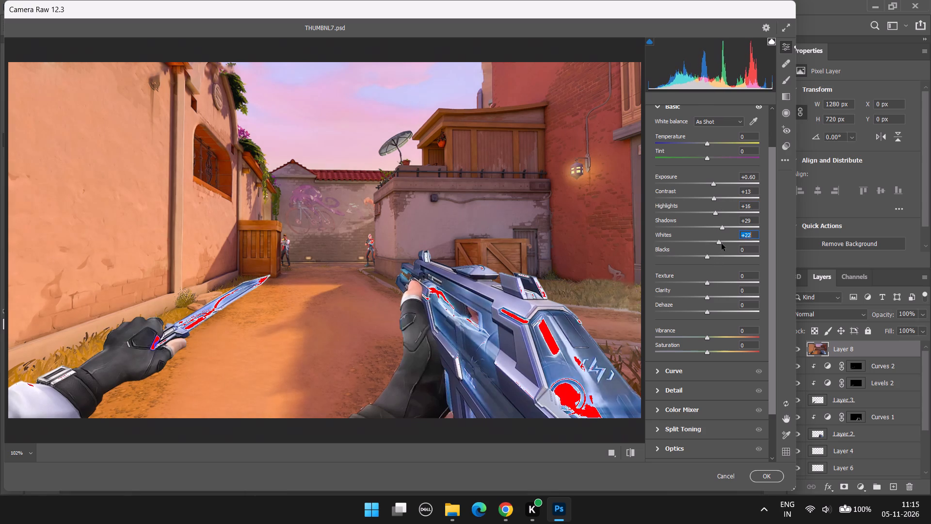
pyautogui.moveTo(722, 244); pyautogui.dragTo(692, 246)
pyautogui.moveTo(706, 245); pyautogui.dragTo(733, 245)
pyautogui.click(733, 245)
pyautogui.moveTo(733, 245); pyautogui.dragTo(718, 245)
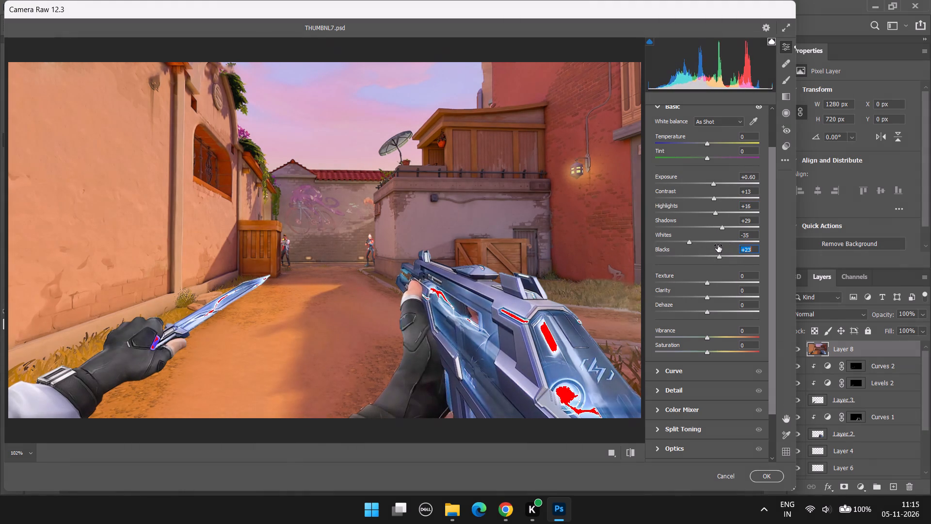
pyautogui.moveTo(718, 245); pyautogui.dragTo(714, 245)
pyautogui.click(714, 245)
pyautogui.click(707, 240)
pyautogui.moveTo(709, 241); pyautogui.dragTo(719, 243)
pyautogui.moveTo(719, 243); pyautogui.dragTo(709, 245)
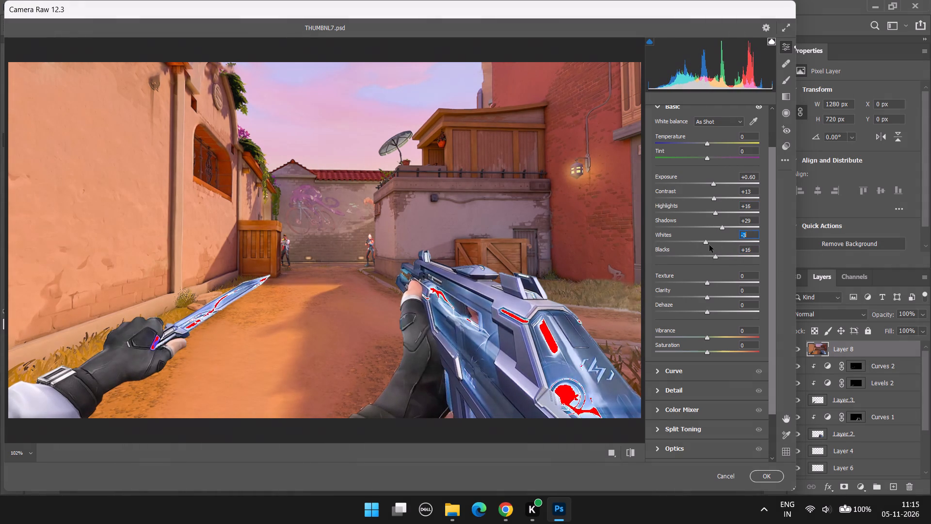
pyautogui.moveTo(709, 245); pyautogui.dragTo(710, 245)
pyautogui.click(710, 245)
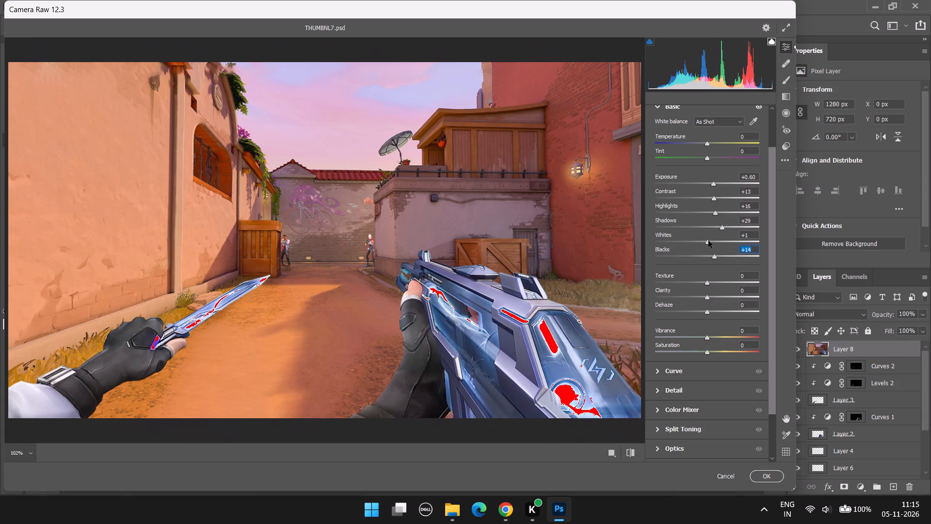
pyautogui.click(708, 241)
pyautogui.click(709, 241)
pyautogui.moveTo(712, 240); pyautogui.dragTo(706, 241)
pyautogui.moveTo(706, 241); pyautogui.dragTo(719, 240)
pyautogui.moveTo(716, 242); pyautogui.dragTo(710, 242)
pyautogui.click(709, 242)
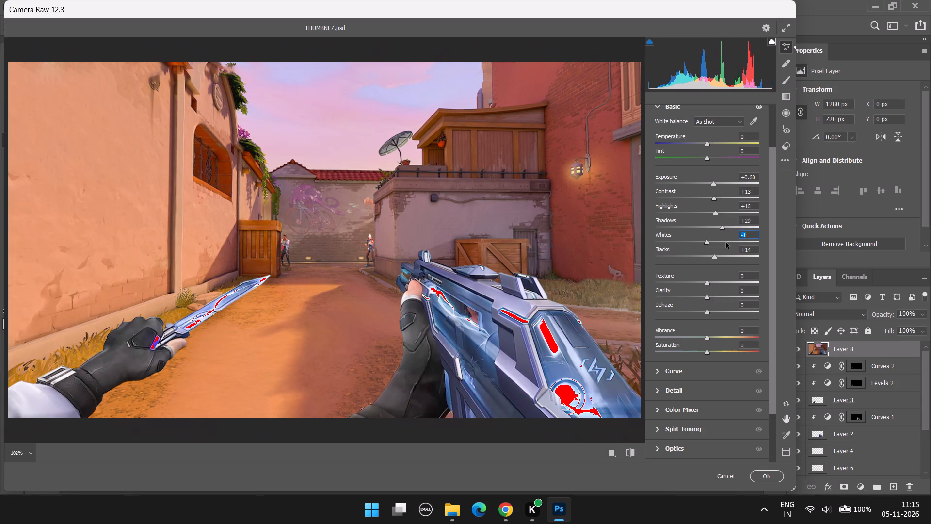
pyautogui.moveTo(721, 245); pyautogui.dragTo(714, 245)
pyautogui.click(682, 245)
pyautogui.moveTo(687, 245); pyautogui.dragTo(735, 246)
pyautogui.moveTo(706, 241); pyautogui.dragTo(709, 241)
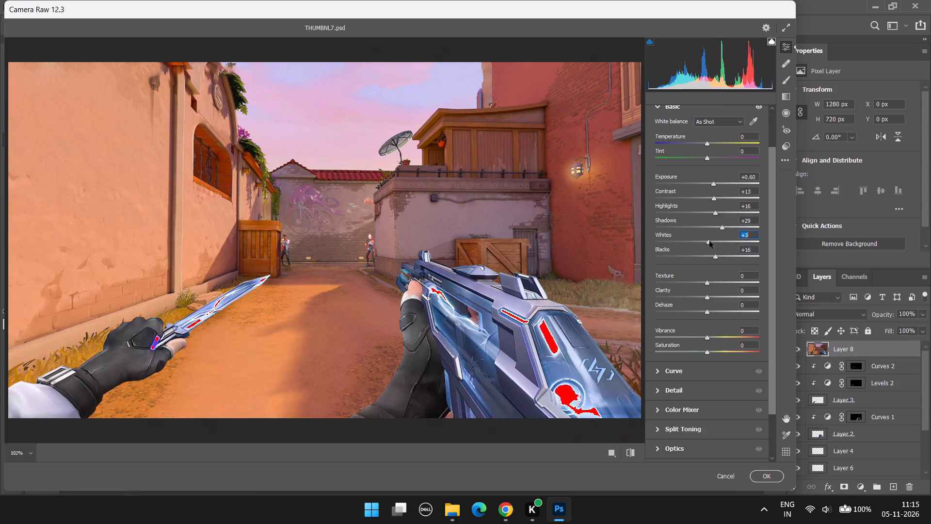
pyautogui.moveTo(709, 241); pyautogui.dragTo(713, 238)
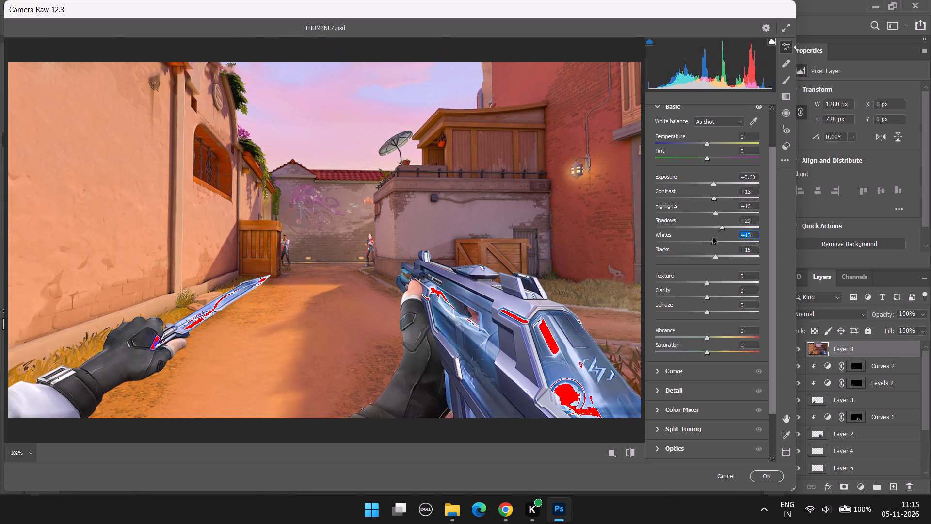
pyautogui.moveTo(713, 238); pyautogui.dragTo(713, 240)
# Boost the image's colour by setting Vibrance to +46 and Saturation to +37.
pyautogui.scroll(-2, 717, 254)
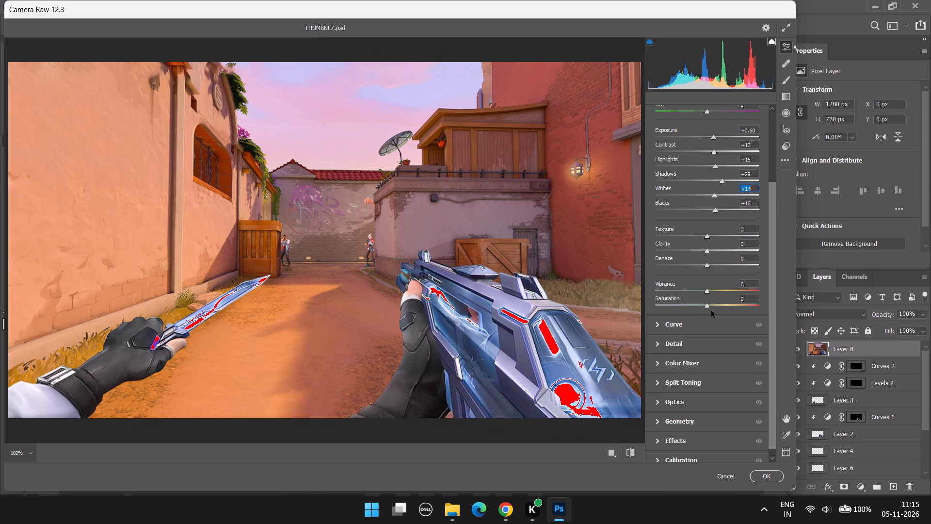
pyautogui.click(723, 293)
pyautogui.click(722, 304)
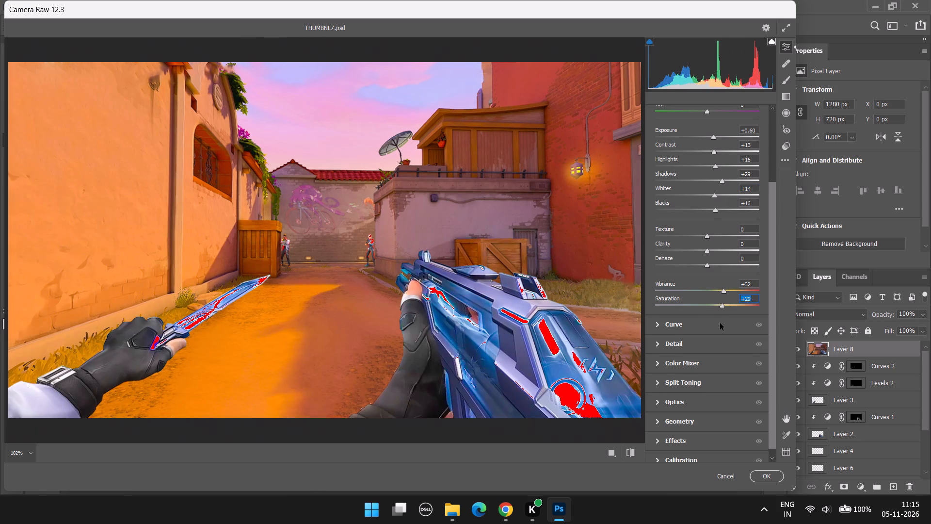
pyautogui.scroll(-2, 720, 323)
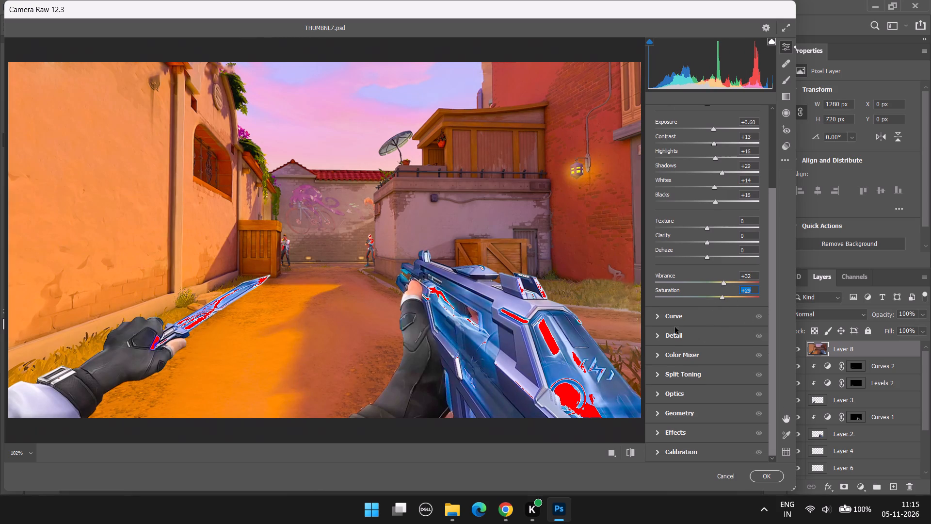
pyautogui.moveTo(723, 282); pyautogui.dragTo(748, 283)
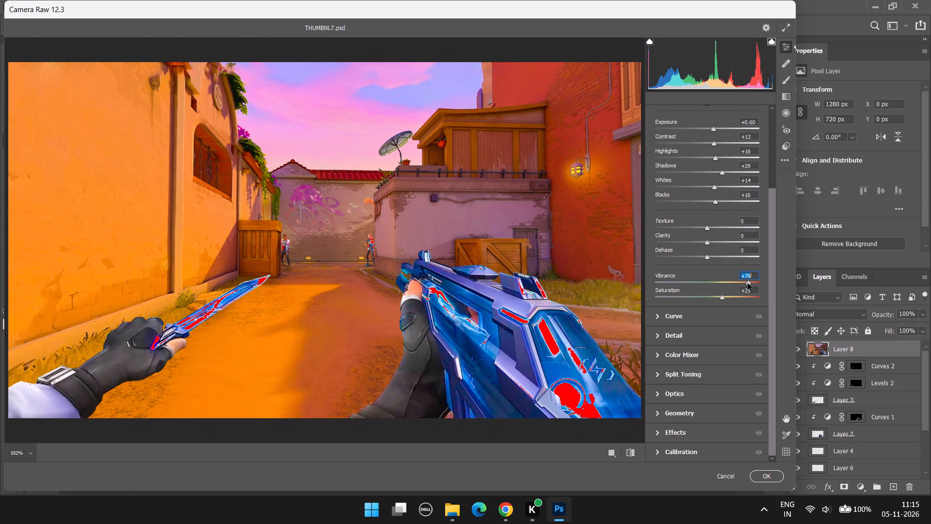
pyautogui.moveTo(748, 283); pyautogui.dragTo(735, 283)
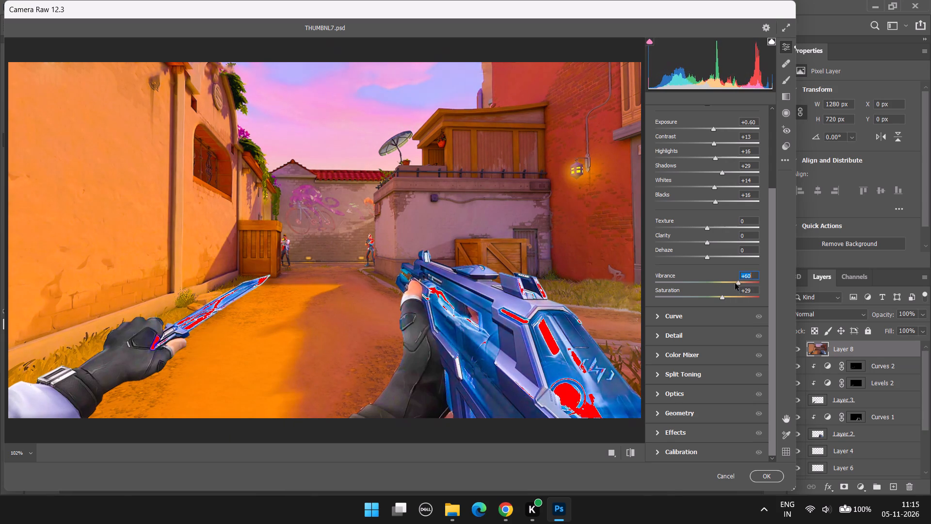
pyautogui.moveTo(735, 283); pyautogui.dragTo(730, 286)
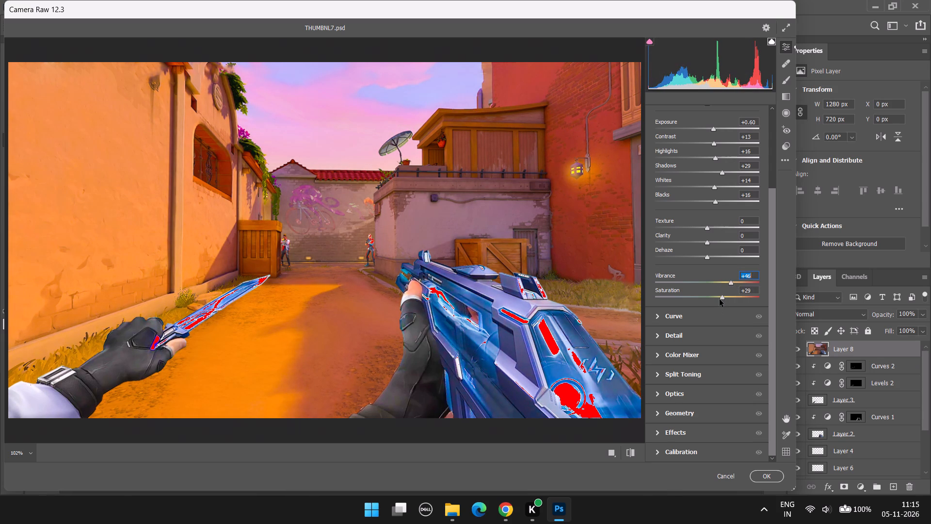
pyautogui.moveTo(722, 299); pyautogui.dragTo(729, 297)
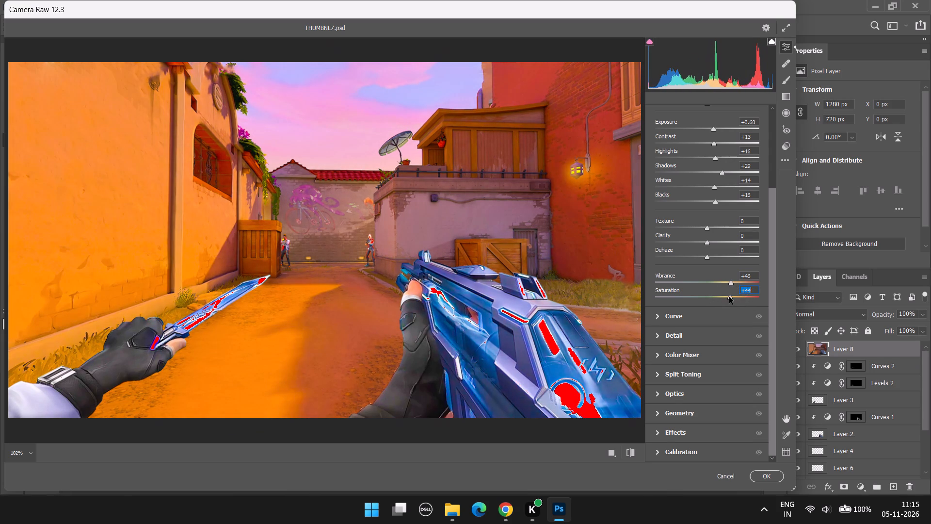
pyautogui.moveTo(729, 297); pyautogui.dragTo(726, 297)
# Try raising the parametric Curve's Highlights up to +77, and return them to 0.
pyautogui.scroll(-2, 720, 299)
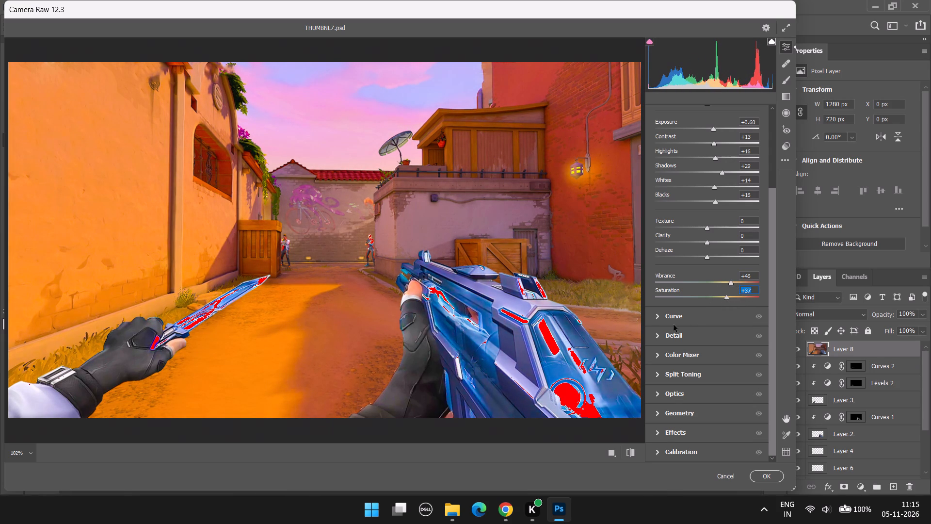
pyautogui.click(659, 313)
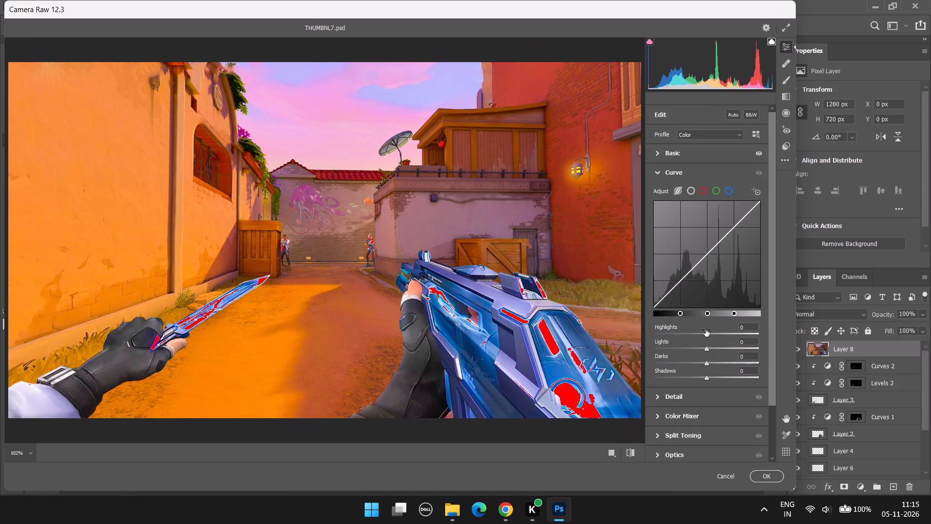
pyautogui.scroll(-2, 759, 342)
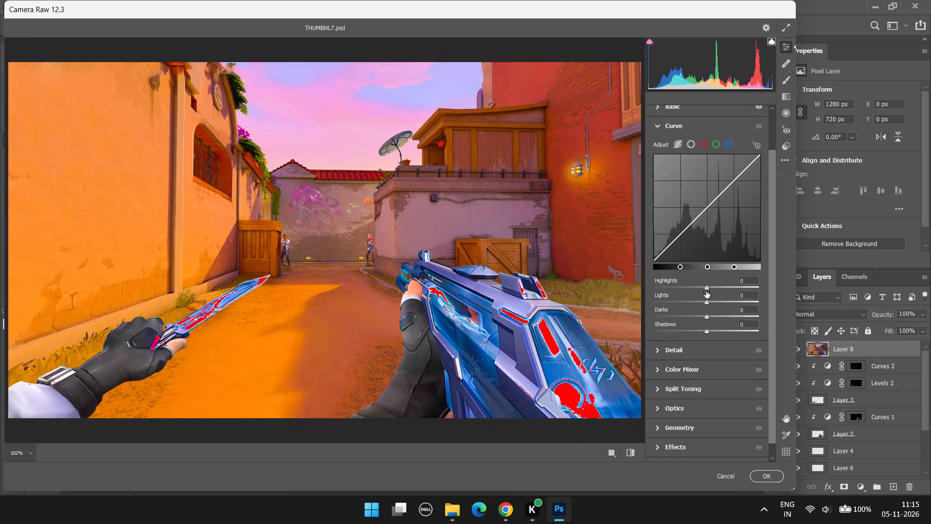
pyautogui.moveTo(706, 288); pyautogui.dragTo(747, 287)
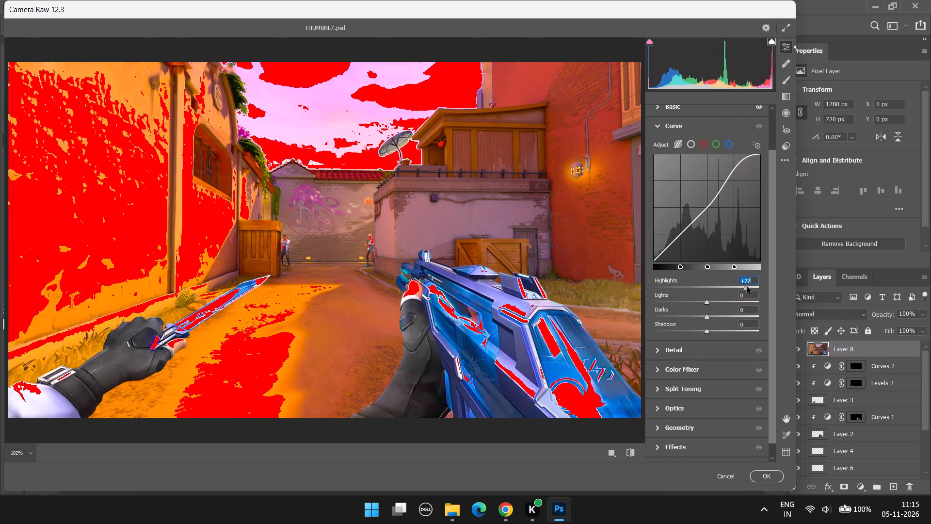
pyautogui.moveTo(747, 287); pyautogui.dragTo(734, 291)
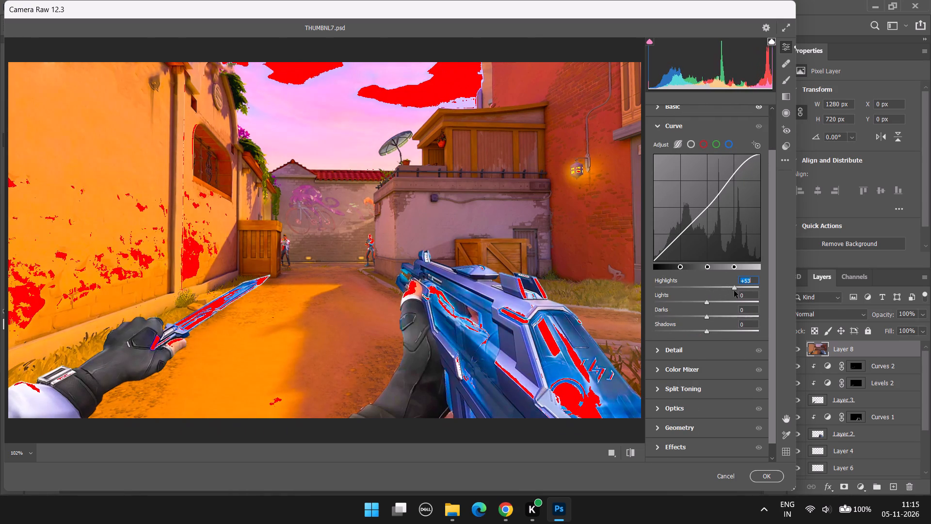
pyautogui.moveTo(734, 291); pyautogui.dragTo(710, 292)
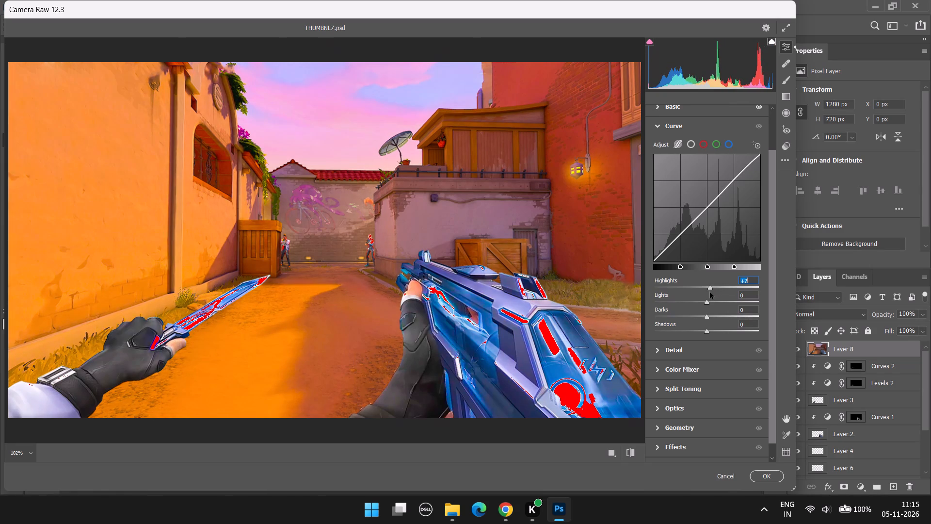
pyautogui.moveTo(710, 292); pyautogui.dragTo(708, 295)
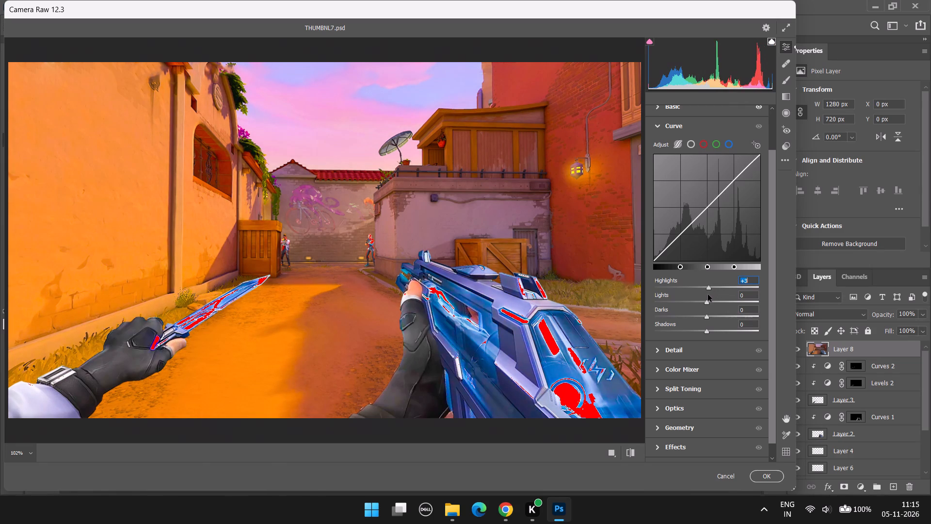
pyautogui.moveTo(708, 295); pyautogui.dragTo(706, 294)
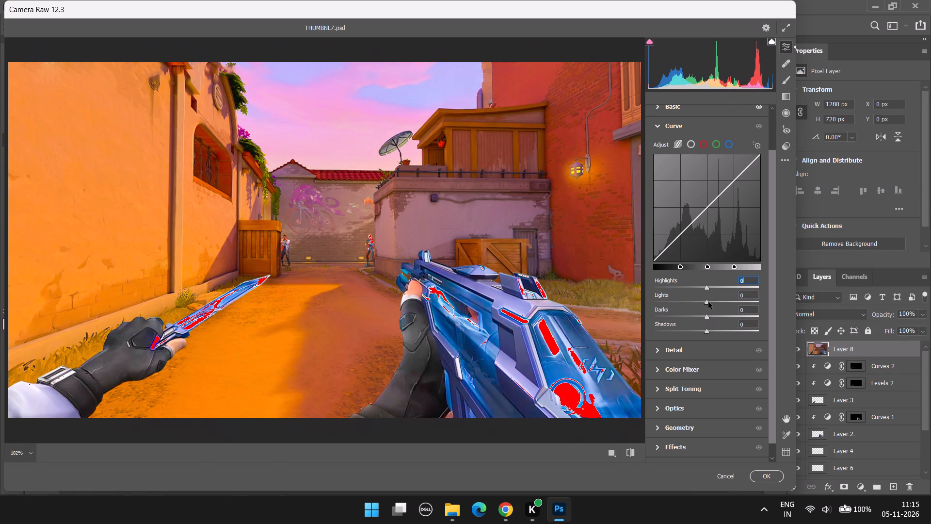
# Set the parametric Curve's Lights to +9, Darks to +6 and Shadows to +5.
pyautogui.moveTo(707, 303); pyautogui.dragTo(745, 302)
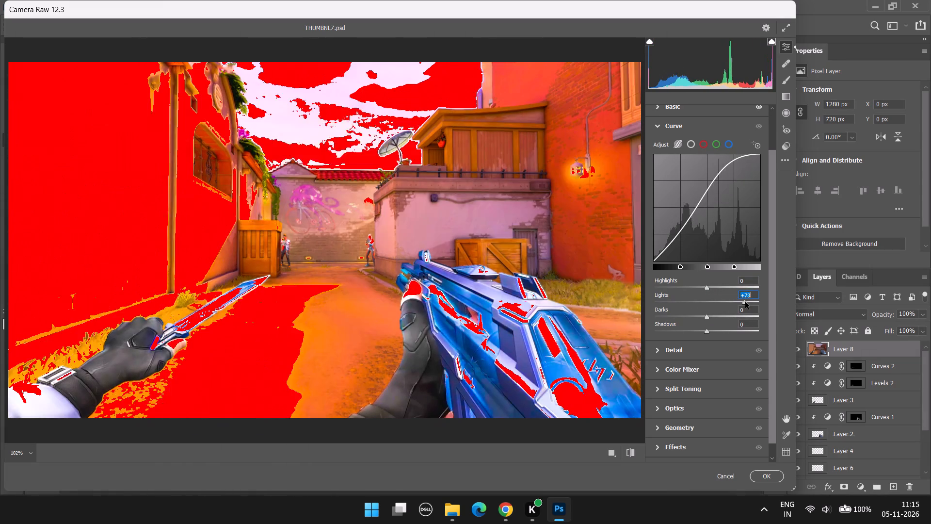
pyautogui.moveTo(745, 302); pyautogui.dragTo(714, 302)
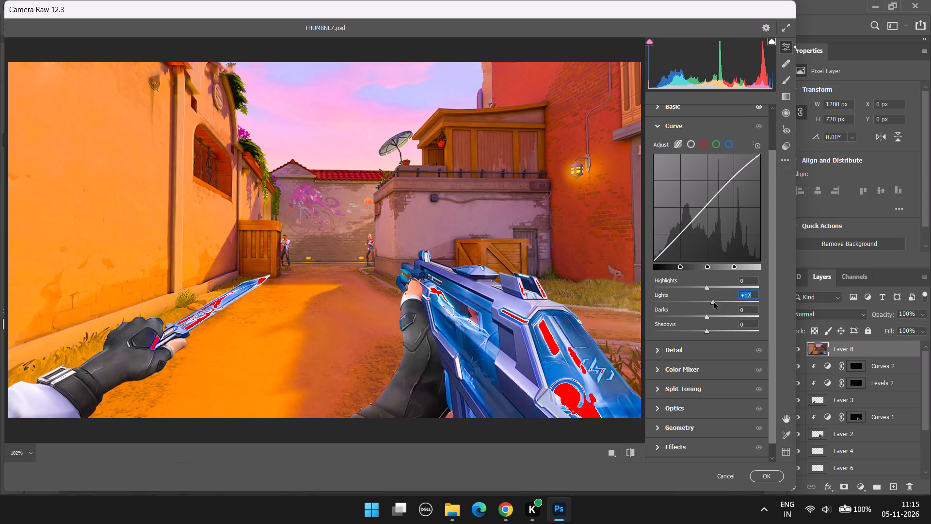
pyautogui.moveTo(714, 302); pyautogui.dragTo(712, 302)
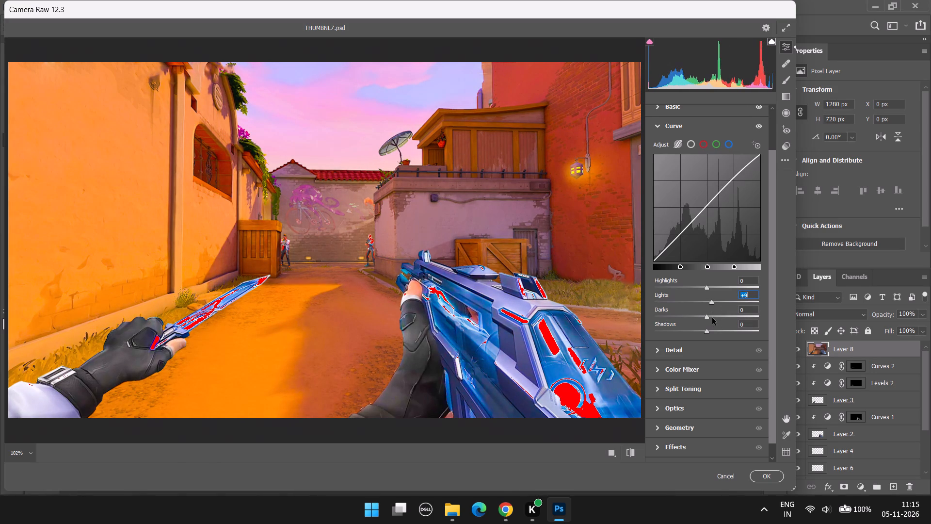
pyautogui.click(706, 317)
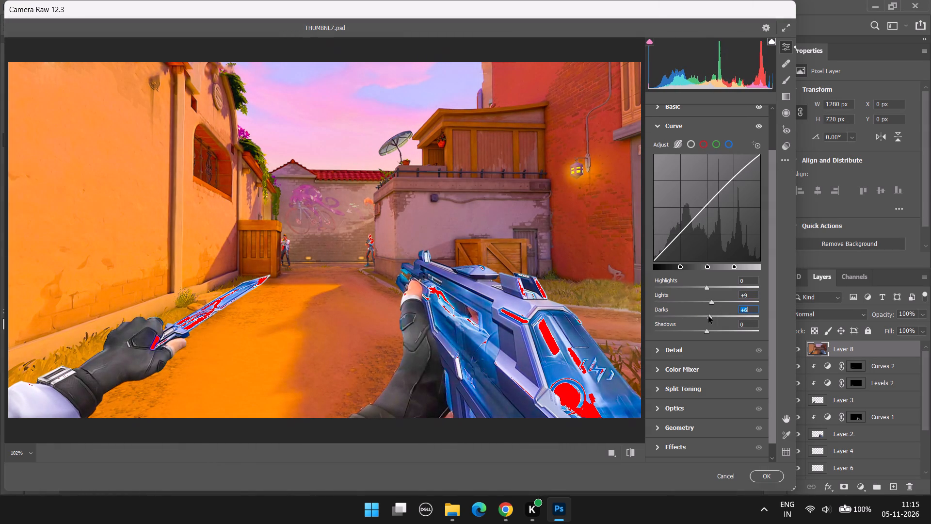
pyautogui.moveTo(707, 331); pyautogui.dragTo(712, 331)
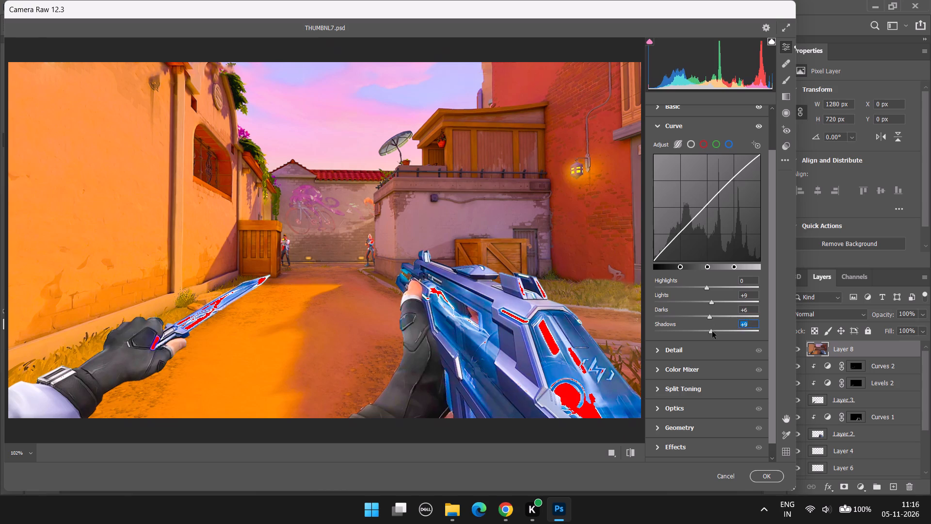
pyautogui.moveTo(712, 331); pyautogui.dragTo(711, 340)
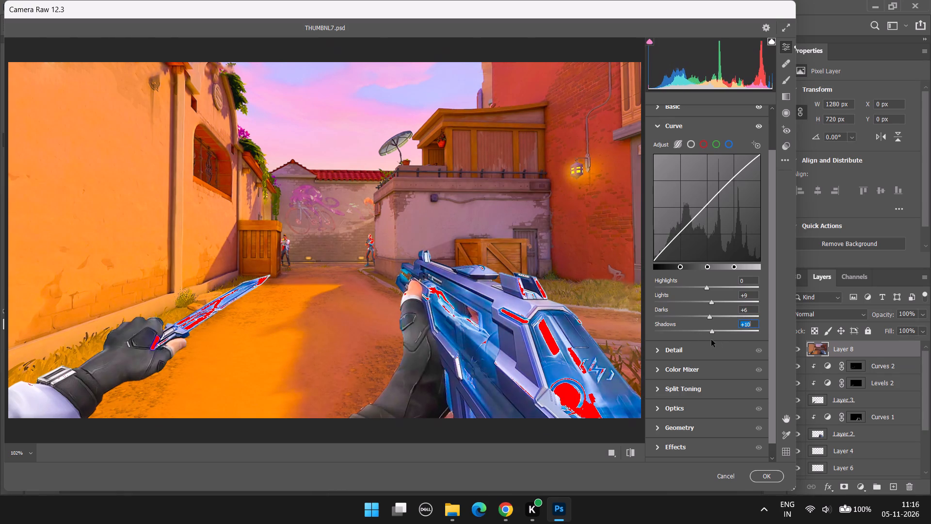
pyautogui.moveTo(711, 340); pyautogui.dragTo(709, 337)
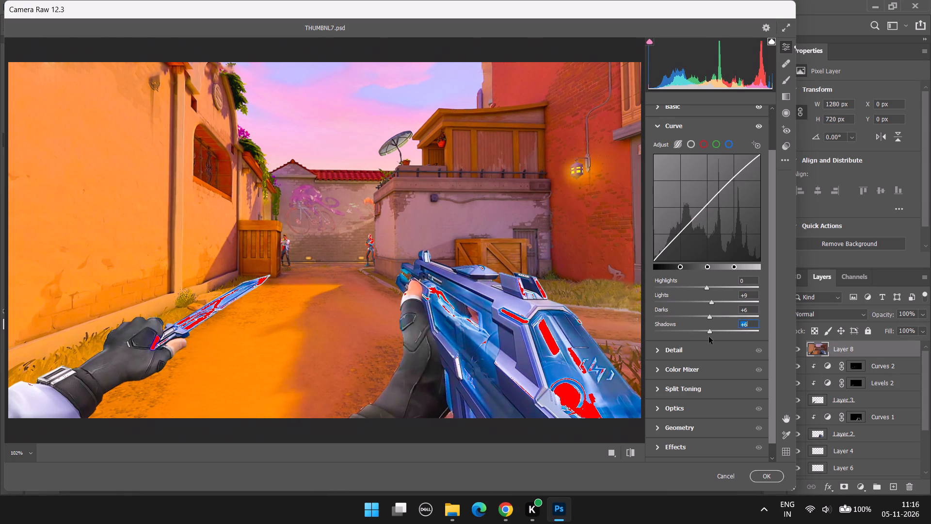
pyautogui.moveTo(709, 337); pyautogui.dragTo(709, 337)
# In the Camera Raw Detail settings, set Sharpening to 75 and Noise Reduction to 31.
pyautogui.scroll(-1, 712, 337)
pyautogui.click(664, 335)
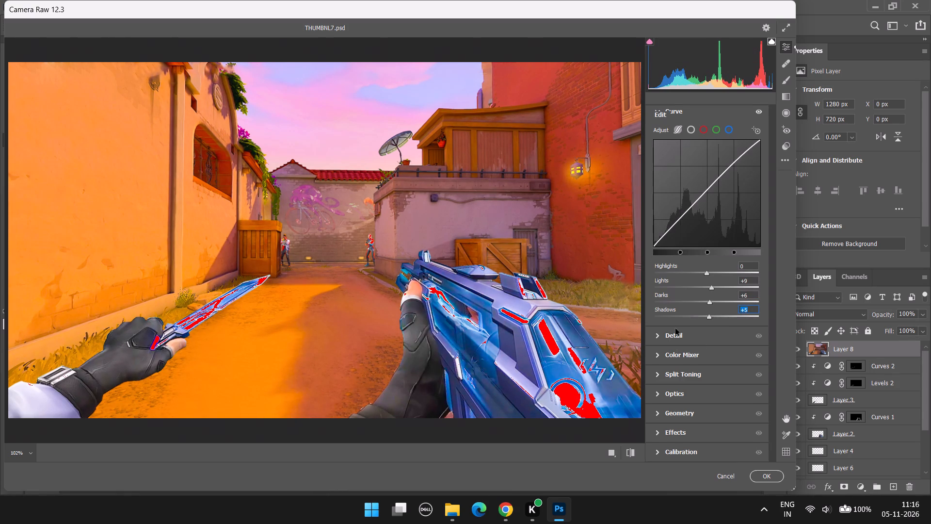
pyautogui.click(706, 218)
pyautogui.click(714, 218)
pyautogui.click(712, 214)
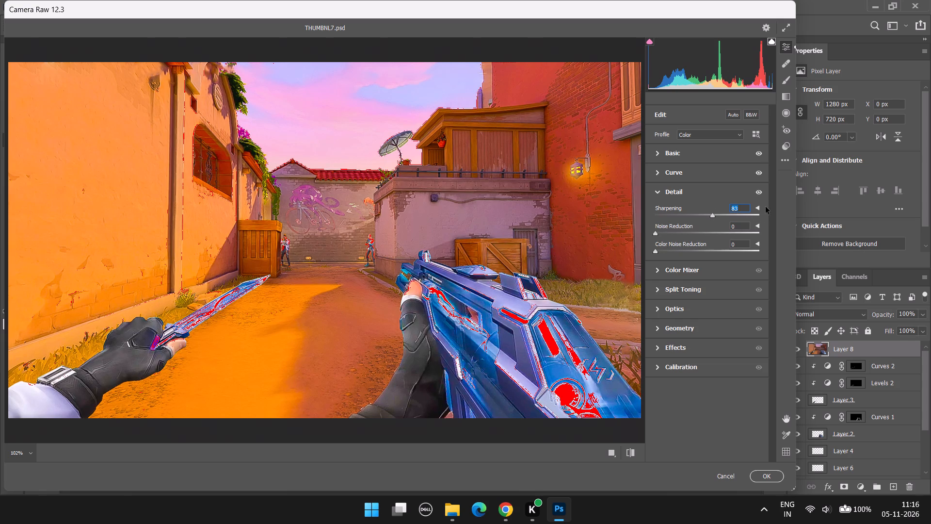
pyautogui.click(707, 214)
pyautogui.click(706, 214)
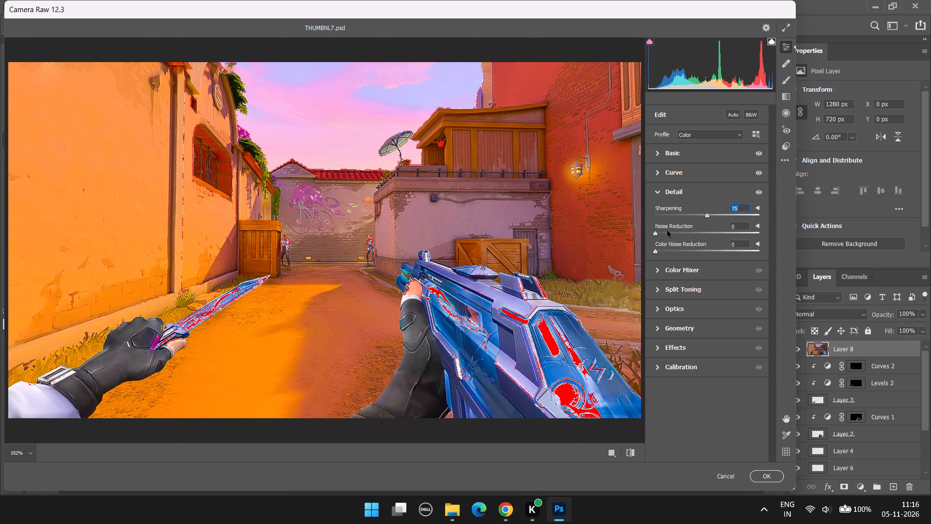
pyautogui.click(688, 230)
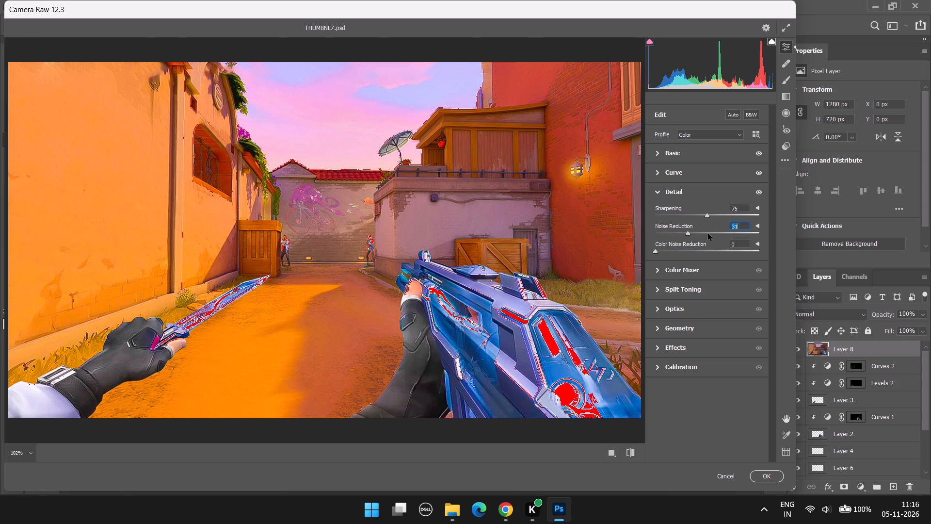
# Set Color Noise Reduction to 25 in the Detail settings.
pyautogui.scroll(-1, 694, 262)
pyautogui.moveTo(675, 252); pyautogui.dragTo(675, 252)
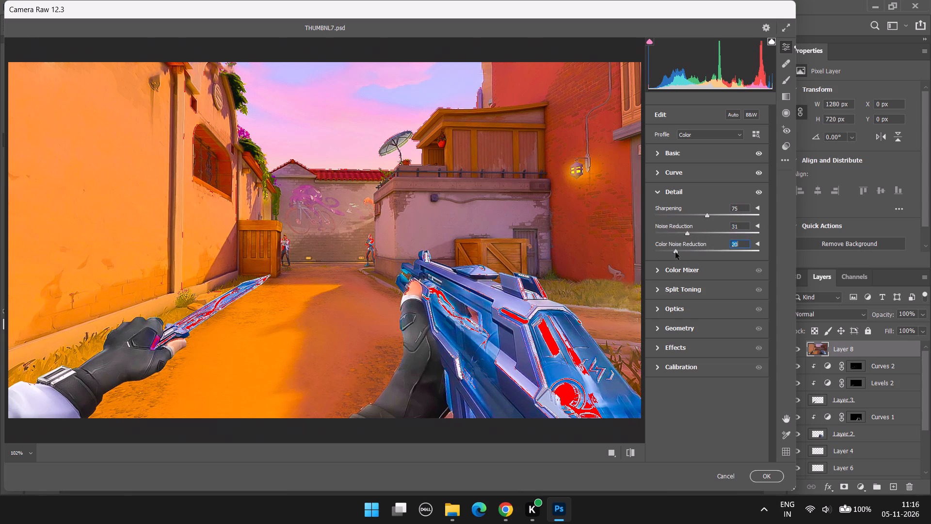
pyautogui.moveTo(675, 252); pyautogui.dragTo(693, 252)
pyautogui.moveTo(698, 252); pyautogui.dragTo(681, 265)
pyautogui.moveTo(681, 265); pyautogui.dragTo(675, 265)
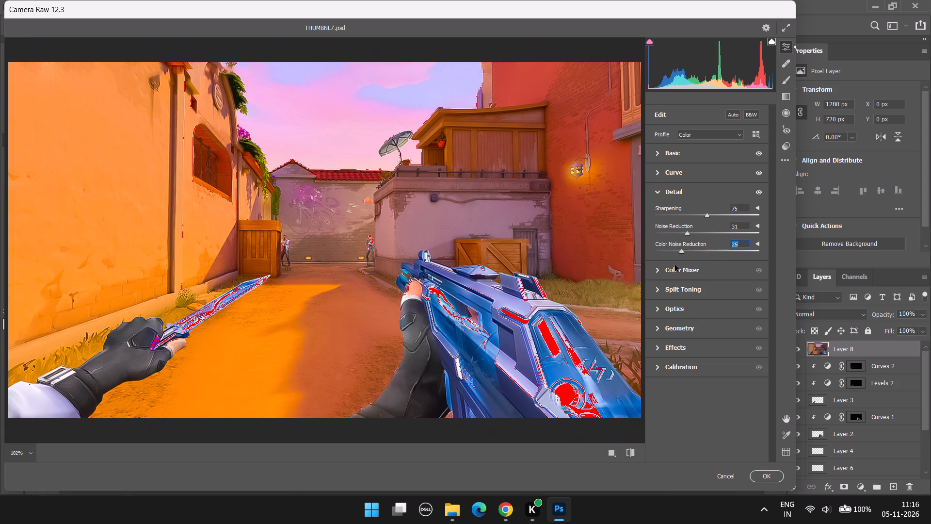
# In the Color Mixer's HSL Saturation settings, set Reds to +17.
pyautogui.moveTo(675, 265); pyautogui.dragTo(672, 265)
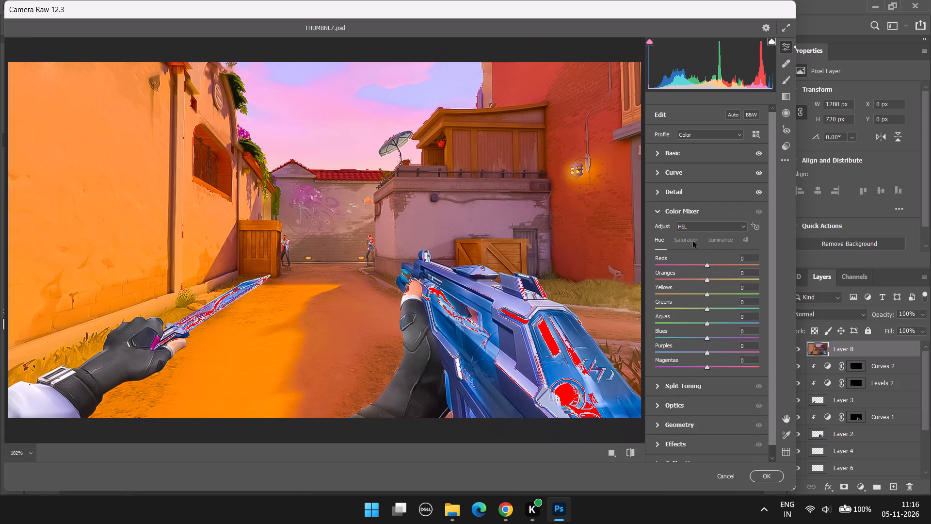
pyautogui.click(696, 228)
pyautogui.click(696, 228)
pyautogui.click(686, 248)
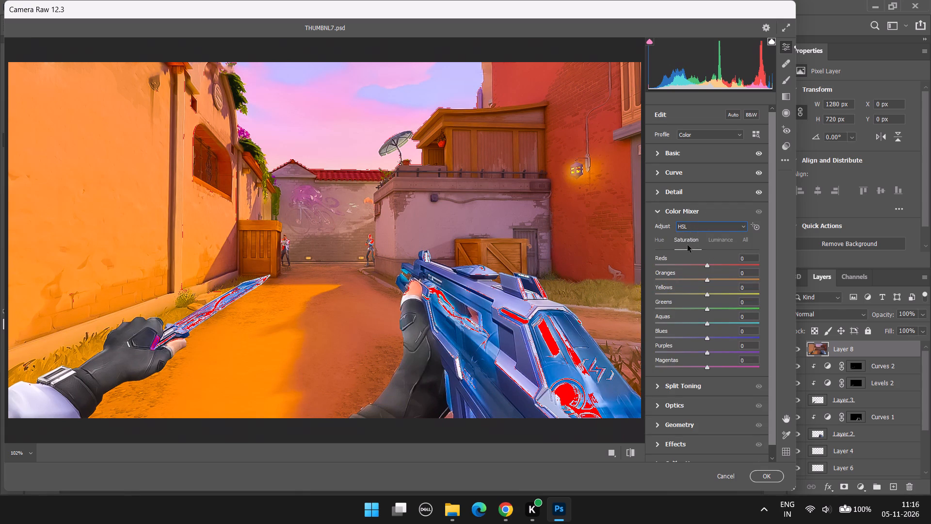
pyautogui.moveTo(708, 265); pyautogui.dragTo(713, 265)
pyautogui.moveTo(719, 266); pyautogui.dragTo(734, 269)
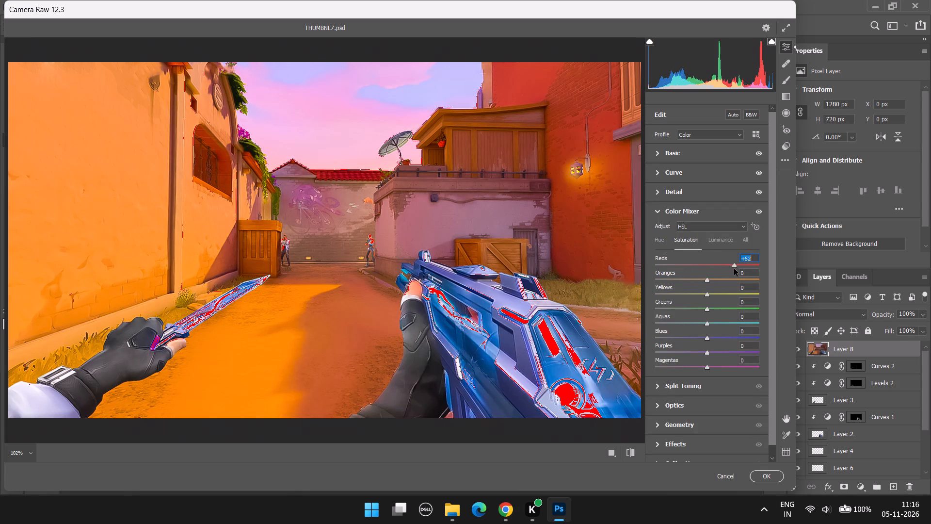
pyautogui.moveTo(734, 269); pyautogui.dragTo(722, 274)
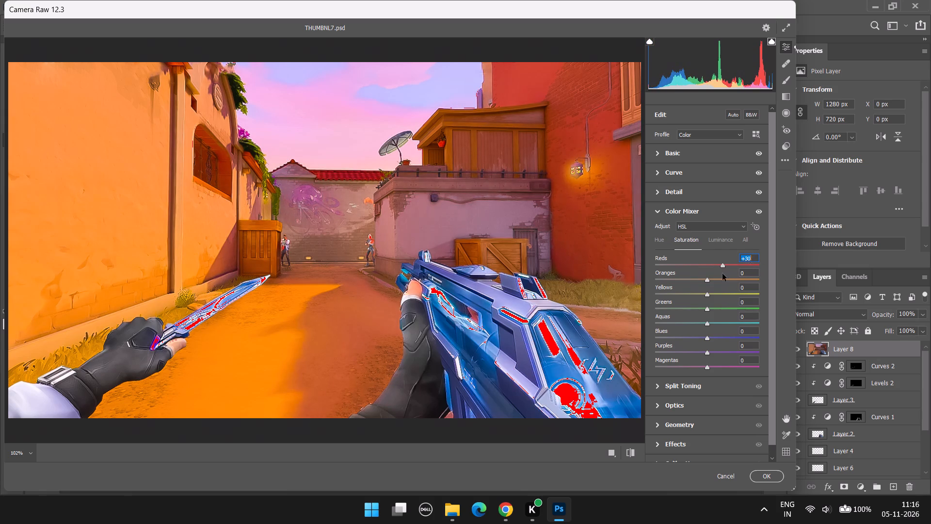
pyautogui.moveTo(722, 274); pyautogui.dragTo(716, 273)
pyautogui.click(716, 273)
pyautogui.moveTo(723, 272); pyautogui.dragTo(715, 273)
pyautogui.moveTo(715, 273); pyautogui.dragTo(720, 273)
pyautogui.click(721, 273)
# Set the Oranges saturation to +24 in the Color Mixer.
pyautogui.moveTo(724, 276); pyautogui.dragTo(764, 281)
pyautogui.click(744, 281)
pyautogui.moveTo(751, 278); pyautogui.dragTo(759, 279)
pyautogui.moveTo(731, 277); pyautogui.dragTo(710, 275)
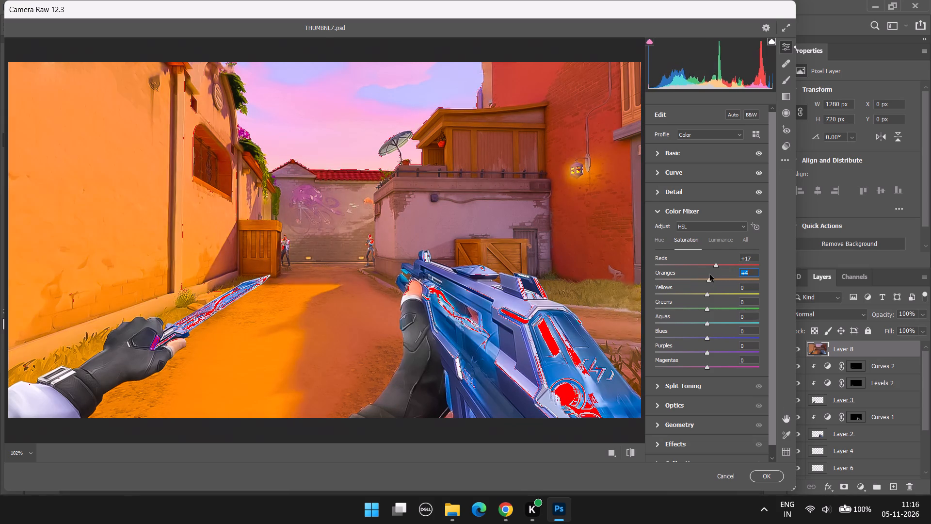
pyautogui.moveTo(710, 275); pyautogui.dragTo(750, 274)
pyautogui.moveTo(750, 274); pyautogui.dragTo(719, 279)
pyautogui.click(727, 276)
pyautogui.click(727, 280)
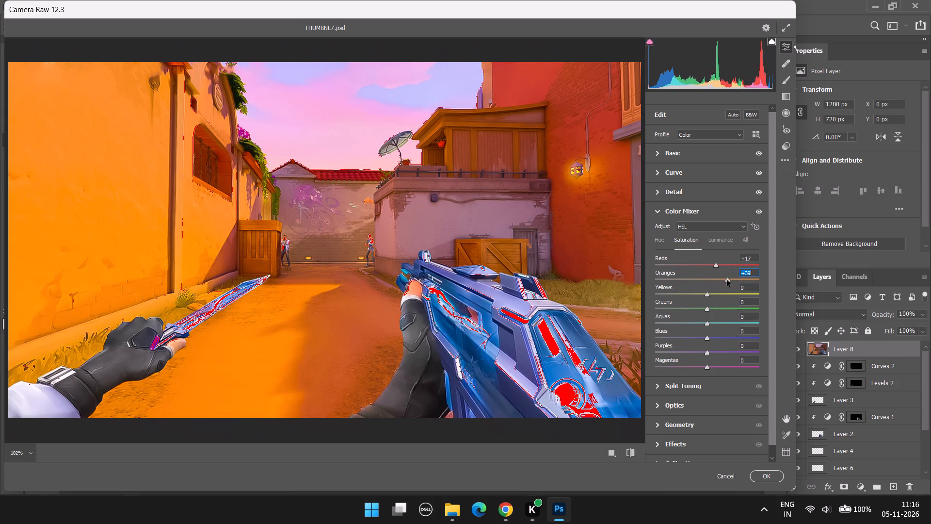
pyautogui.click(720, 278)
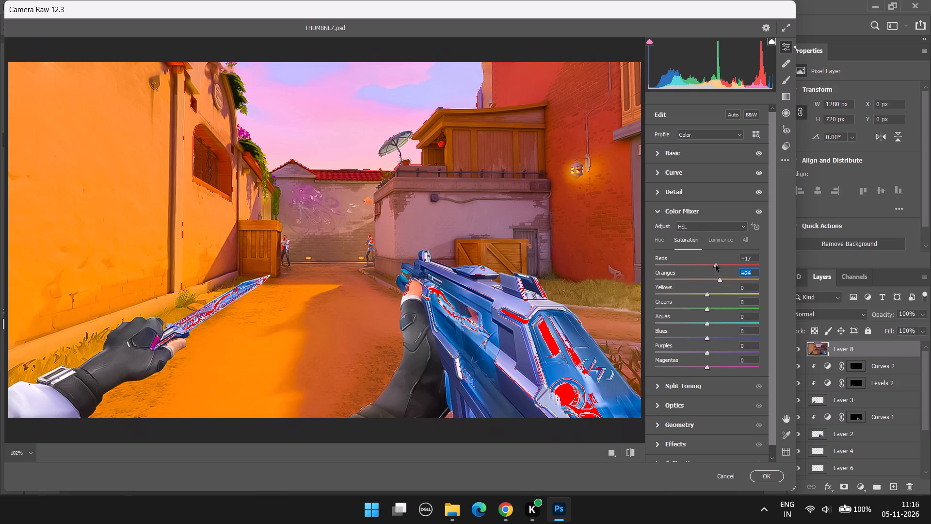
# Compare lower and higher Reds saturation between -26 and +56, and set Reds to +7.
pyautogui.moveTo(716, 264); pyautogui.dragTo(690, 271)
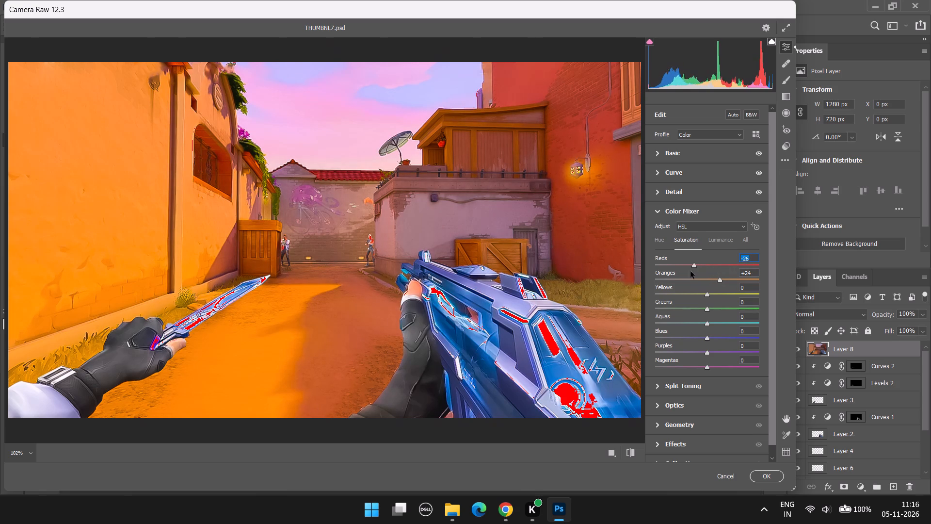
pyautogui.moveTo(690, 271); pyautogui.dragTo(736, 268)
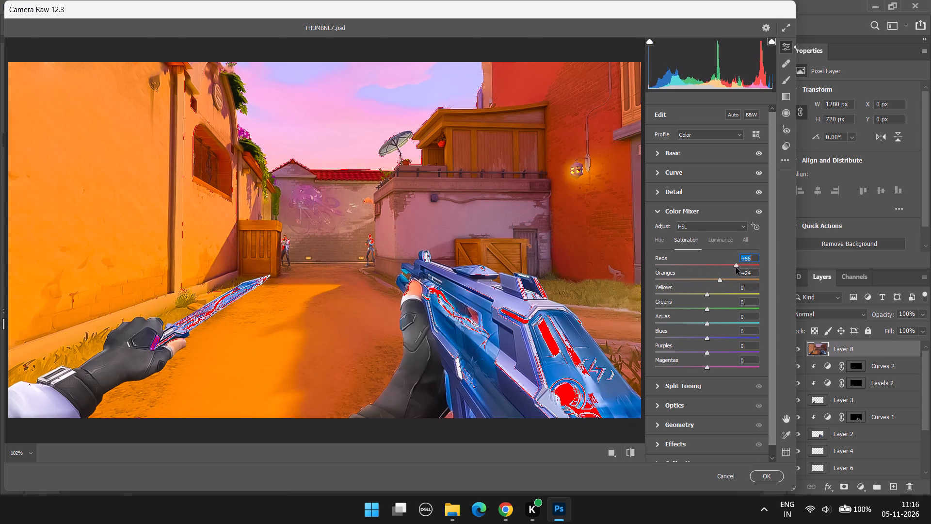
pyautogui.moveTo(736, 268); pyautogui.dragTo(713, 271)
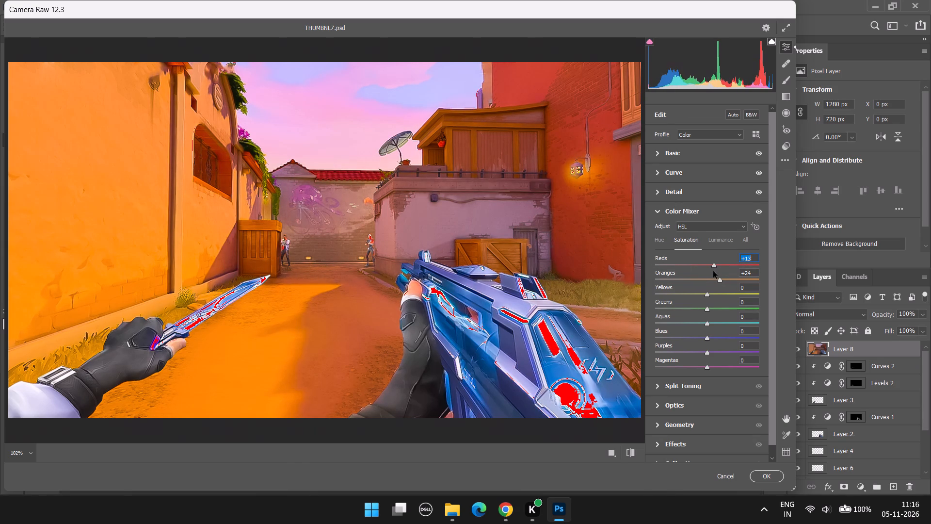
pyautogui.moveTo(713, 271); pyautogui.dragTo(711, 273)
# Set the Color Mixer saturation to +2 for Yellows, +28 for Greens and +2 for Aquas.
pyautogui.click(707, 295)
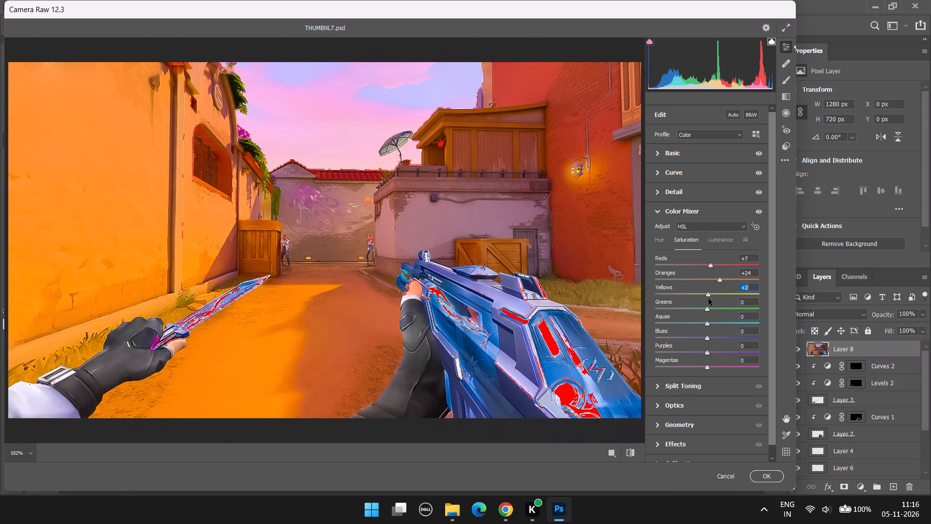
pyautogui.moveTo(707, 309); pyautogui.dragTo(726, 311)
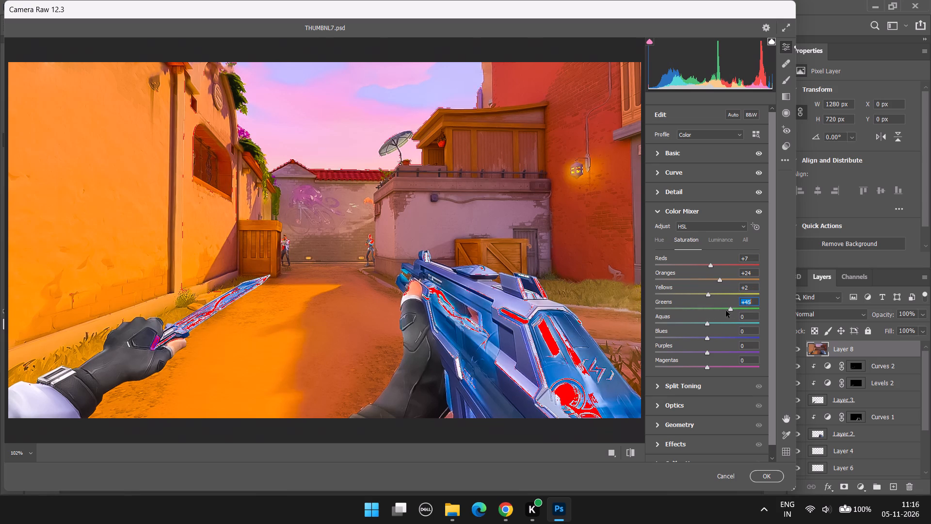
pyautogui.moveTo(726, 311); pyautogui.dragTo(722, 313)
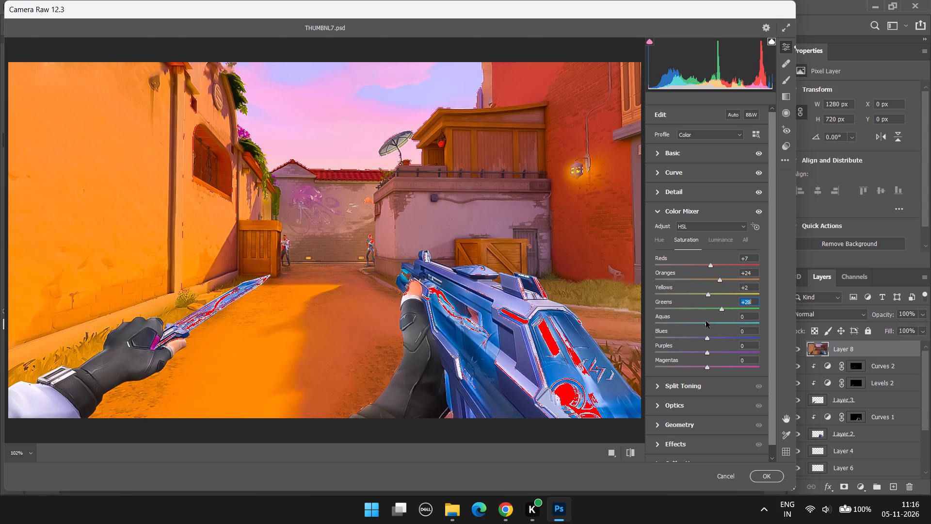
pyautogui.click(706, 323)
pyautogui.moveTo(706, 322); pyautogui.dragTo(707, 328)
# Set the Color Mixer saturation to +10 for Blues and +12 for Purples.
pyautogui.doubleClick(707, 328)
pyautogui.scroll(-1, 717, 342)
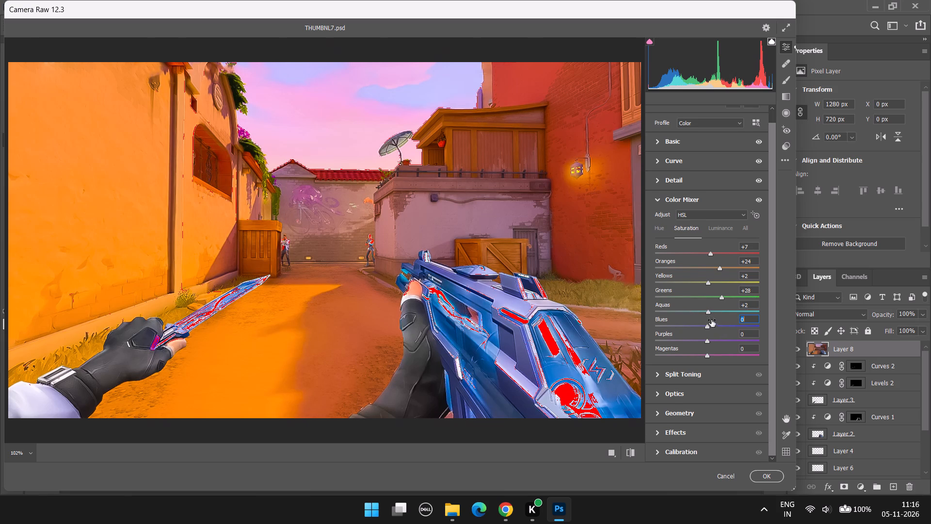
pyautogui.click(709, 325)
pyautogui.click(710, 327)
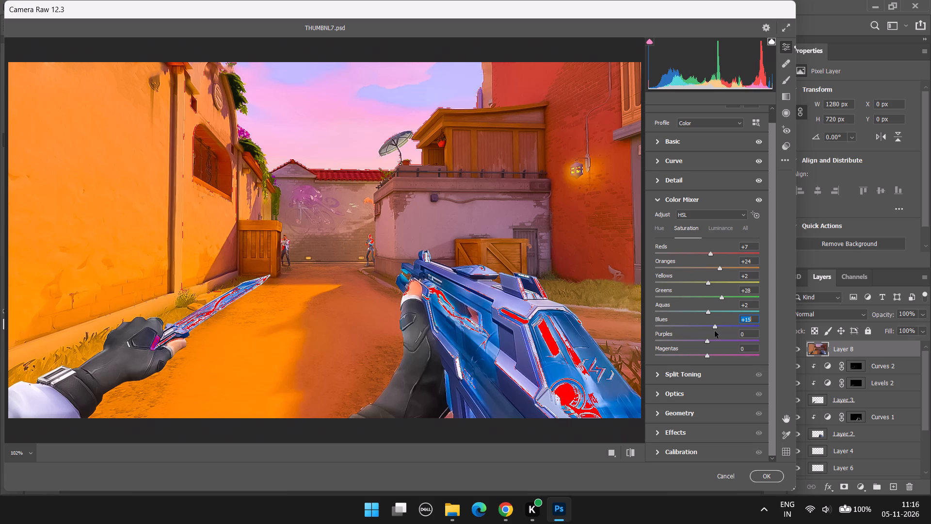
pyautogui.scroll(-1, 719, 327)
pyautogui.moveTo(706, 340); pyautogui.dragTo(768, 347)
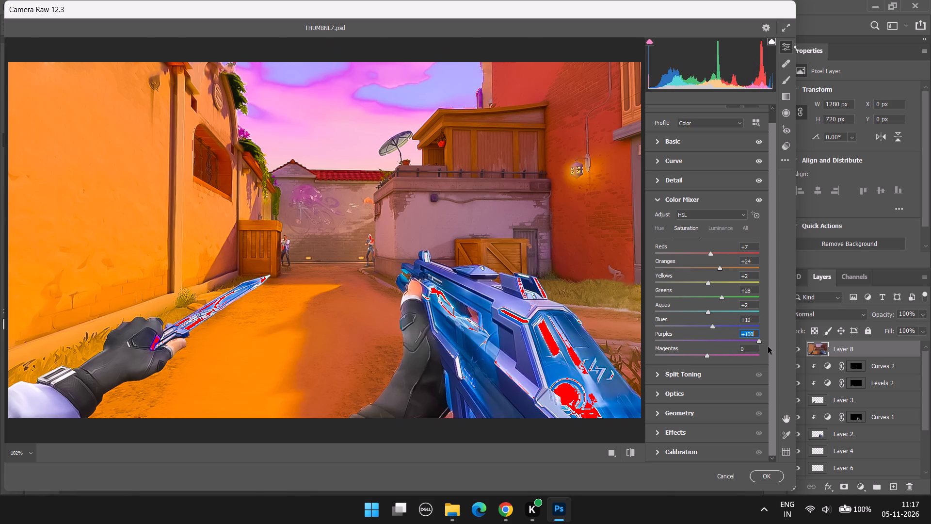
pyautogui.moveTo(768, 347); pyautogui.dragTo(717, 349)
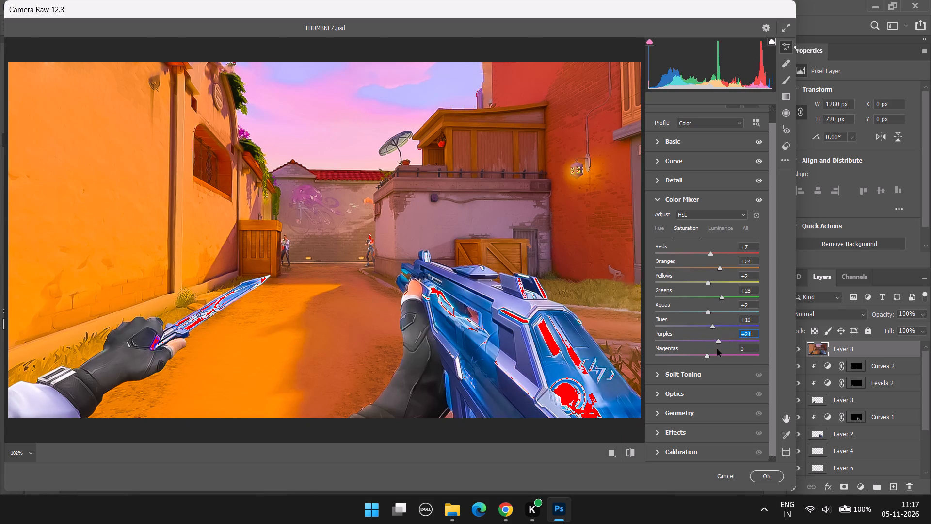
pyautogui.moveTo(717, 349); pyautogui.dragTo(712, 343)
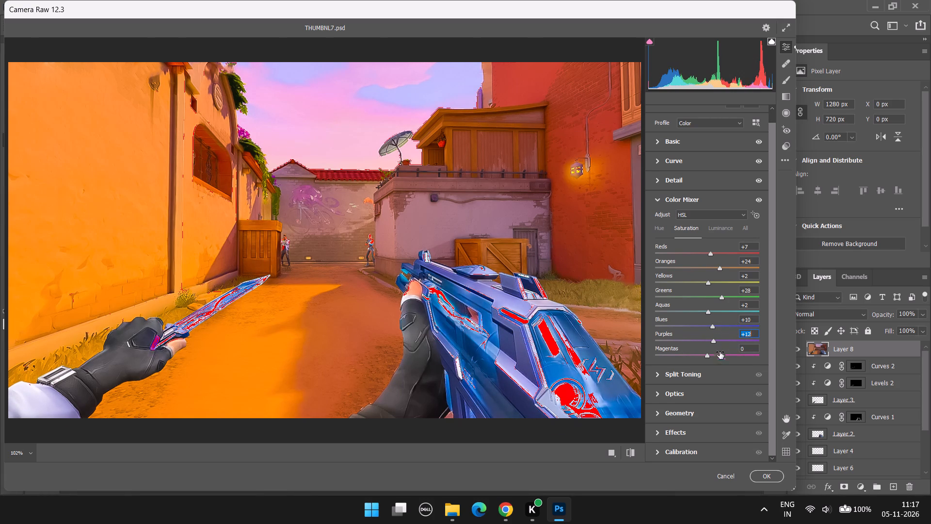
pyautogui.scroll(-6, 718, 359)
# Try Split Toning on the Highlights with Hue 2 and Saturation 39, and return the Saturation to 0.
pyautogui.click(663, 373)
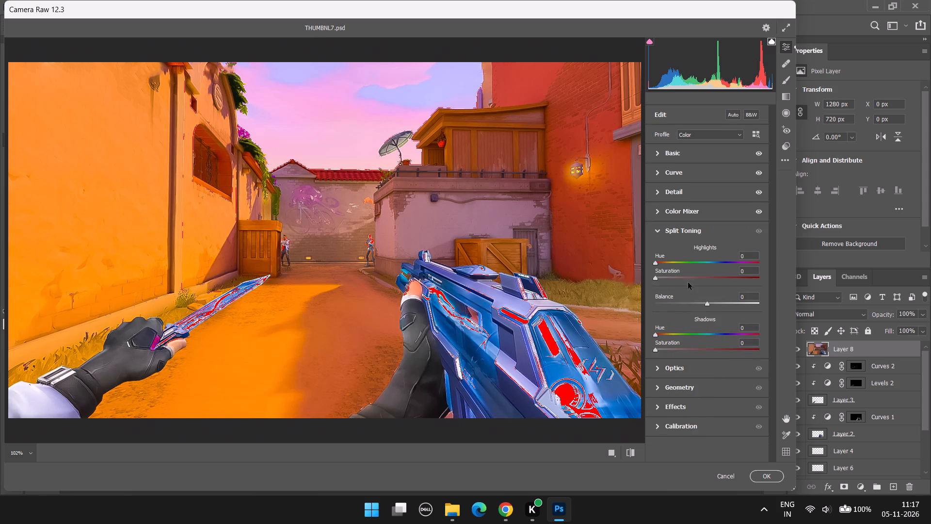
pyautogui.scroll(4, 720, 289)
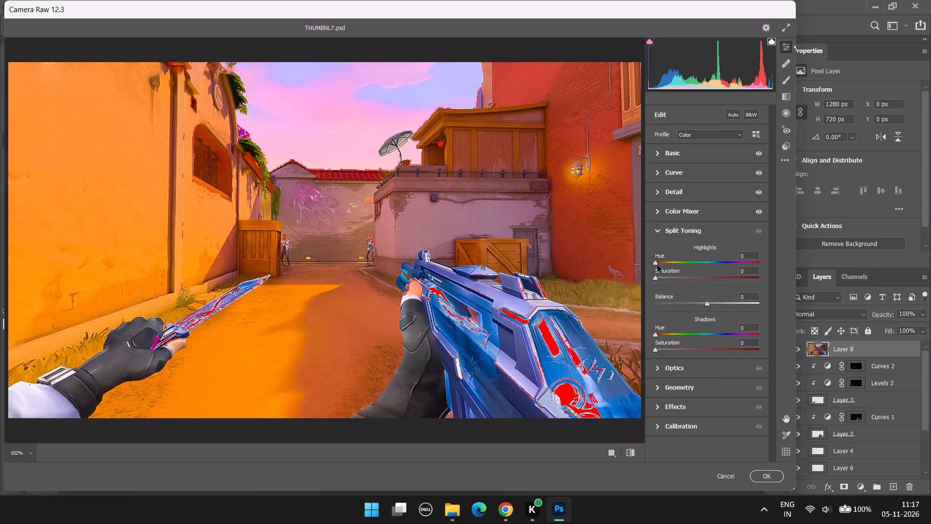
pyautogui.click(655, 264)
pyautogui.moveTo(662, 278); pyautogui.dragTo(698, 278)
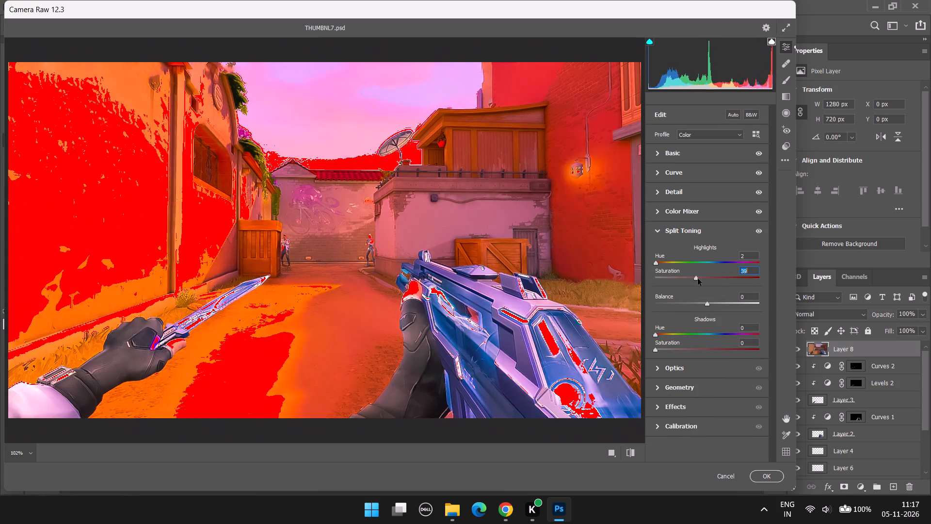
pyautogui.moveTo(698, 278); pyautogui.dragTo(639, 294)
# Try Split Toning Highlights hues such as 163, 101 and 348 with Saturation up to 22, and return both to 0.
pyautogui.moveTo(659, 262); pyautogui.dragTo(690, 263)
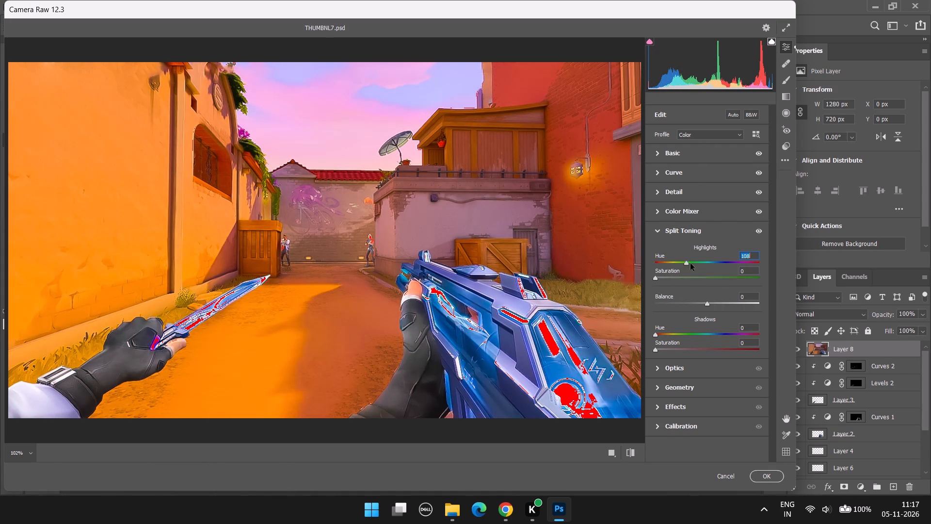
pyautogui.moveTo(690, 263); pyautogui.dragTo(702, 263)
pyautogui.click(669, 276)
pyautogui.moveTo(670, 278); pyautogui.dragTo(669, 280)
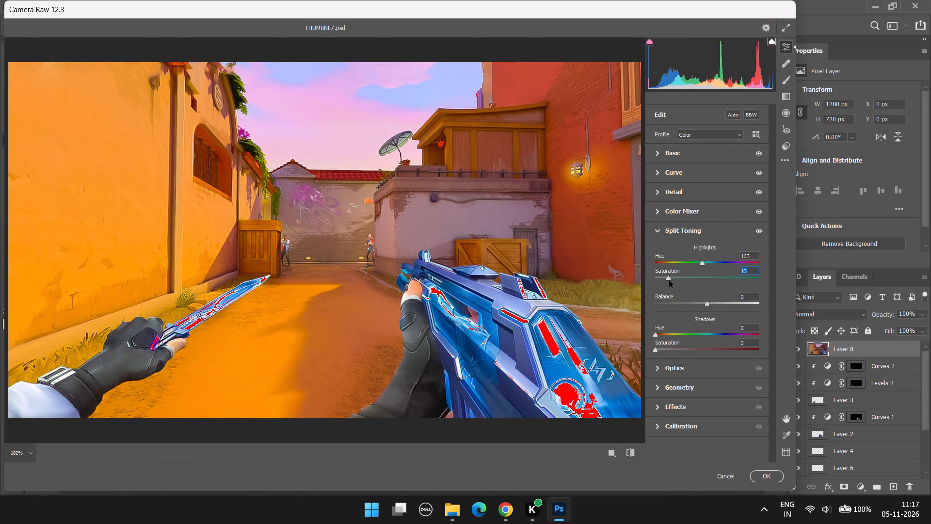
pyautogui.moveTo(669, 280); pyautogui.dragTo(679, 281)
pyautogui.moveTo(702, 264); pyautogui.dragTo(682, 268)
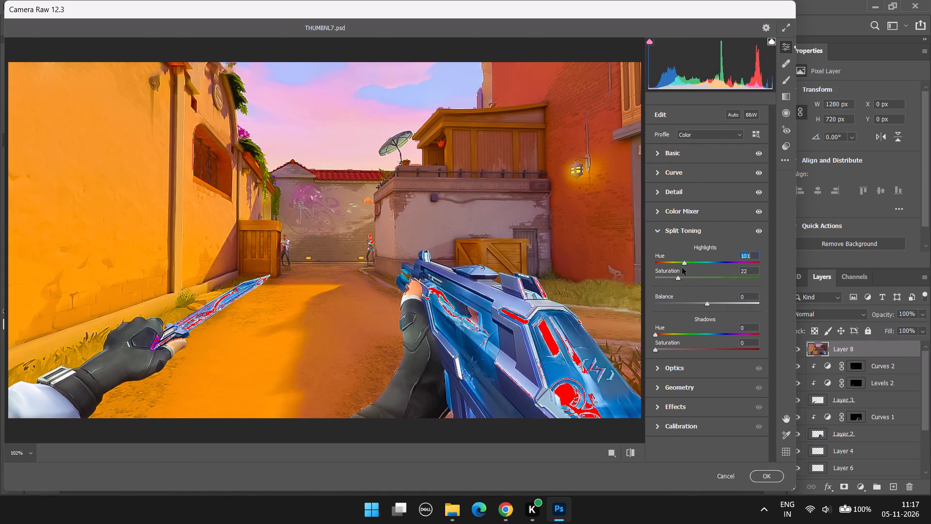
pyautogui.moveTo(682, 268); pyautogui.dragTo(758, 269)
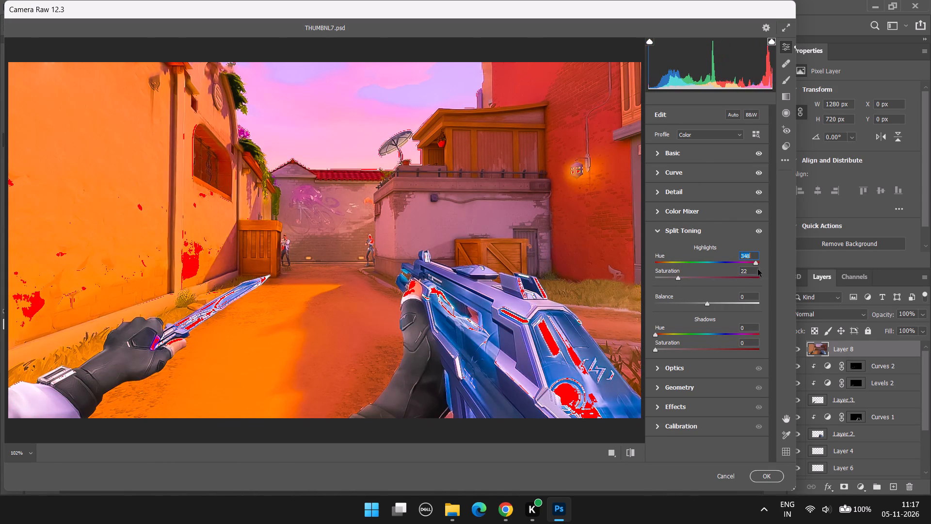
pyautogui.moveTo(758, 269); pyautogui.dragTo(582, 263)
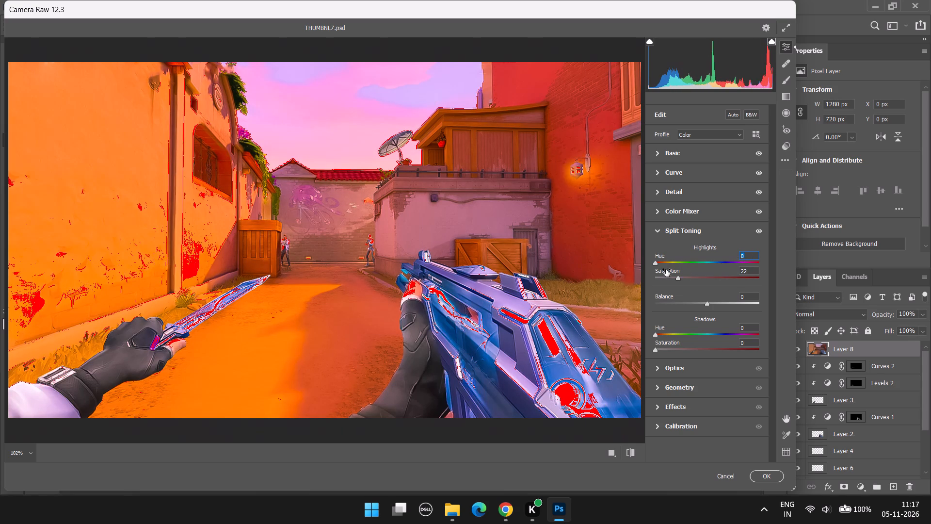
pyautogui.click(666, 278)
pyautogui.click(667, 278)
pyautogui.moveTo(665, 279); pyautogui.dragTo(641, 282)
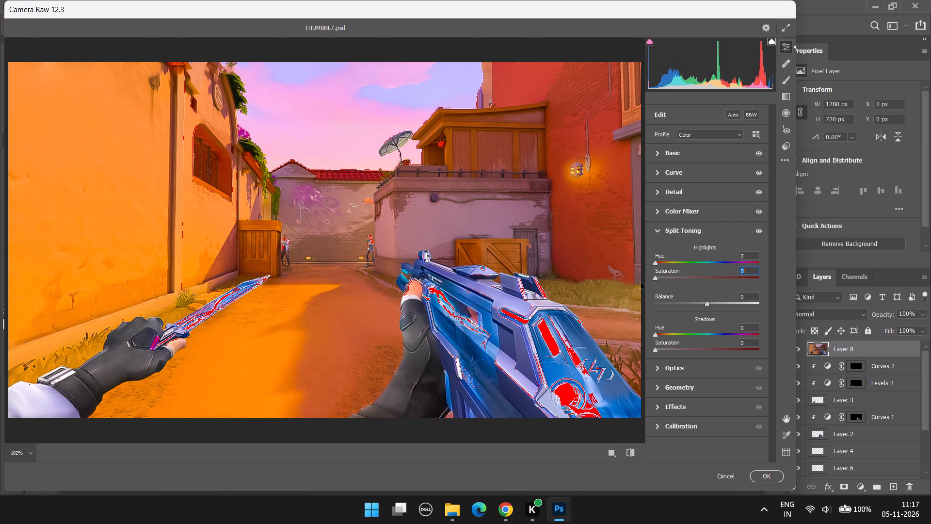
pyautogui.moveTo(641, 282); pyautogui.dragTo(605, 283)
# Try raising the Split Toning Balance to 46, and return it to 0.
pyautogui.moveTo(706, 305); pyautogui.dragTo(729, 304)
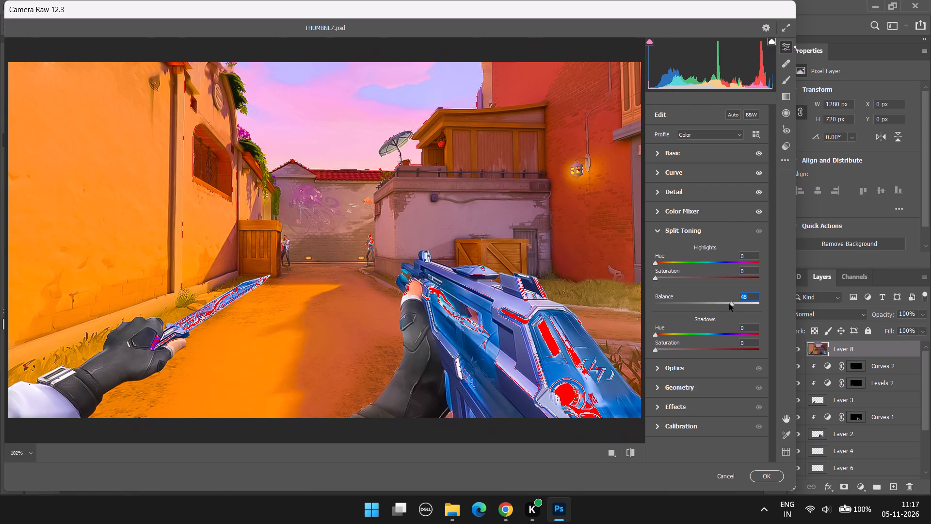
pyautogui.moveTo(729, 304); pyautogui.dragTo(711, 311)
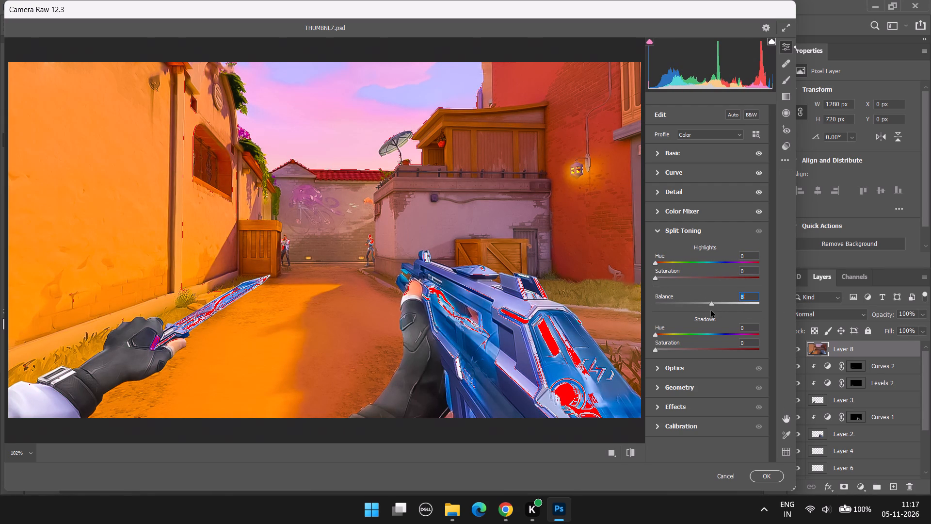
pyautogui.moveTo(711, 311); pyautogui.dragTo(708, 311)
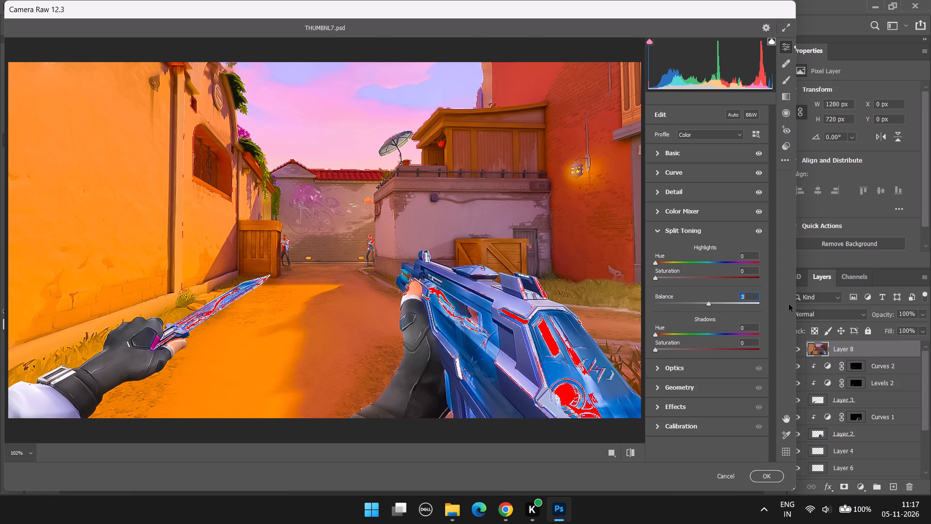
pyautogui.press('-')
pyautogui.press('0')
# Reset the Split Toning Balance to 0.
pyautogui.press('BackSpace')
pyautogui.press('BackSpace')
pyautogui.press('BackSpace')
pyautogui.press('0')
pyautogui.press('Return')
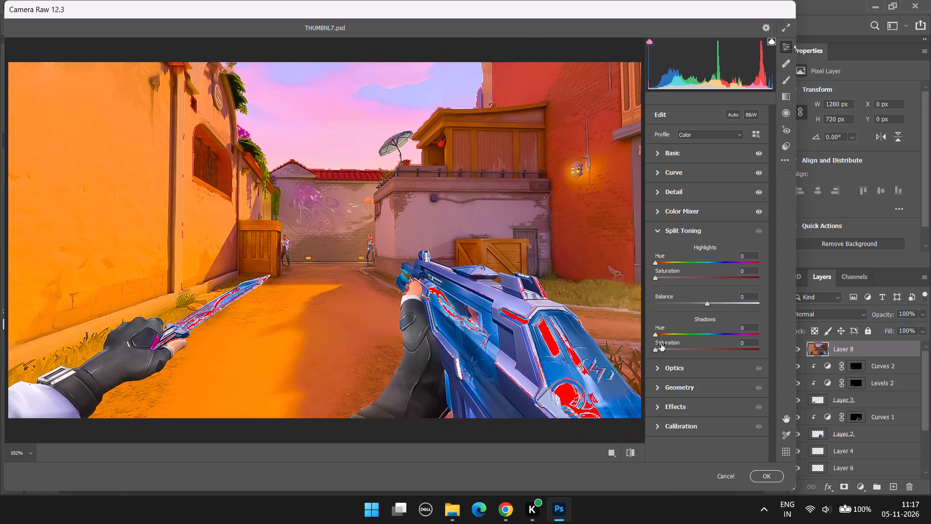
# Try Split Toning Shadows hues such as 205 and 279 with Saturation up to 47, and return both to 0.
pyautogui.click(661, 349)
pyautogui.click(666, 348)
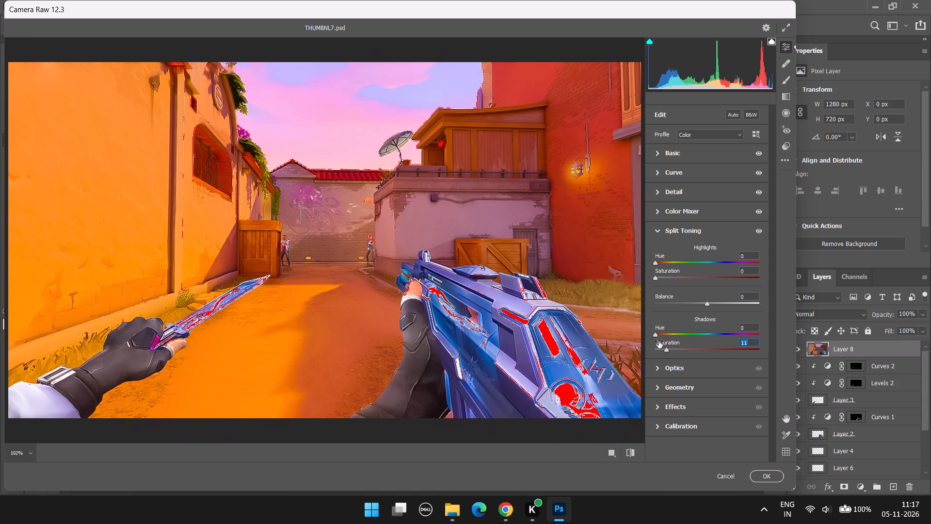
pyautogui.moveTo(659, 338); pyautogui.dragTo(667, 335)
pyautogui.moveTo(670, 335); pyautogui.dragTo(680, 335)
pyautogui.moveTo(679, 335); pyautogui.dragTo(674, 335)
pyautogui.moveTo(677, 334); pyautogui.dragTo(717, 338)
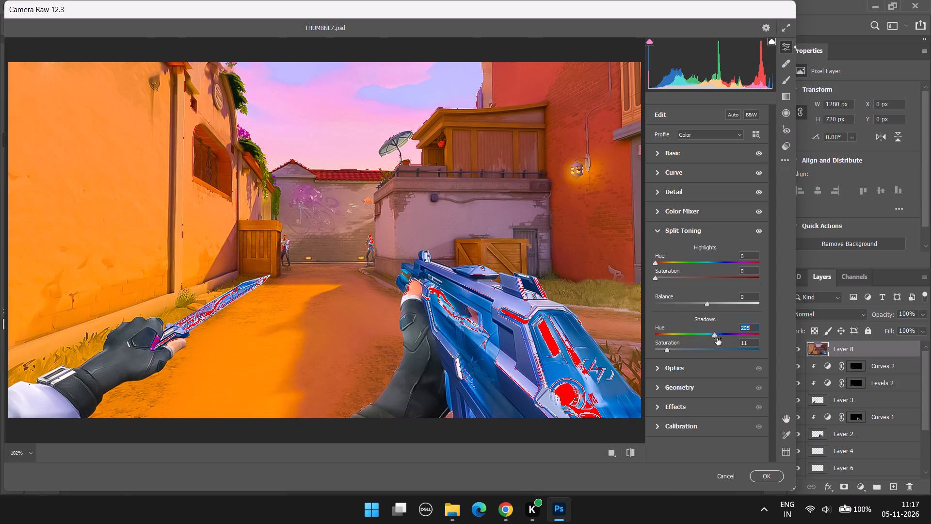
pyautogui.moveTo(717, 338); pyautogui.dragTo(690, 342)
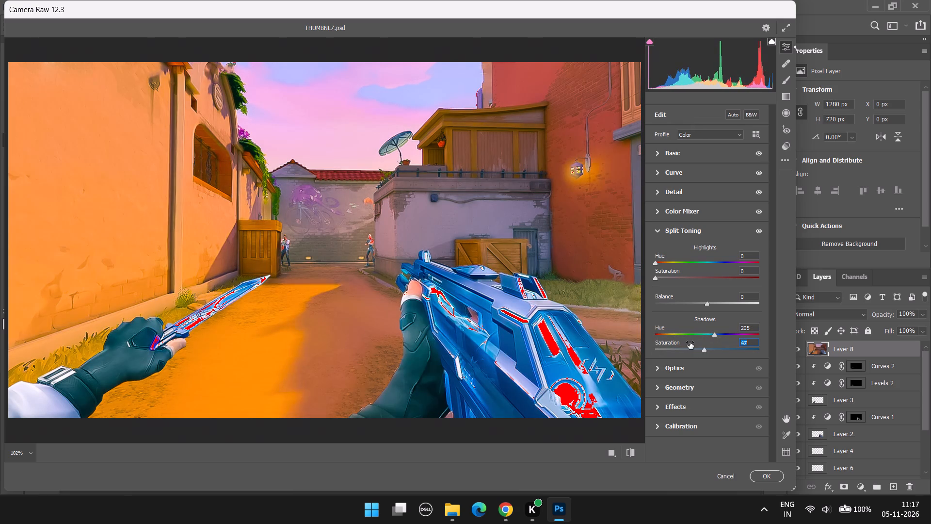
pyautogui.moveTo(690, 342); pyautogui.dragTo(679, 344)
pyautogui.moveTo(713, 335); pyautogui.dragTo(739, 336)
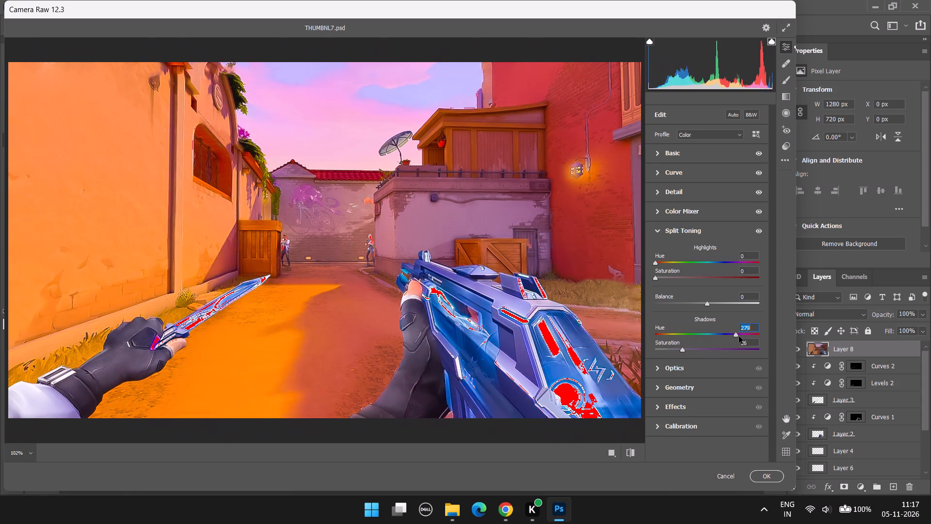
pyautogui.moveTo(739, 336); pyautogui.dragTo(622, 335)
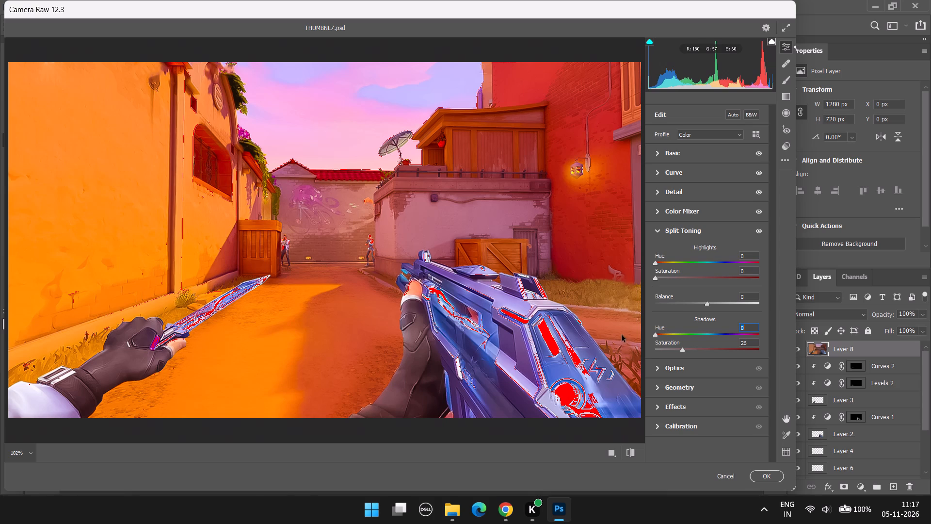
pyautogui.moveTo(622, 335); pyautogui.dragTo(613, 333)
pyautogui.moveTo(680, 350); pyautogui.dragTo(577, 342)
# Set the Optics Vignette to -1, after trying stronger negative values such as -60 and -17.
pyautogui.scroll(-2, 692, 347)
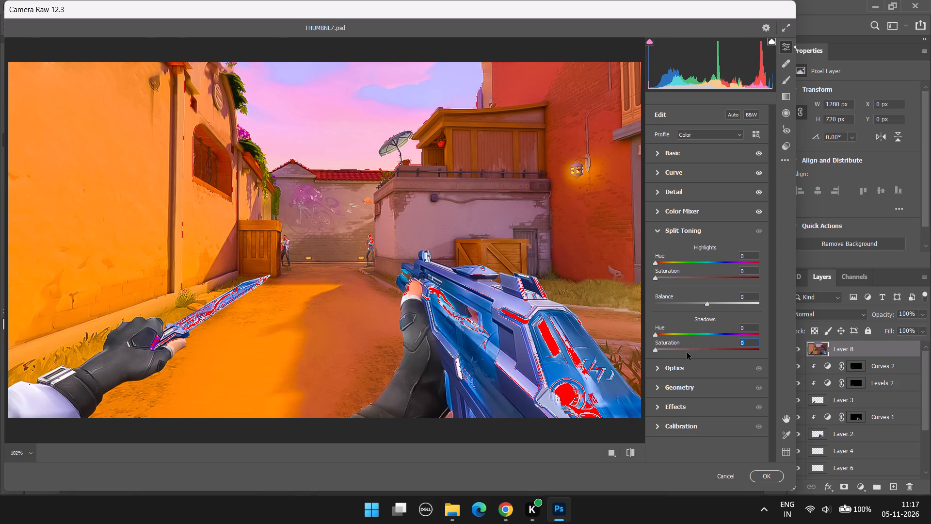
pyautogui.click(659, 372)
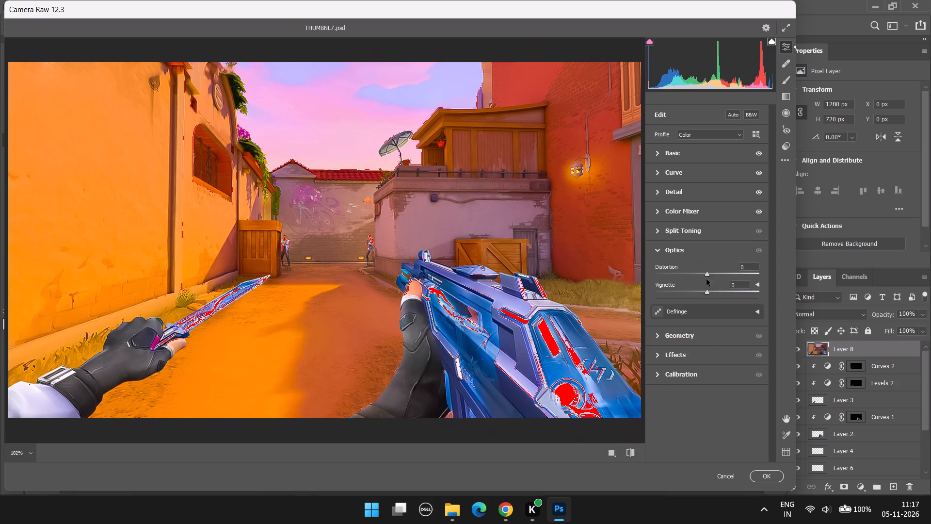
pyautogui.moveTo(709, 292); pyautogui.dragTo(677, 299)
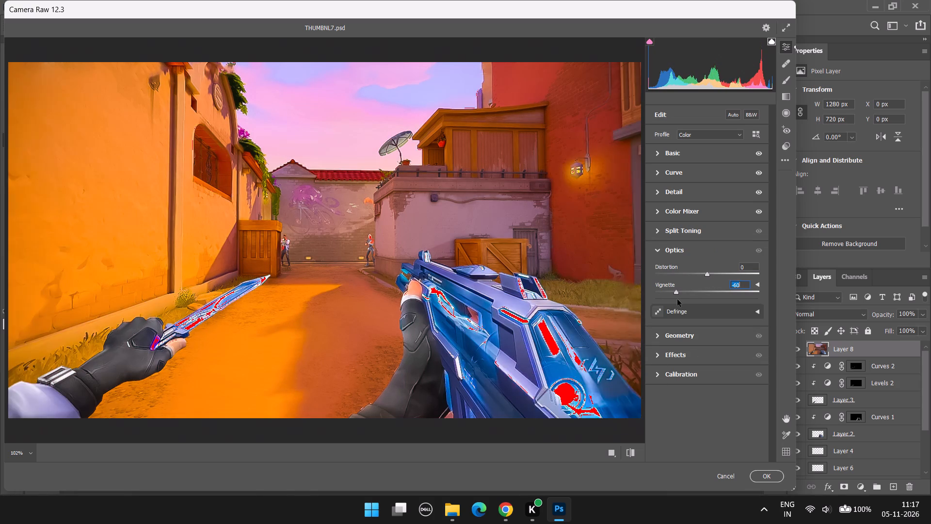
pyautogui.moveTo(677, 299); pyautogui.dragTo(701, 303)
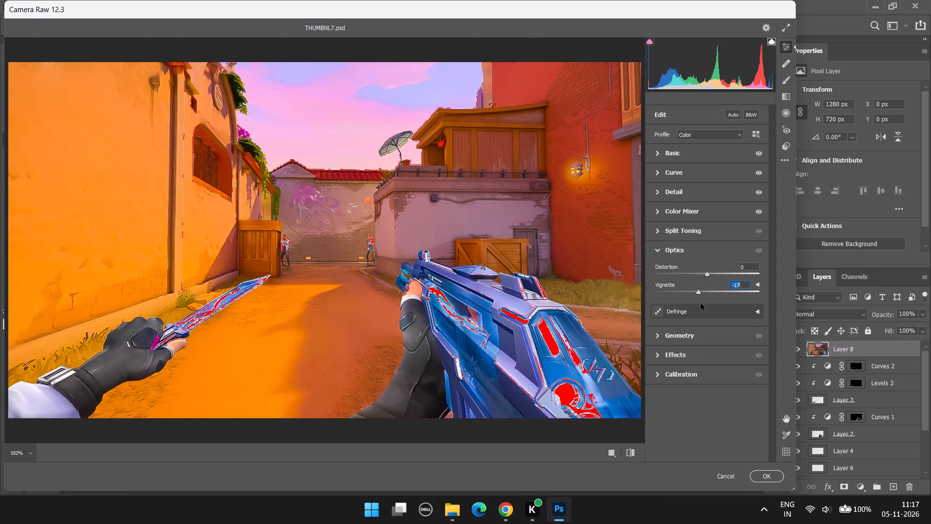
pyautogui.moveTo(701, 303); pyautogui.dragTo(707, 299)
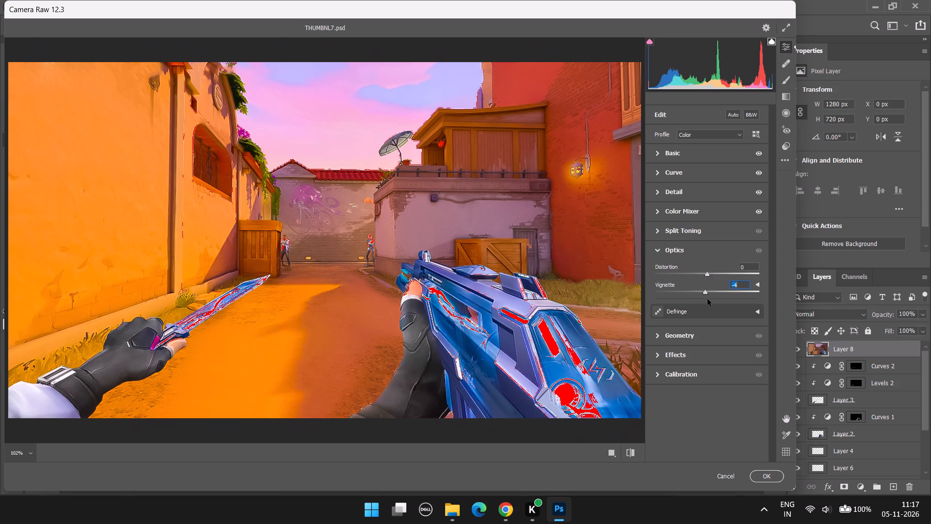
pyautogui.moveTo(707, 299); pyautogui.dragTo(709, 298)
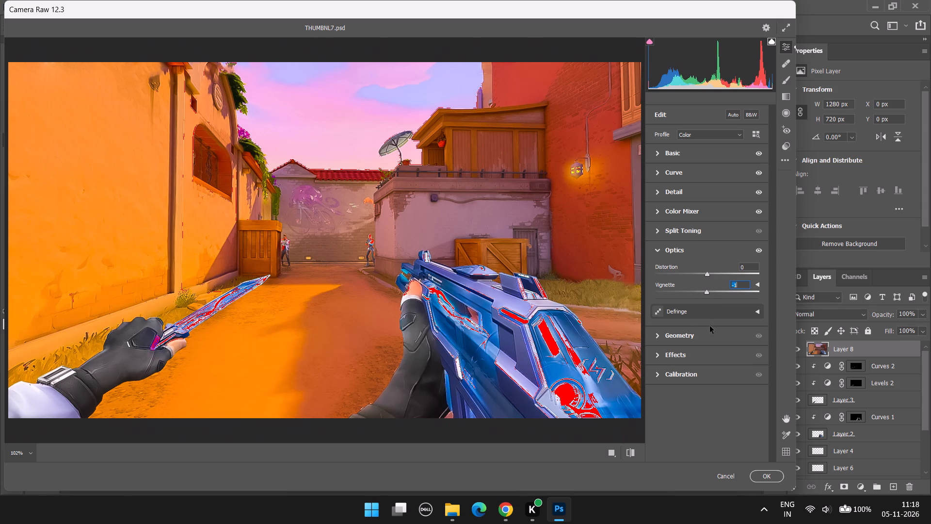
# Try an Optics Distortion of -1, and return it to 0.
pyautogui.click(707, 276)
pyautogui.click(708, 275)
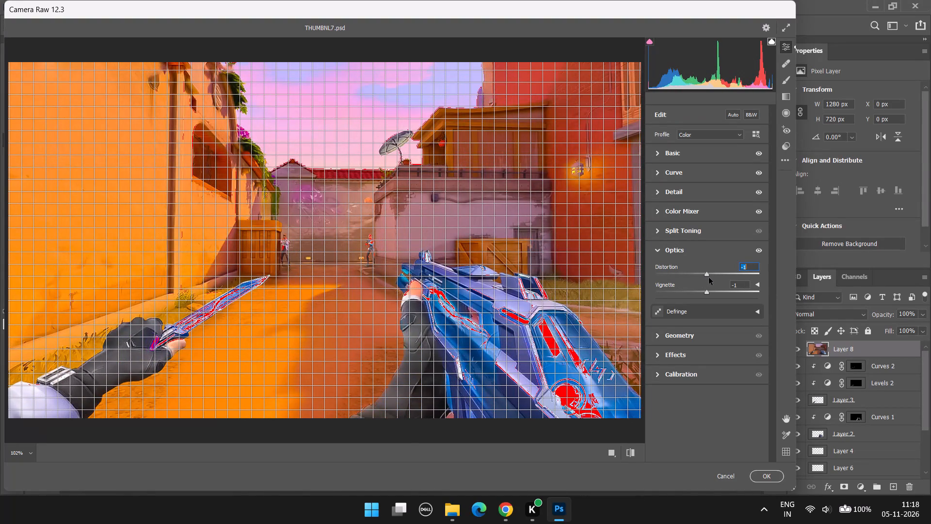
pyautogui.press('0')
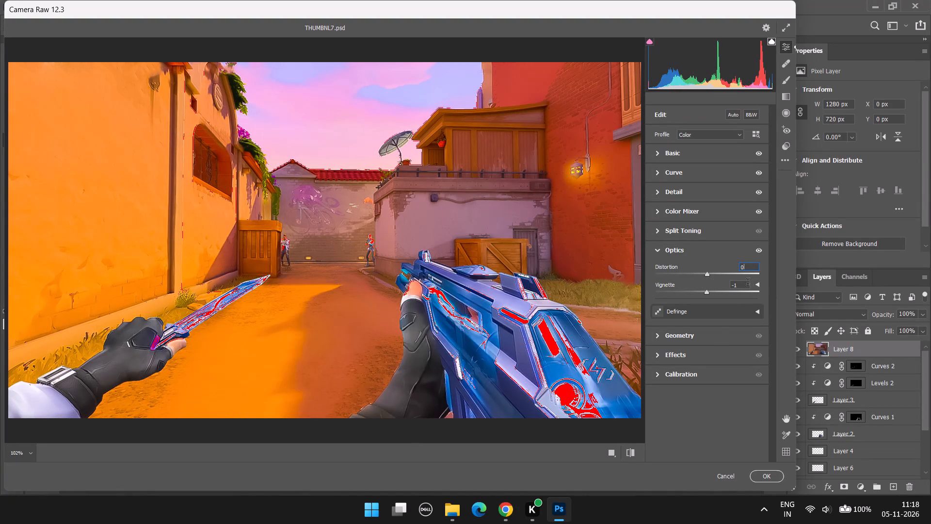
# Look through the Geometry, Effects and Calibration settings, then the Heal, Graduated Filter, Radial Filter and Presets options.
pyautogui.click(685, 337)
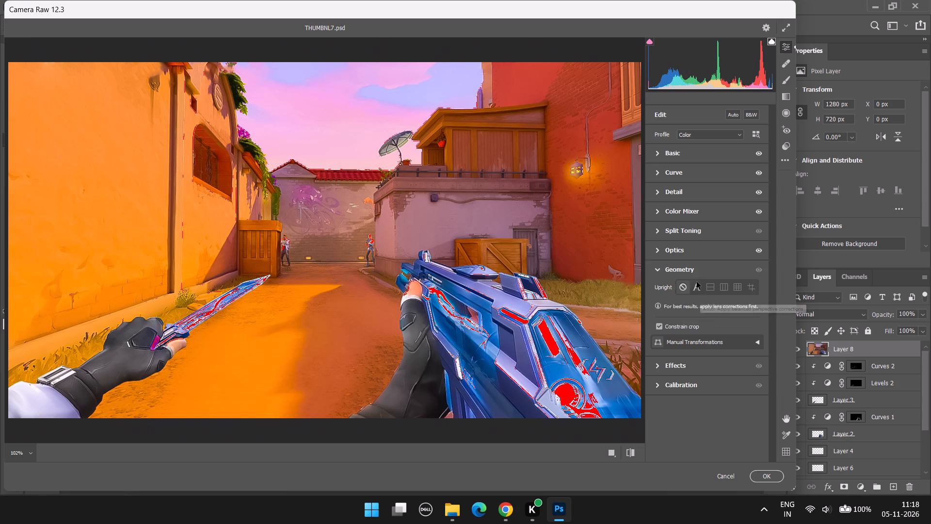
pyautogui.click(693, 363)
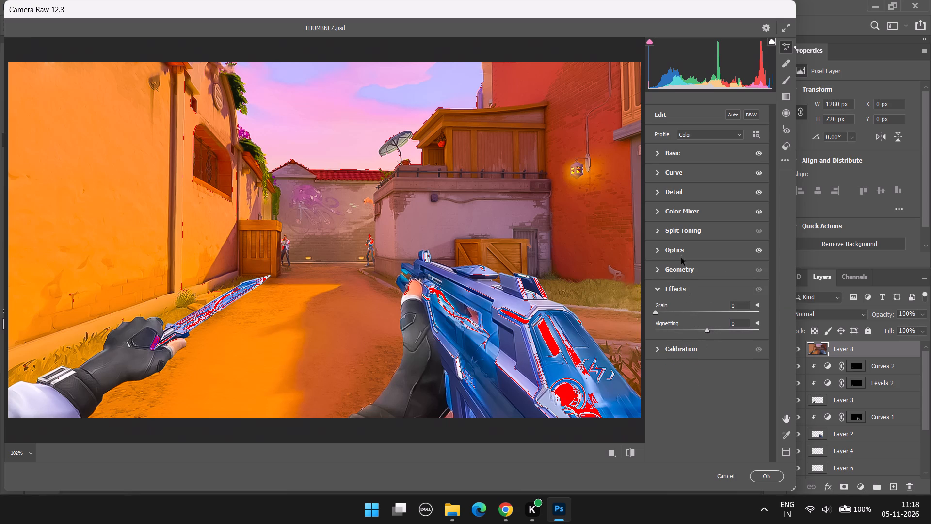
pyautogui.click(672, 351)
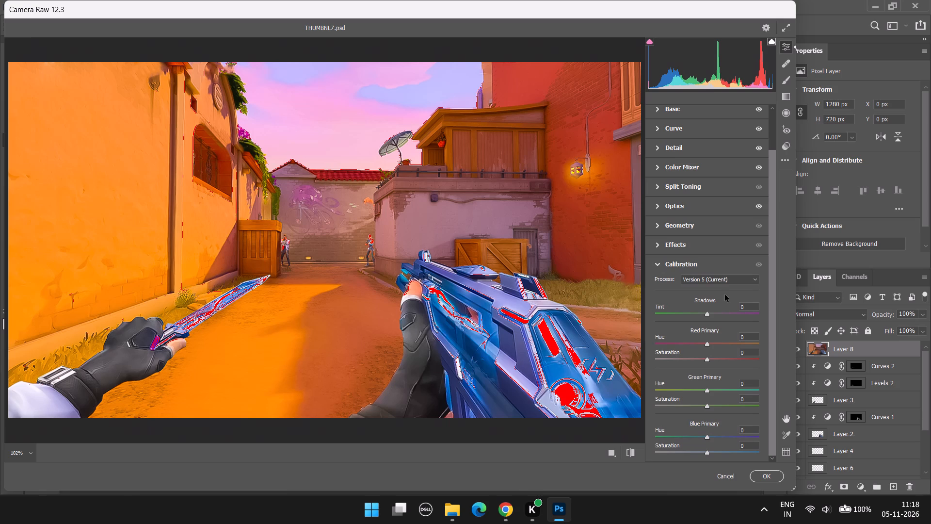
pyautogui.scroll(-4, 703, 317)
pyautogui.click(677, 262)
pyautogui.scroll(2, 719, 228)
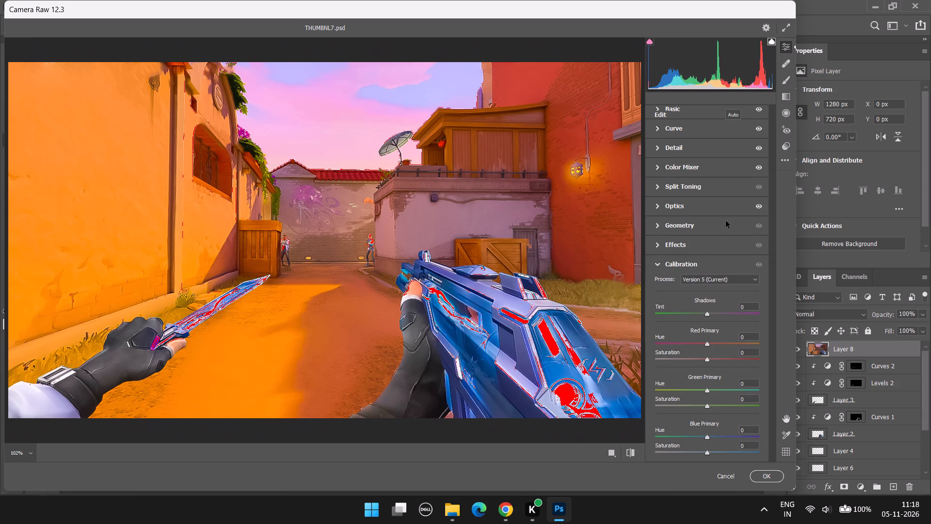
pyautogui.scroll(1, 726, 221)
pyautogui.click(783, 66)
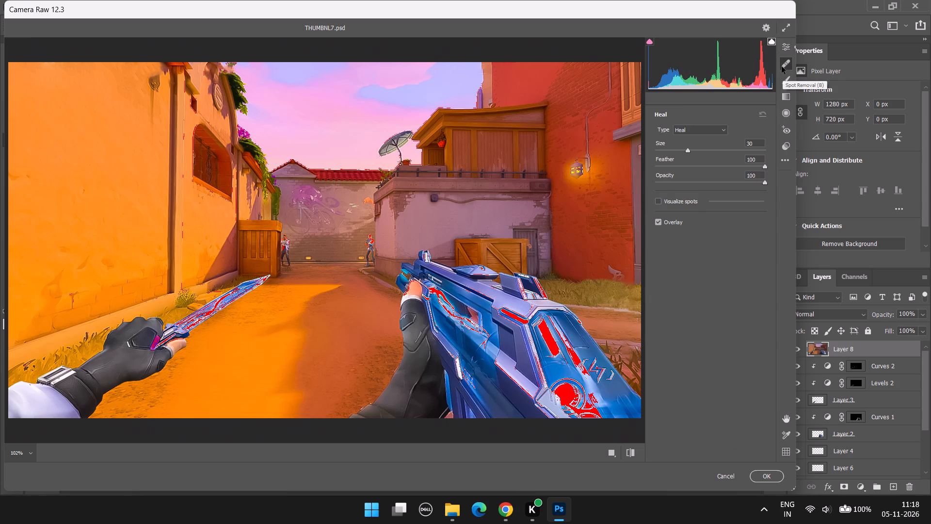
pyautogui.click(784, 99)
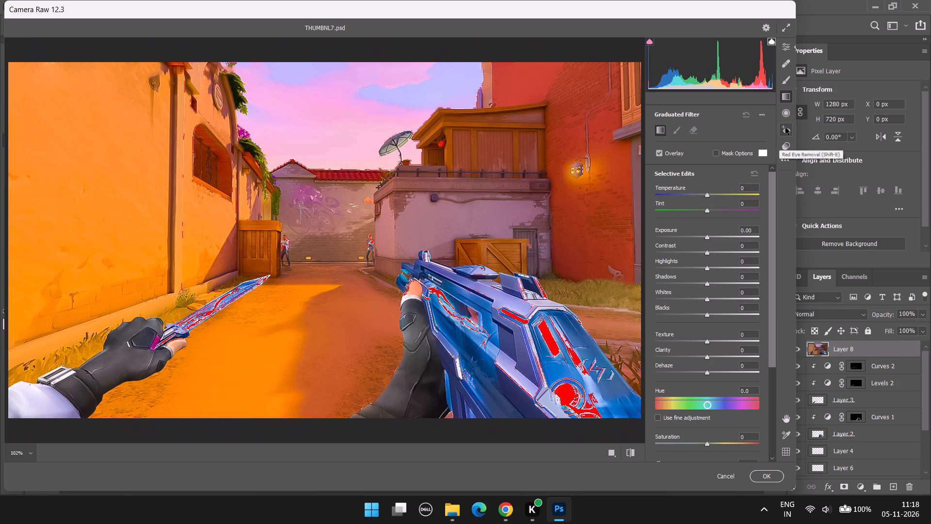
pyautogui.click(786, 110)
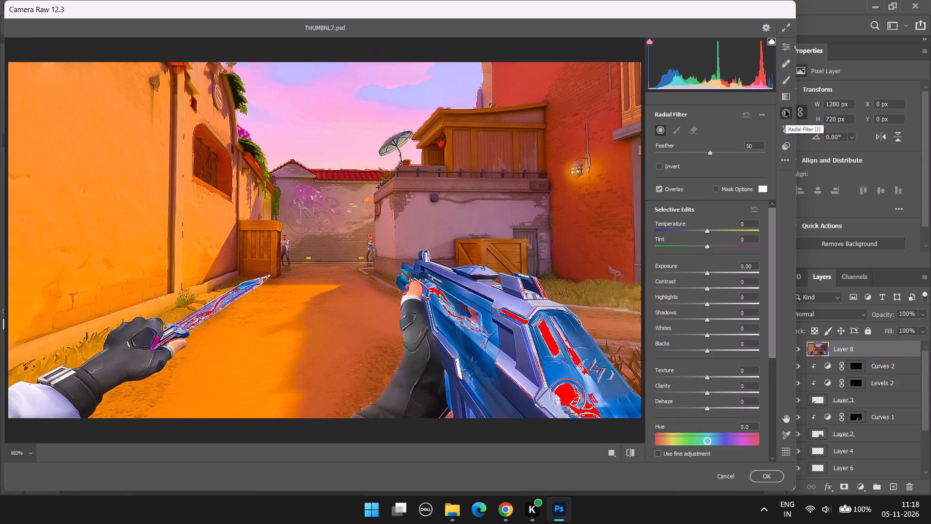
pyautogui.click(787, 147)
pyautogui.click(787, 167)
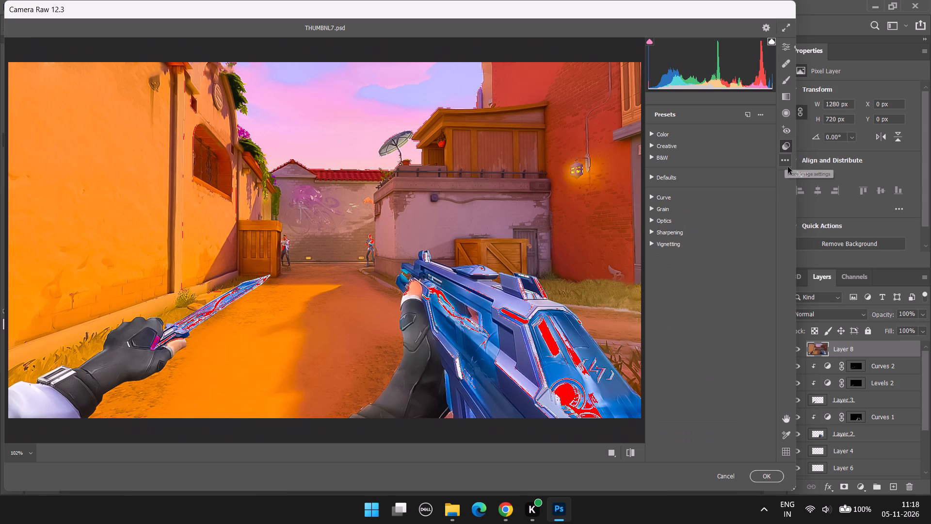
pyautogui.click(787, 166)
pyautogui.click(785, 163)
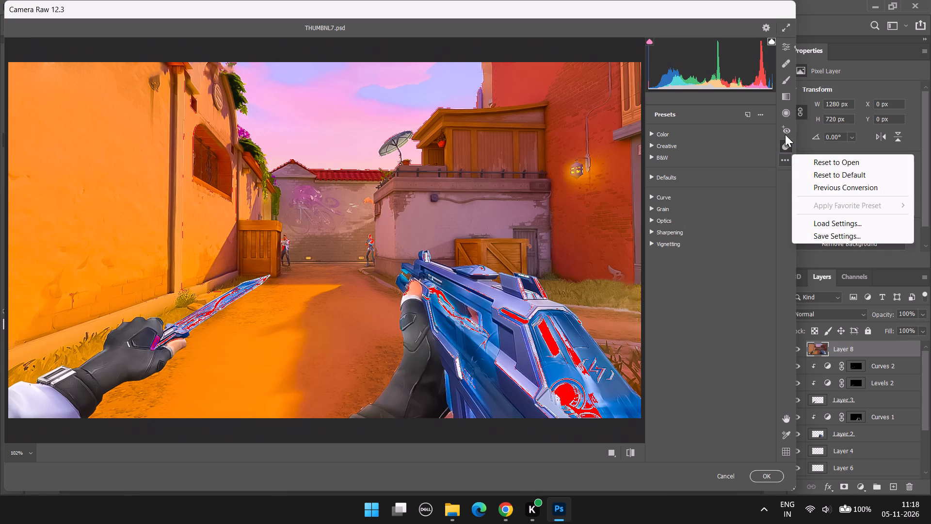
pyautogui.click(784, 149)
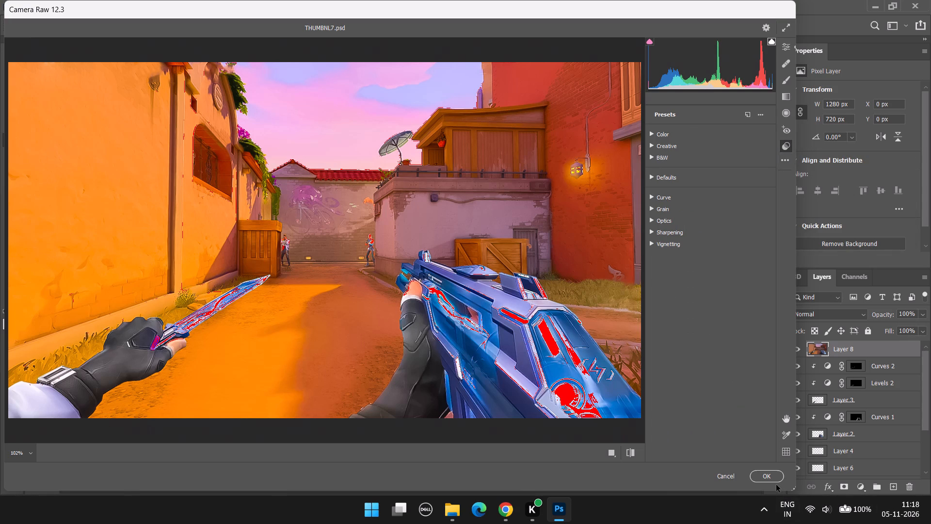
# Apply the Camera Raw grading to Layer 8.
pyautogui.click(769, 476)
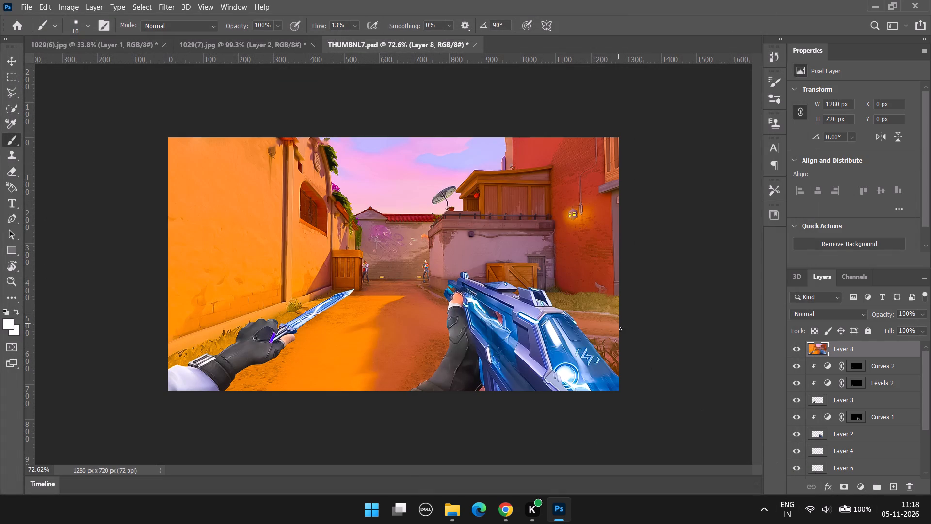
# Examine the graded thumbnail as a whole and close up around the weapon and the alley enemies.
pyautogui.scroll(8, 620, 329)
pyautogui.keyDown('alt'); pyautogui.scroll(-5, 623, 332); pyautogui.keyUp('alt')
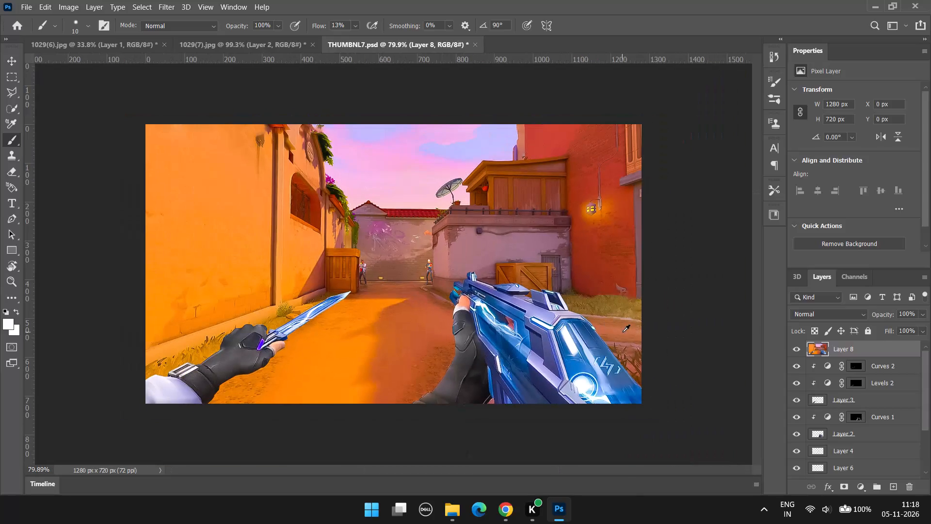
pyautogui.keyDown('alt'); pyautogui.scroll(-2, 623, 331); pyautogui.keyUp('alt')
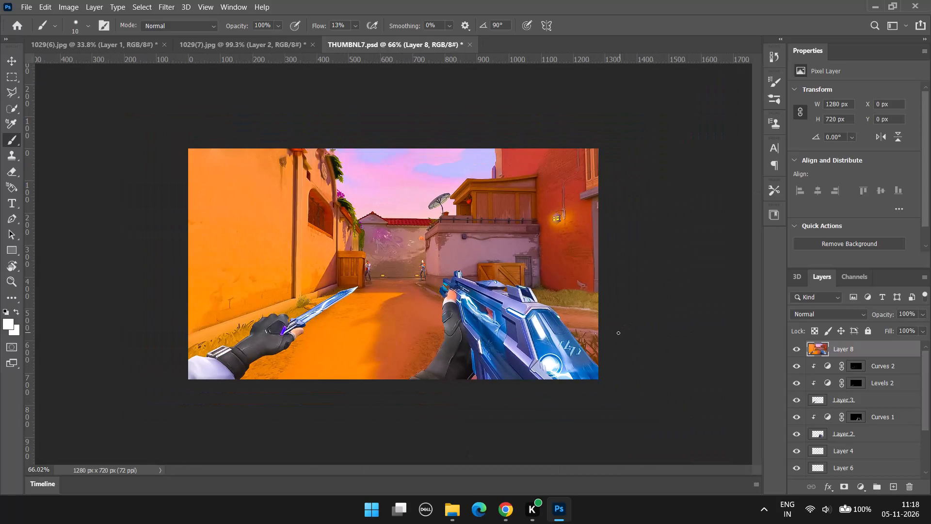
pyautogui.scroll(3, 473, 338)
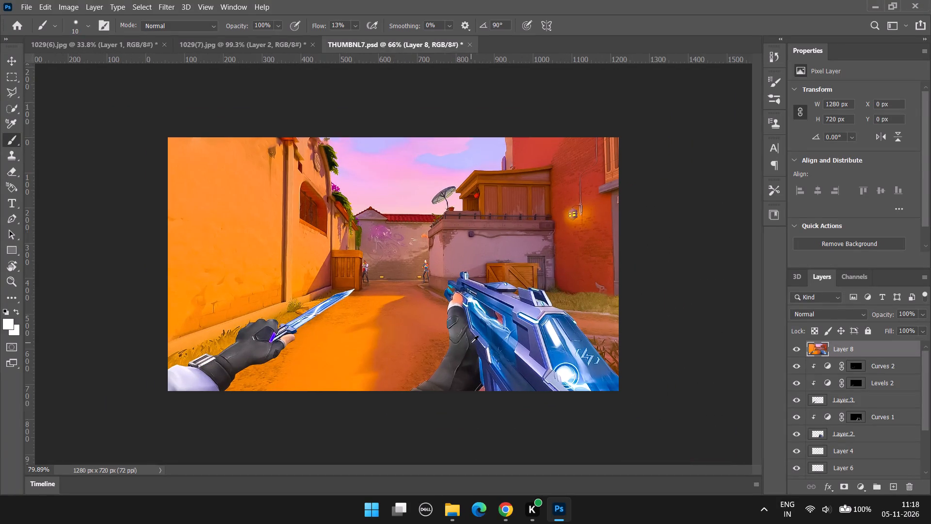
pyautogui.keyDown('alt'); pyautogui.scroll(6, 596, 384); pyautogui.keyUp('alt')
pyautogui.keyDown('alt'); pyautogui.scroll(4, 705, 377); pyautogui.keyUp('alt')
pyautogui.scroll(-10, 711, 356)
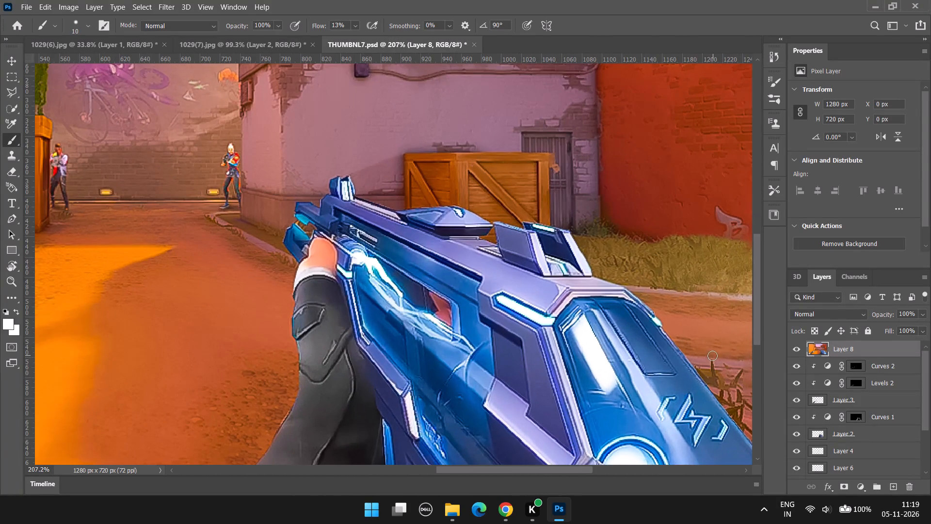
pyautogui.scroll(-13, 712, 356)
pyautogui.keyDown('alt'); pyautogui.scroll(-5, 759, 274); pyautogui.keyUp('alt')
pyautogui.keyDown('alt'); pyautogui.scroll(-5, 695, 312); pyautogui.keyUp('alt')
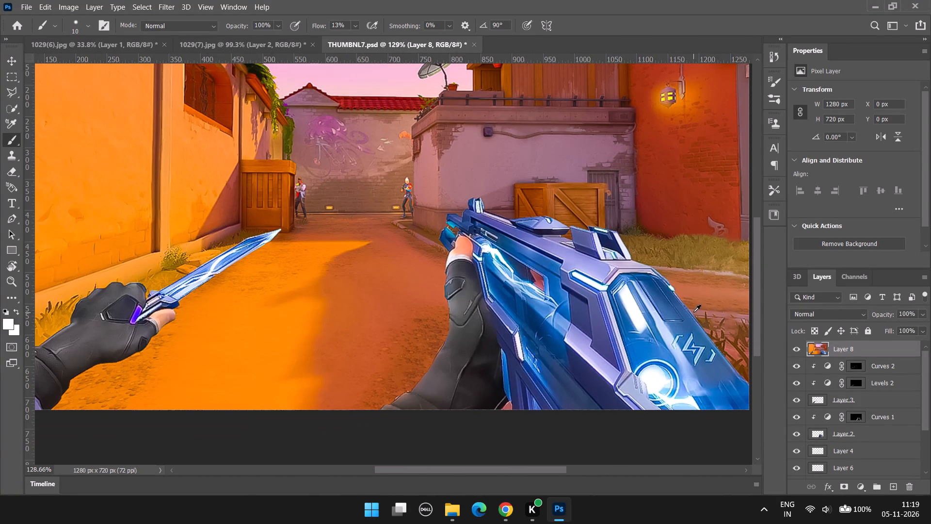
pyautogui.keyDown('alt'); pyautogui.scroll(-5, 692, 310); pyautogui.keyUp('alt')
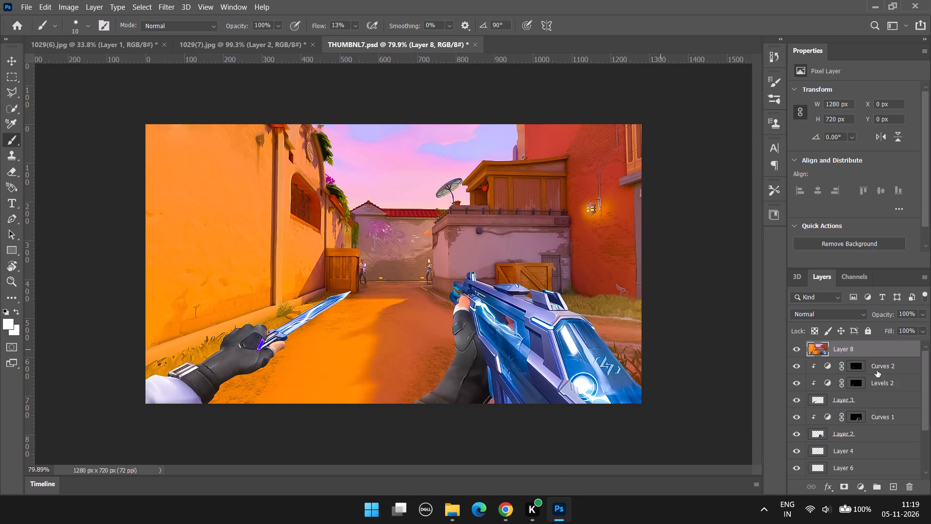
# Create a layer group above Layer 8 and add a Color Lookup adjustment layer inside it.
pyautogui.click(879, 493)
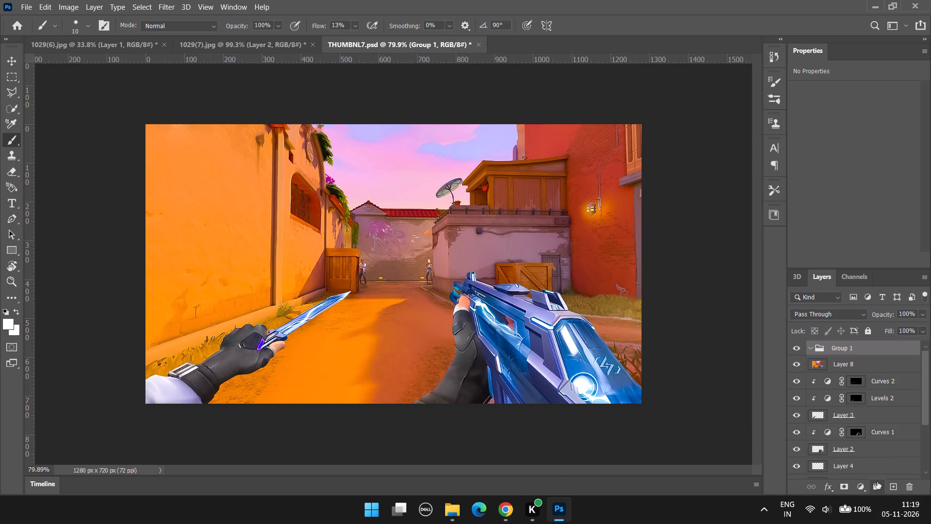
pyautogui.click(867, 488)
pyautogui.click(857, 425)
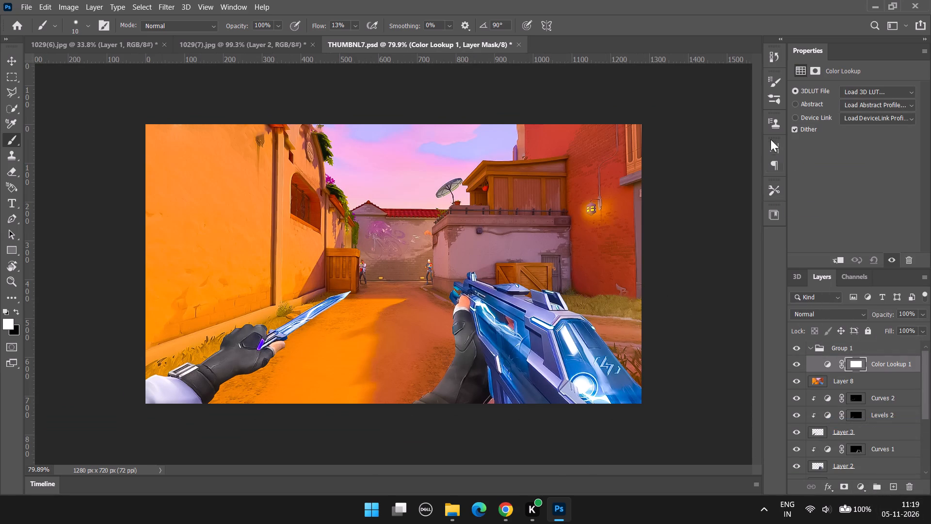
# Set the 3DLUT file of the Color Lookup 1 adjustment to 3Strip.look.
pyautogui.click(880, 106)
pyautogui.click(880, 106)
pyautogui.click(877, 93)
pyautogui.click(830, 133)
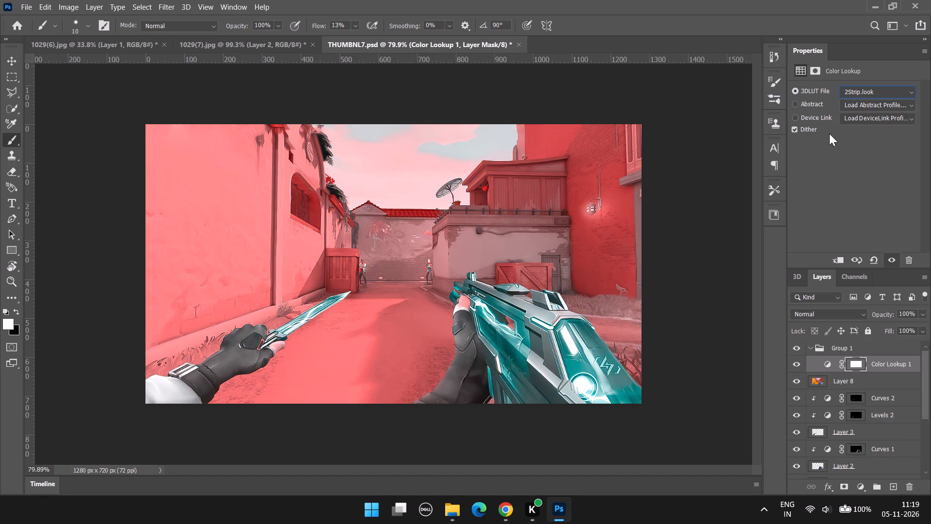
pyautogui.press('Down')
pyautogui.press('Return')
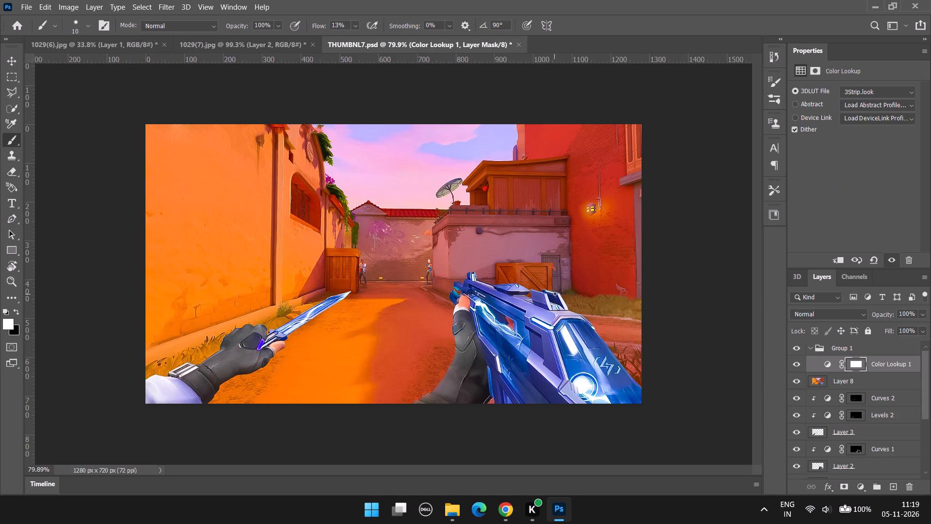
# Examine the color-graded thumbnail close up and as a whole, and look through the layer stack down to Layer 1.
pyautogui.scroll(-6, 376, 316)
pyautogui.keyDown('alt'); pyautogui.scroll(-4, 373, 309); pyautogui.keyUp('alt')
pyautogui.keyDown('alt'); pyautogui.scroll(5, 373, 309); pyautogui.keyUp('alt')
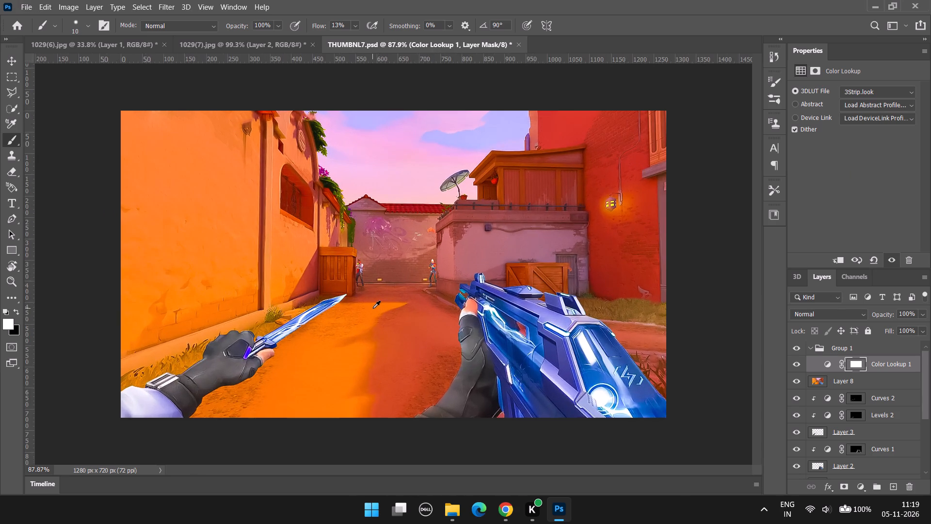
pyautogui.keyDown('alt'); pyautogui.scroll(-8, 373, 308); pyautogui.keyUp('alt')
pyautogui.keyDown('alt'); pyautogui.scroll(9, 374, 307); pyautogui.keyUp('alt')
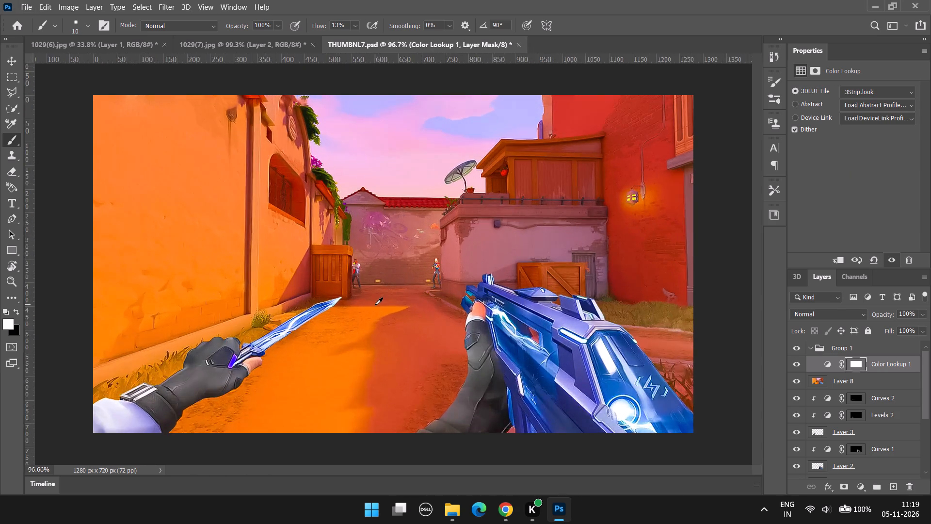
pyautogui.keyDown('alt'); pyautogui.scroll(10, 375, 305); pyautogui.keyUp('alt')
pyautogui.keyDown('alt'); pyautogui.scroll(-9, 383, 297); pyautogui.keyUp('alt')
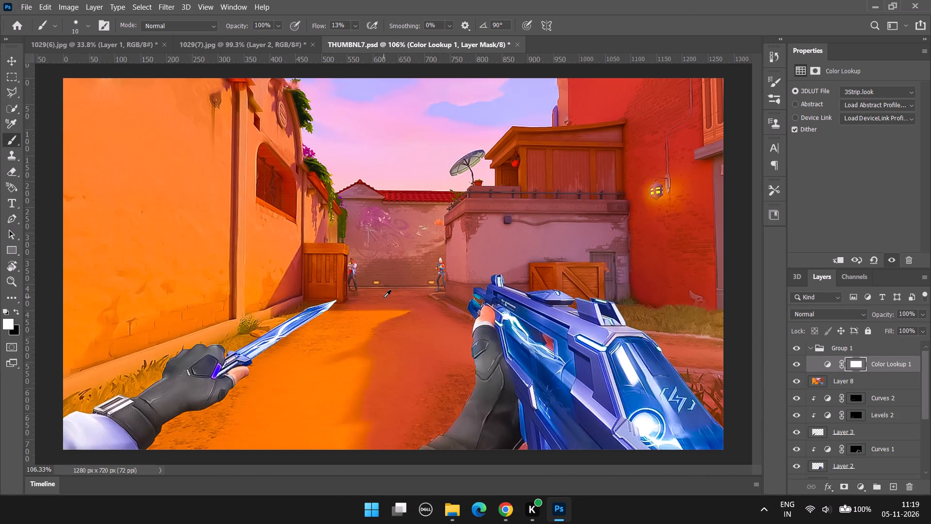
pyautogui.keyDown('alt'); pyautogui.scroll(-3, 384, 297); pyautogui.keyUp('alt')
pyautogui.scroll(-3, 902, 423)
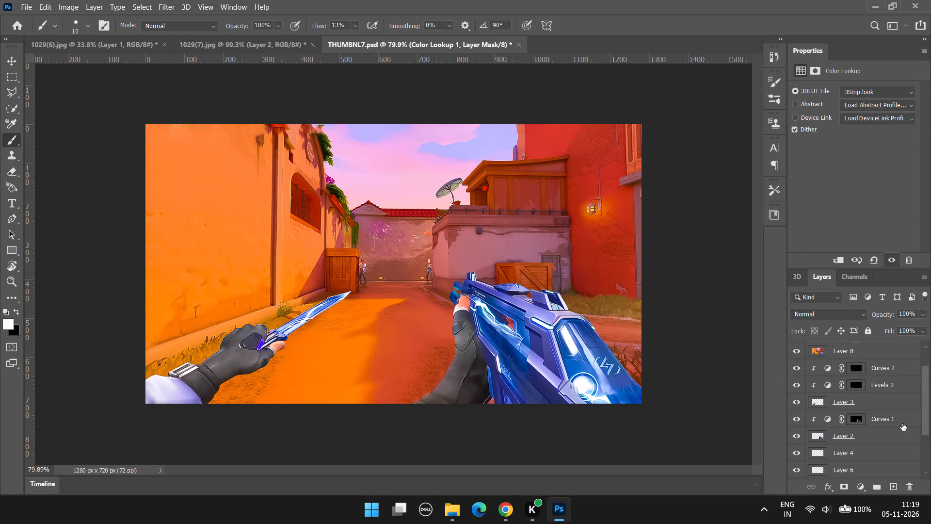
pyautogui.scroll(-7, 902, 424)
pyautogui.scroll(5, 887, 420)
pyautogui.scroll(-16, 886, 418)
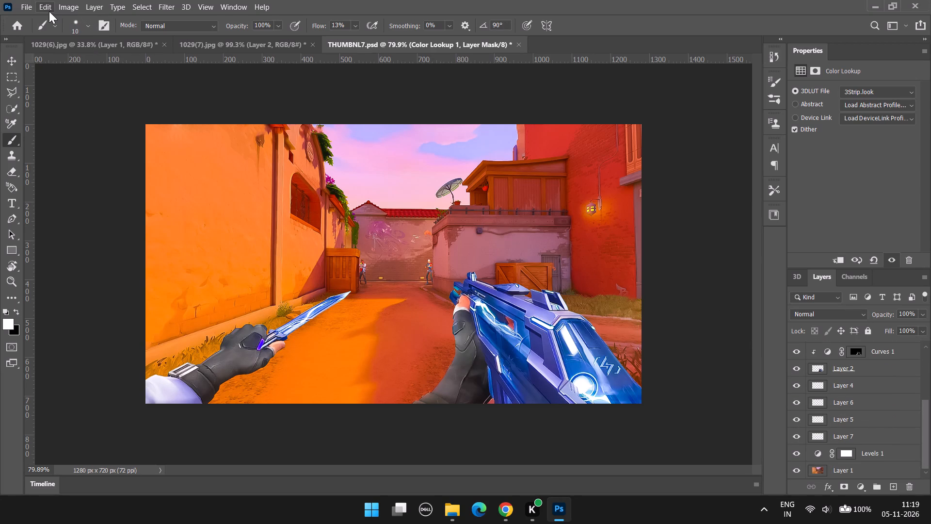
# Save a JPEG copy of the thumbnail on the computer as THUMBNL7 in Downloads, with quality 10 and Progressive format.
pyautogui.click(14, 7)
pyautogui.click(23, 3)
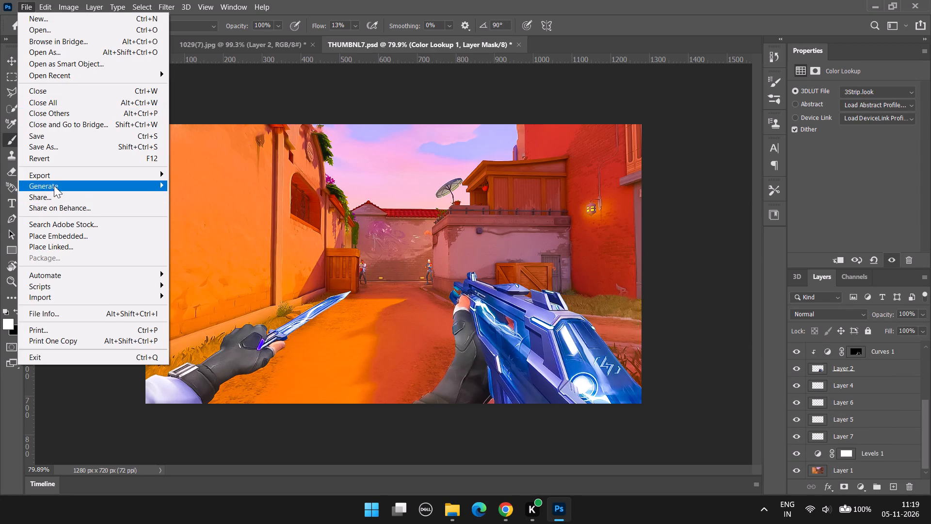
pyautogui.click(67, 151)
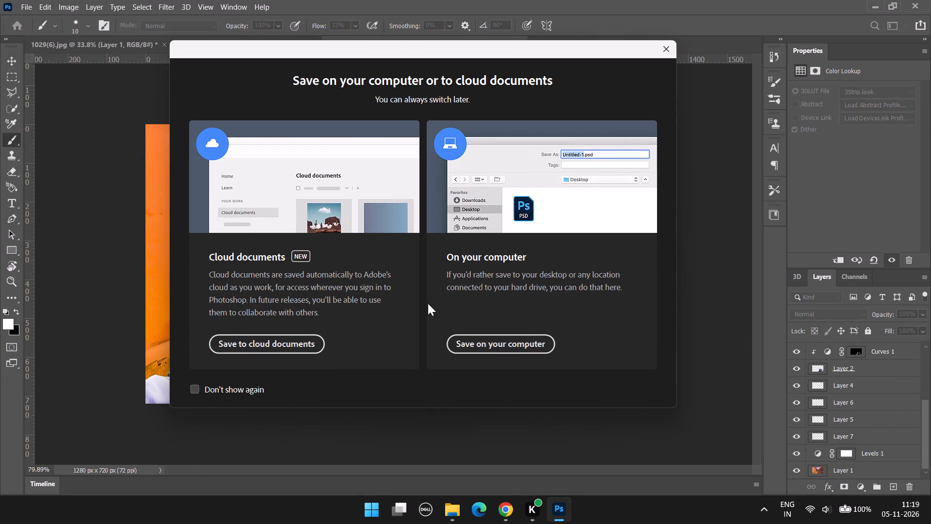
pyautogui.click(481, 352)
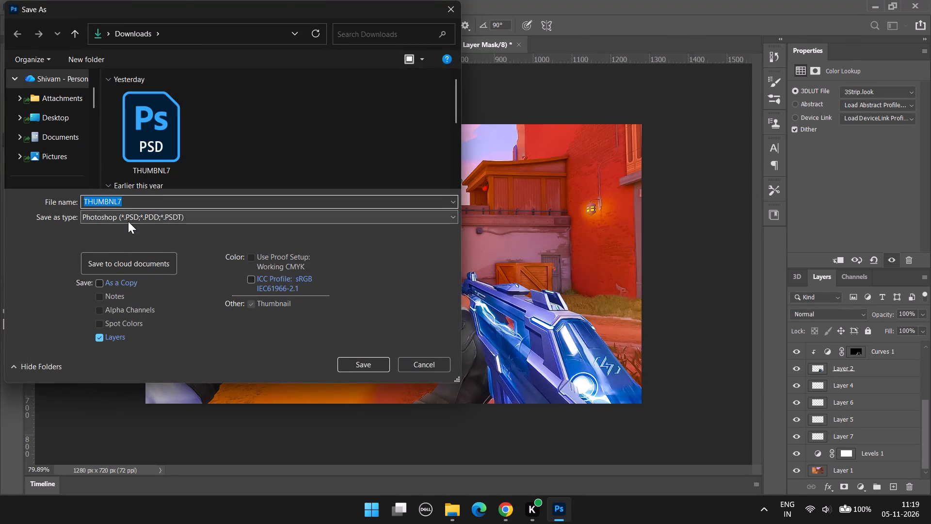
pyautogui.click(128, 221)
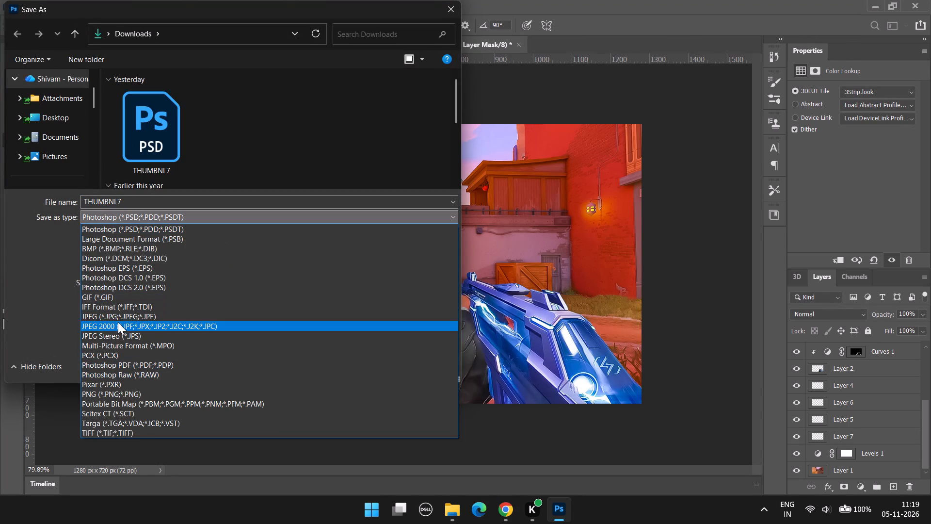
pyautogui.click(115, 316)
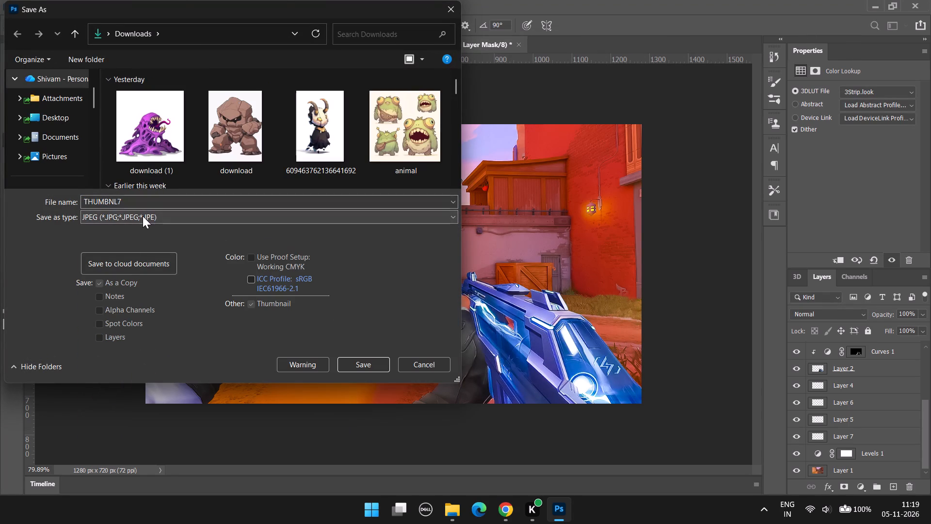
pyautogui.click(140, 220)
pyautogui.click(140, 219)
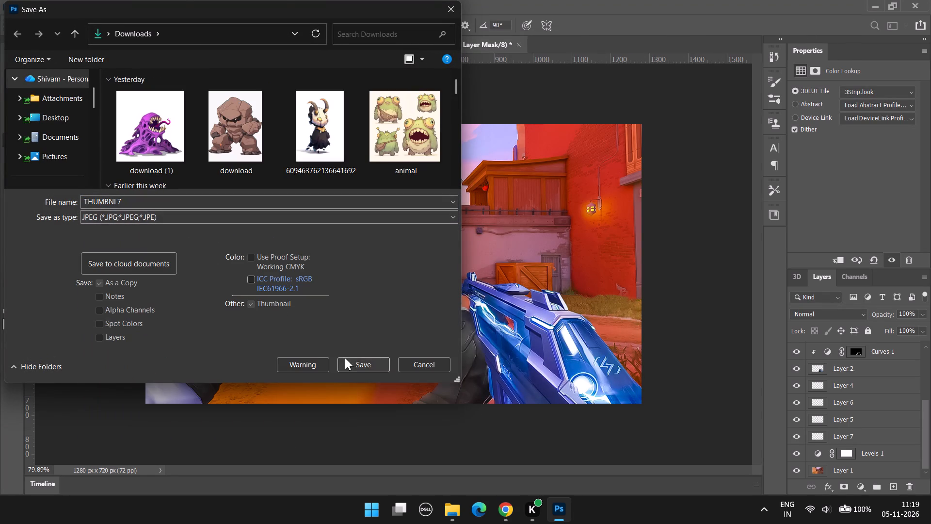
pyautogui.click(345, 358)
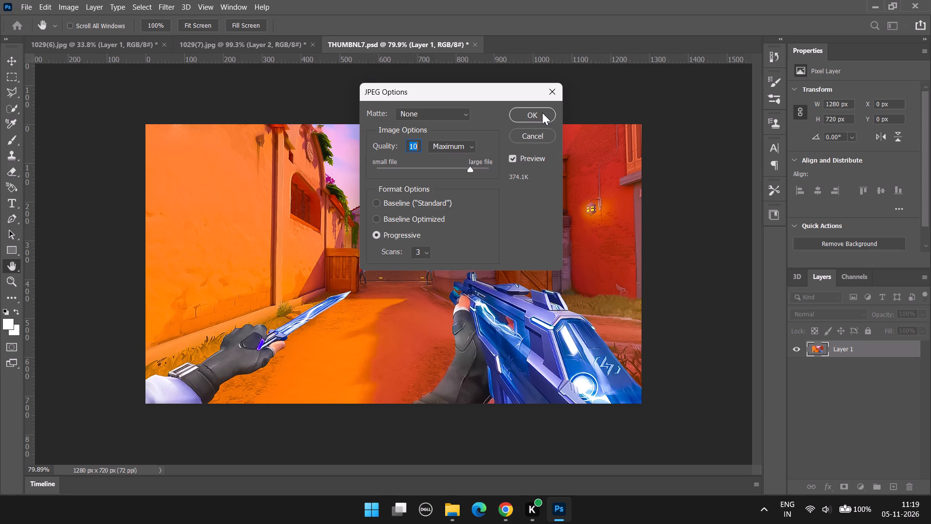
pyautogui.click(542, 112)
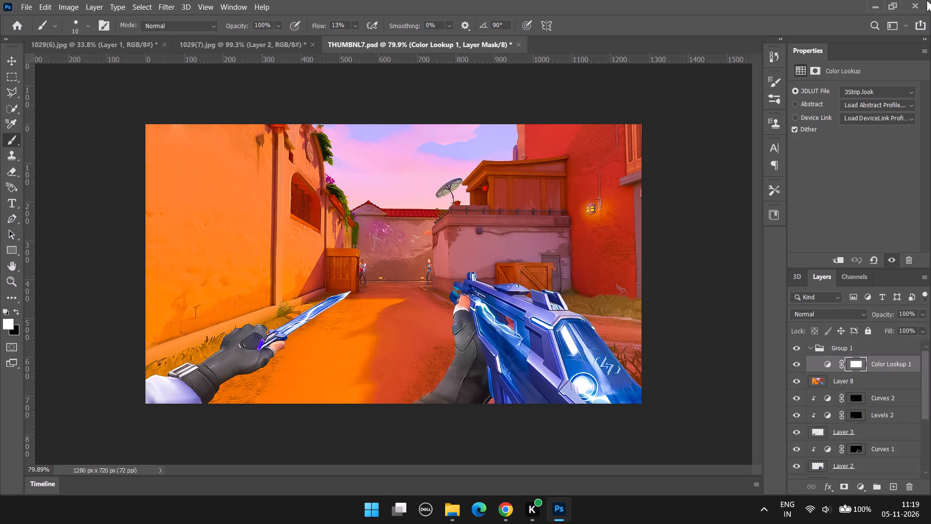
# Quit Photoshop without saving the changes to the open documents.
pyautogui.click(926, 0)
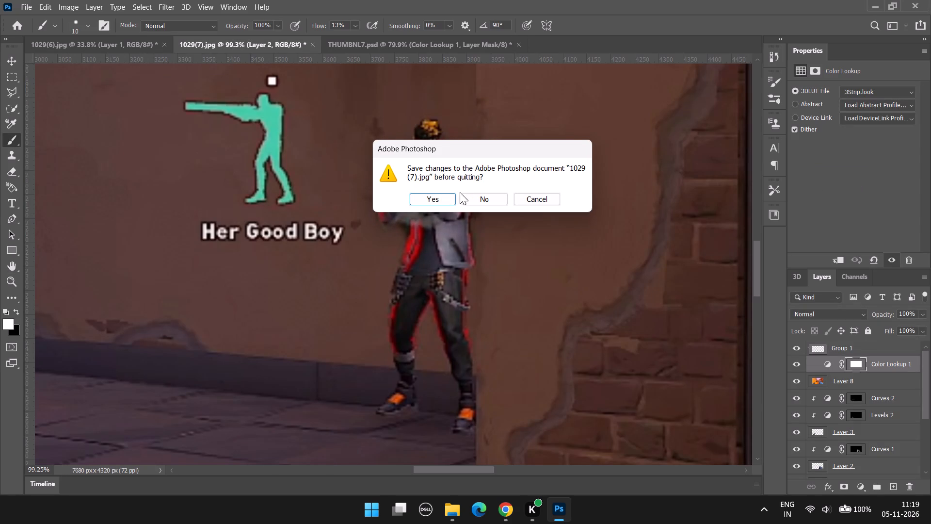
pyautogui.click(465, 190)
pyautogui.click(472, 198)
pyautogui.click(472, 198)
pyautogui.click(472, 198)
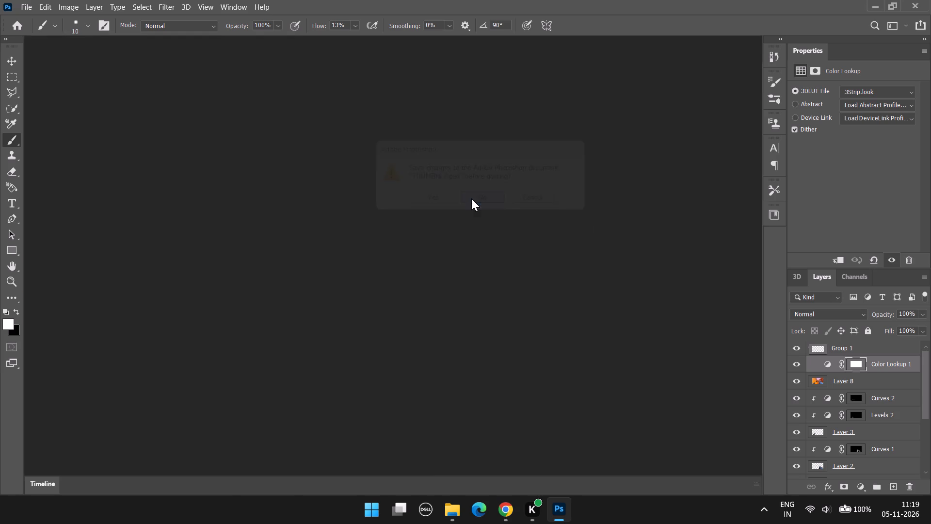